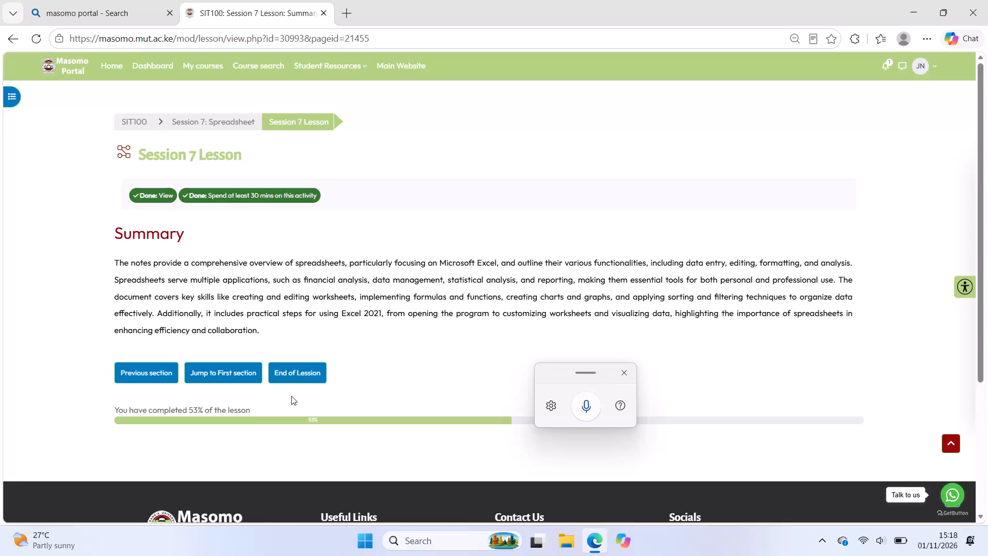
Finish the Session 7 Lesson by going from its summary to the end of the lesson.
click(304, 375)
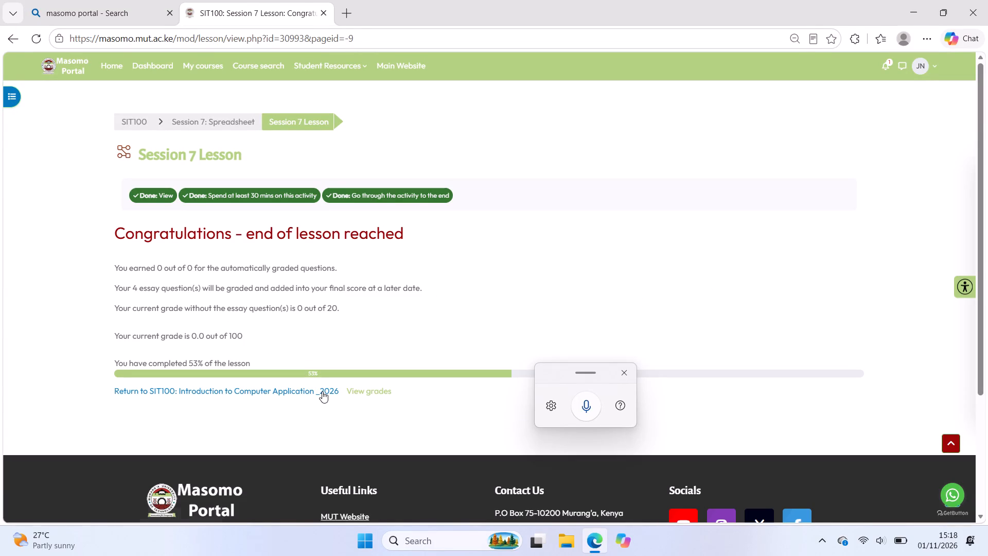
View the SIT100 grades and look through the user report's assignment, forum, lesson and attendance marks.
click(357, 388)
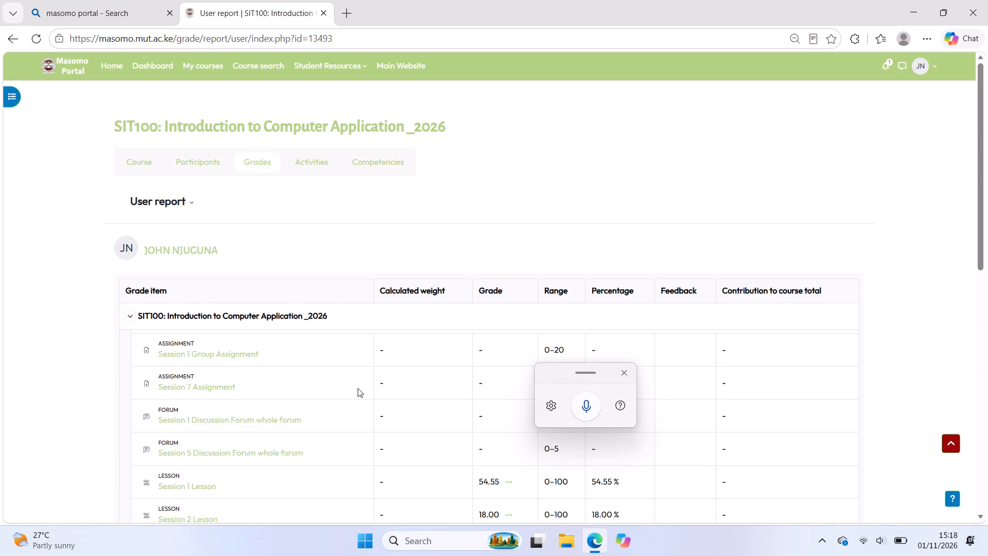
scroll(387, 388, down, 6)
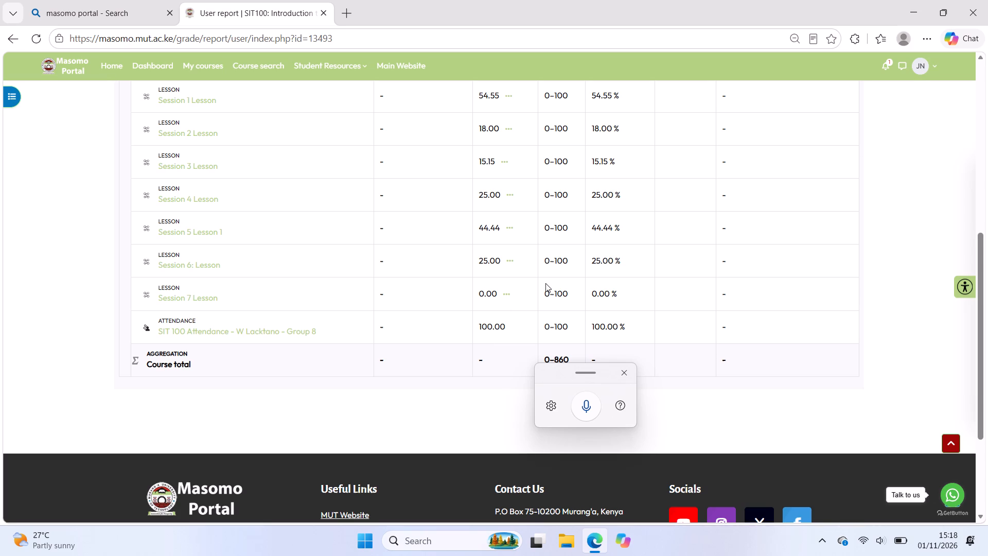
scroll(458, 291, down, 2)
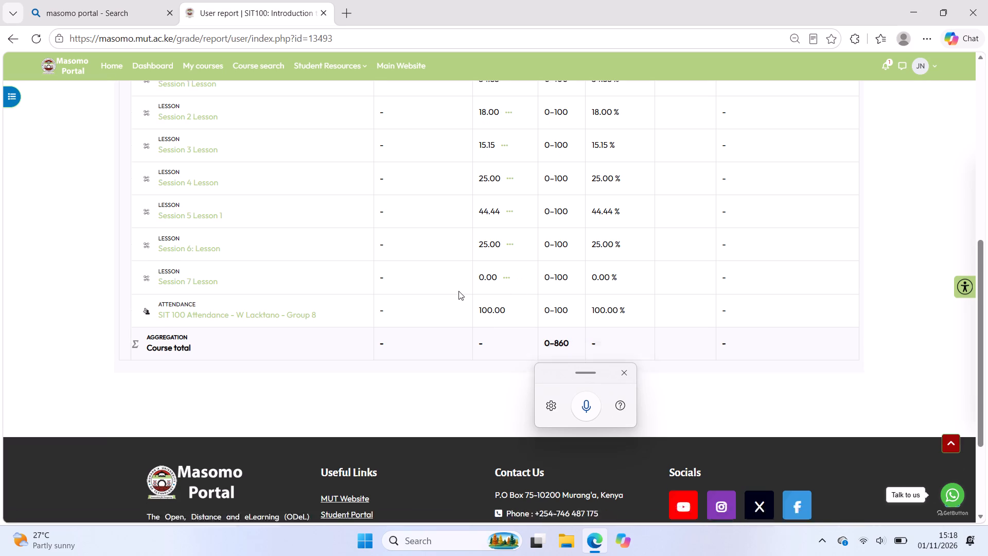
scroll(458, 291, up, 2)
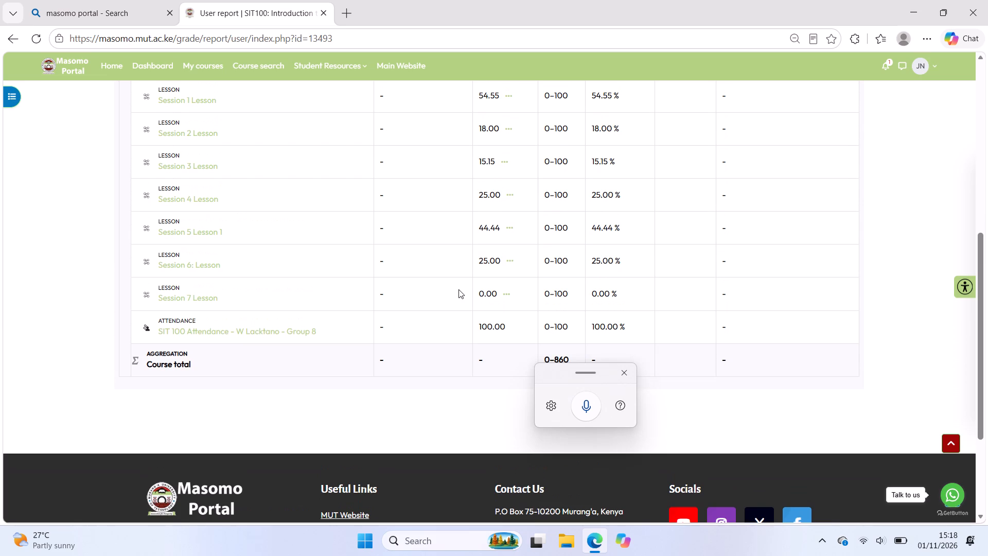
scroll(458, 289, up, 1)
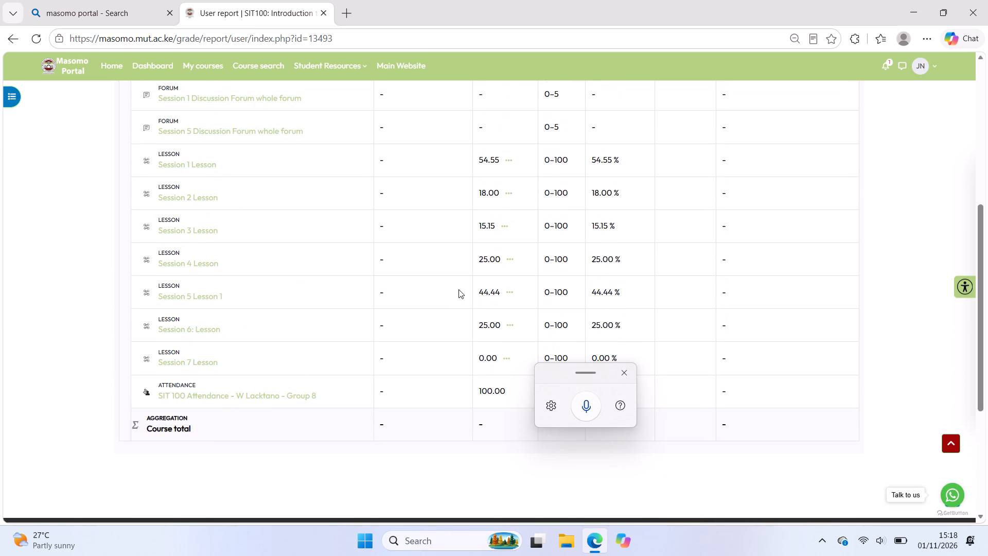
scroll(458, 289, up, 2)
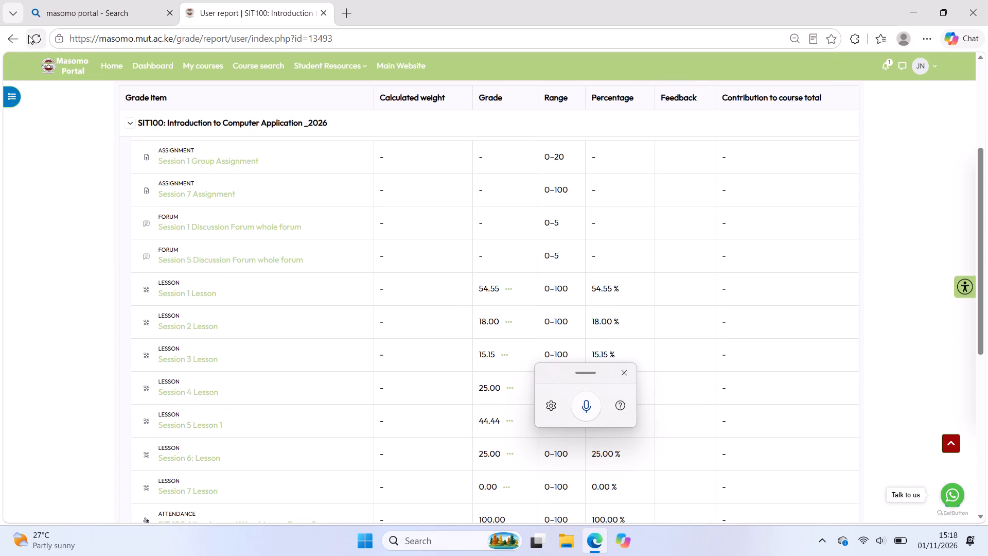
Return to the SIT100: Introduction to Computer Application course page and open the Session 7: Spreadsheet section.
click(13, 39)
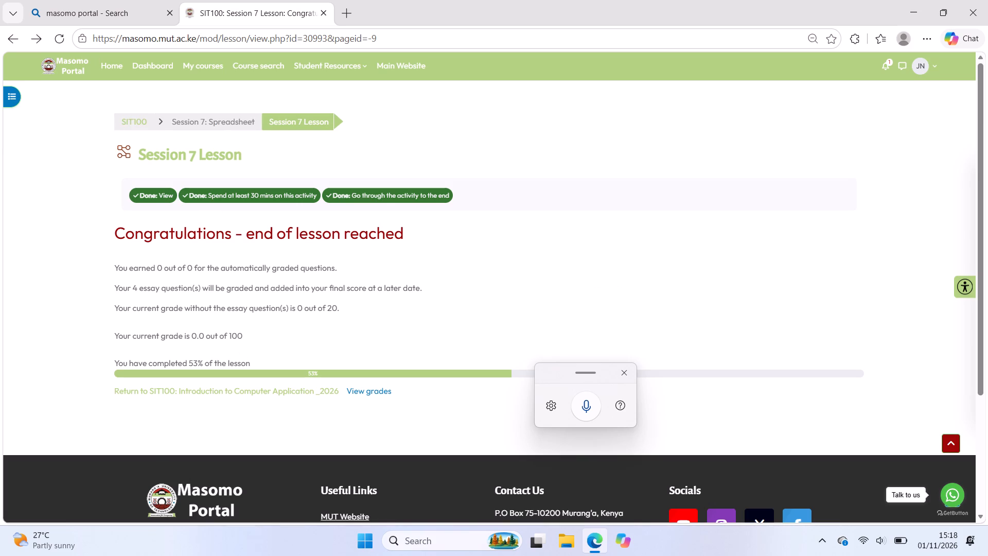
click(237, 388)
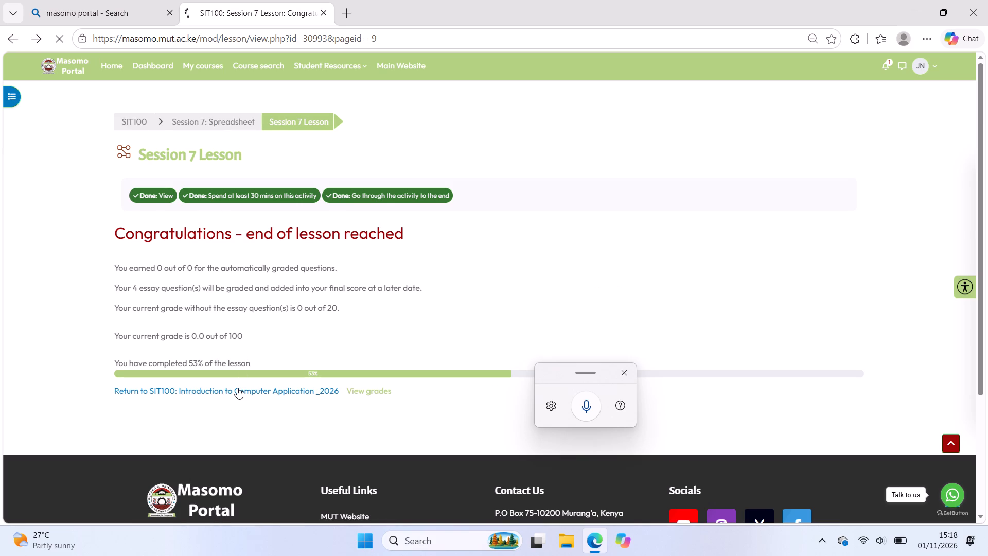
scroll(237, 337, down, 1)
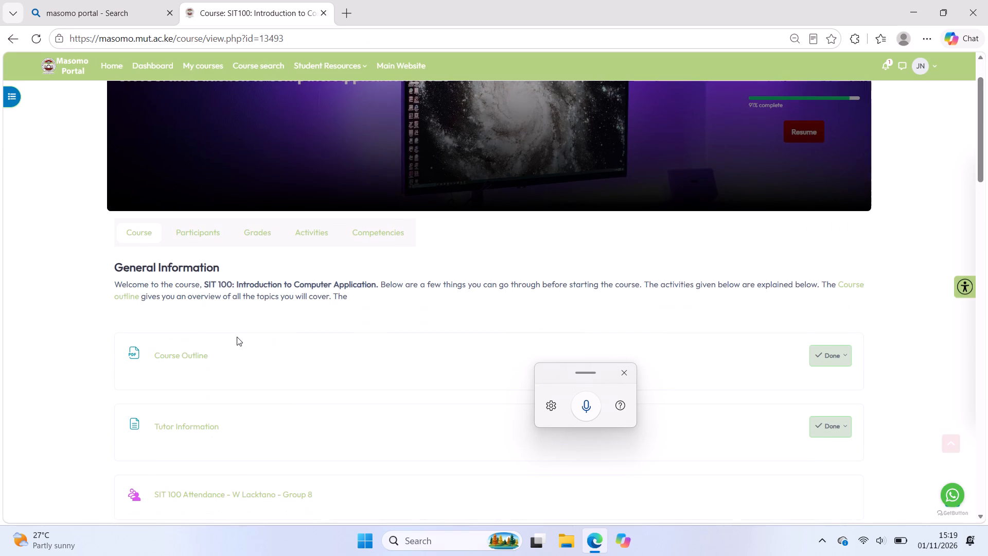
scroll(237, 337, down, 7)
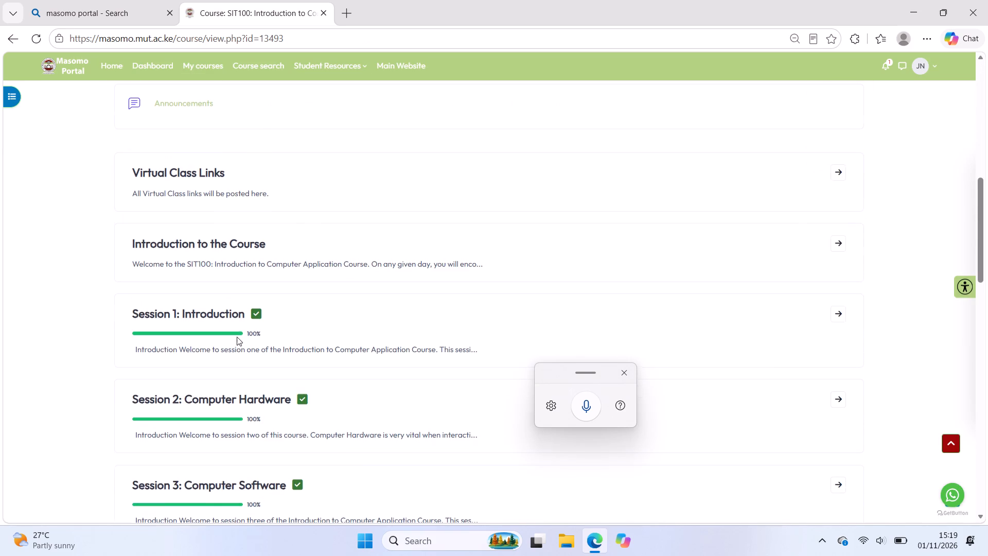
scroll(237, 337, down, 8)
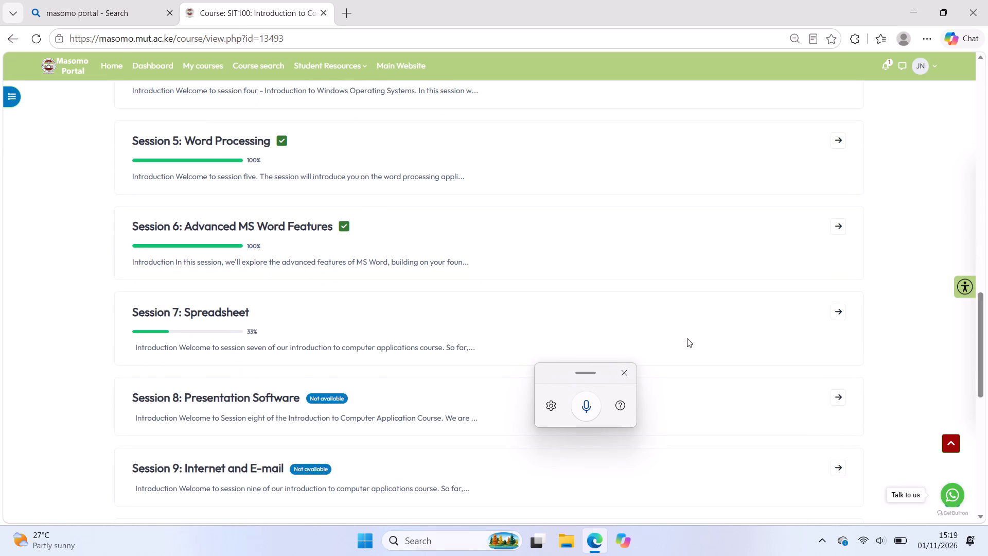
click(834, 308)
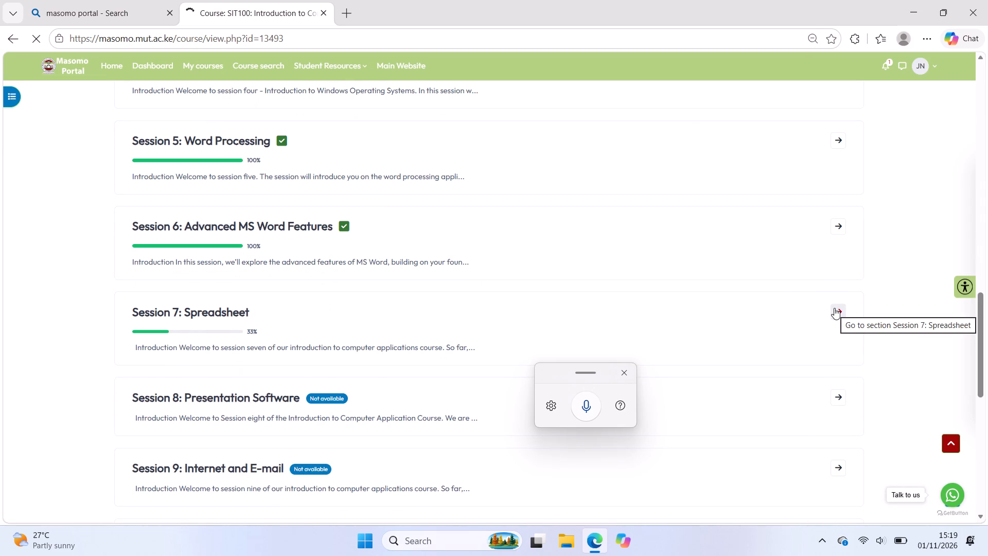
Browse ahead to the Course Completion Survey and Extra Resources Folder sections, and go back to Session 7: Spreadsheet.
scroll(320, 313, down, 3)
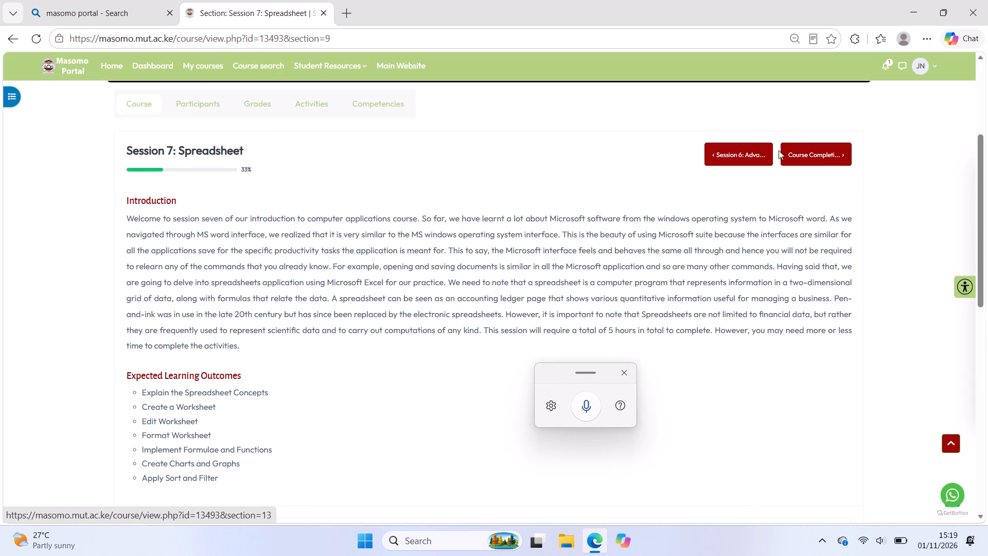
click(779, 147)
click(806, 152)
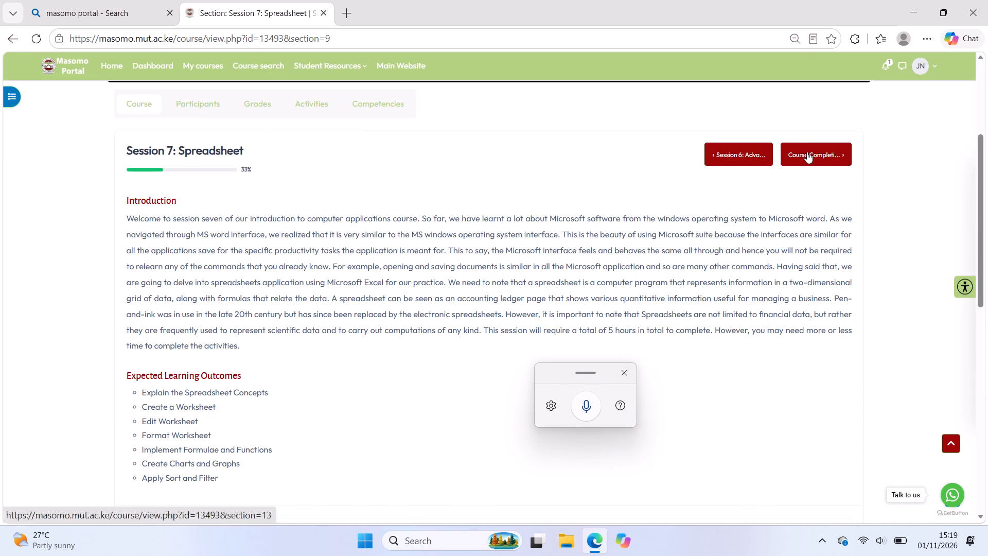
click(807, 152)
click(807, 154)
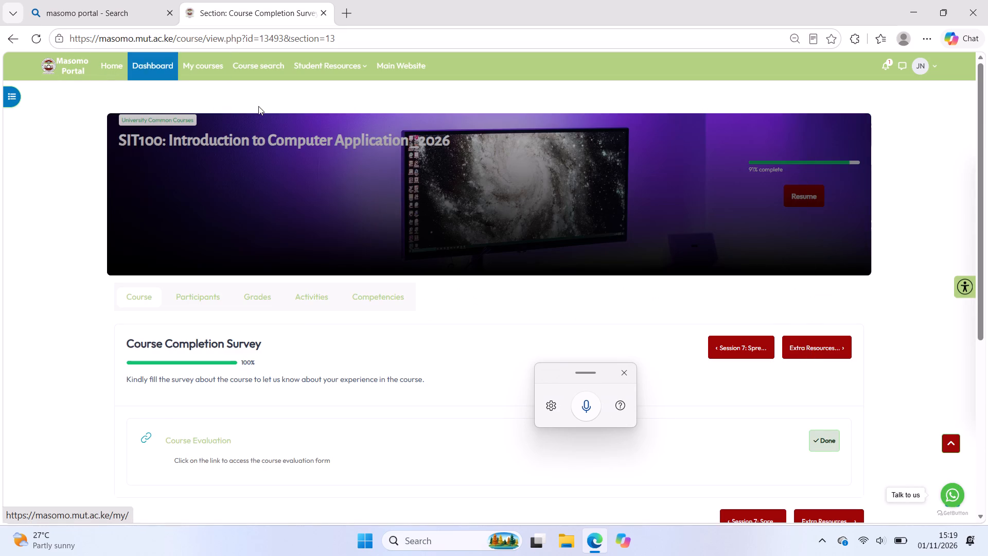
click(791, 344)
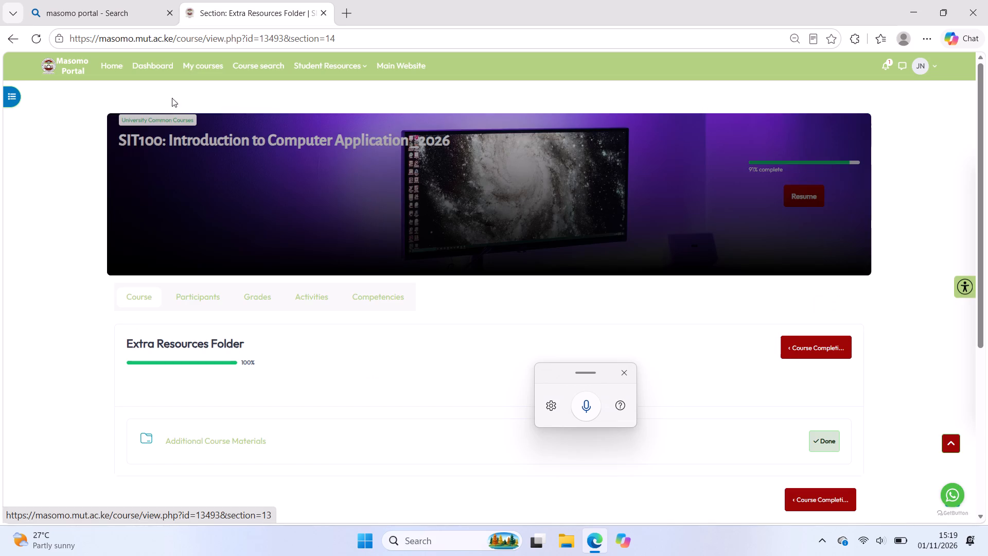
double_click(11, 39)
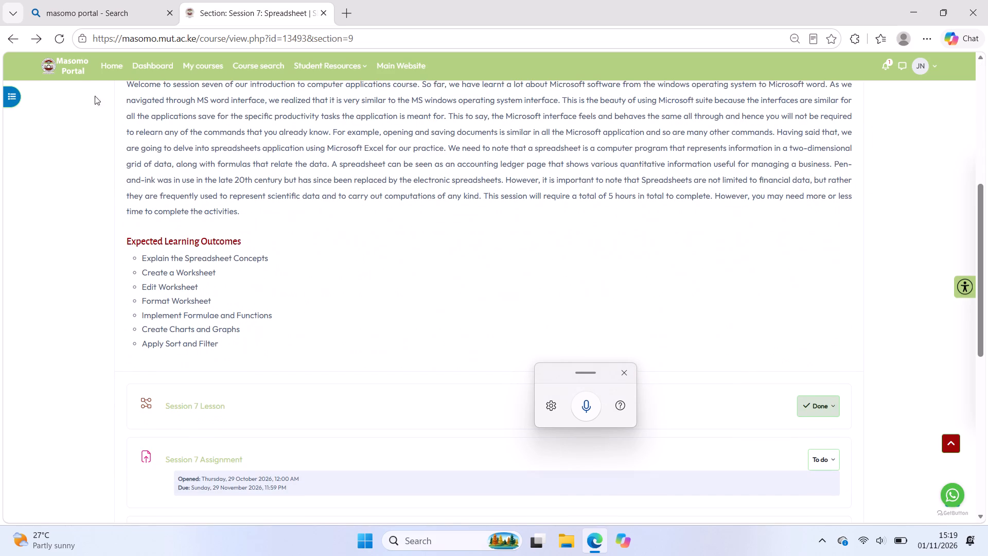
Open the Session 7 Assignment from the activities of the Session 7: Spreadsheet section.
scroll(181, 192, up, 4)
scroll(181, 192, down, 3)
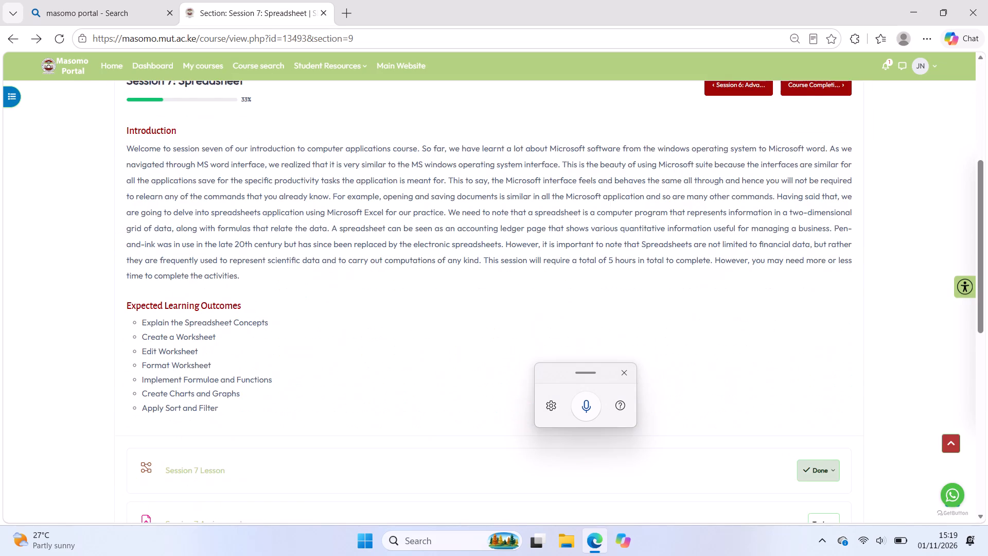
scroll(181, 192, down, 3)
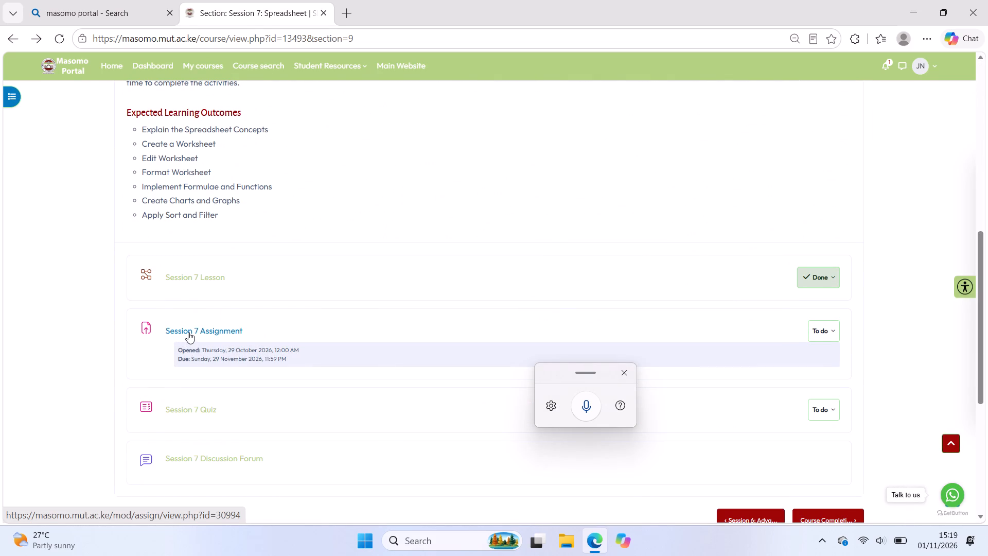
click(188, 332)
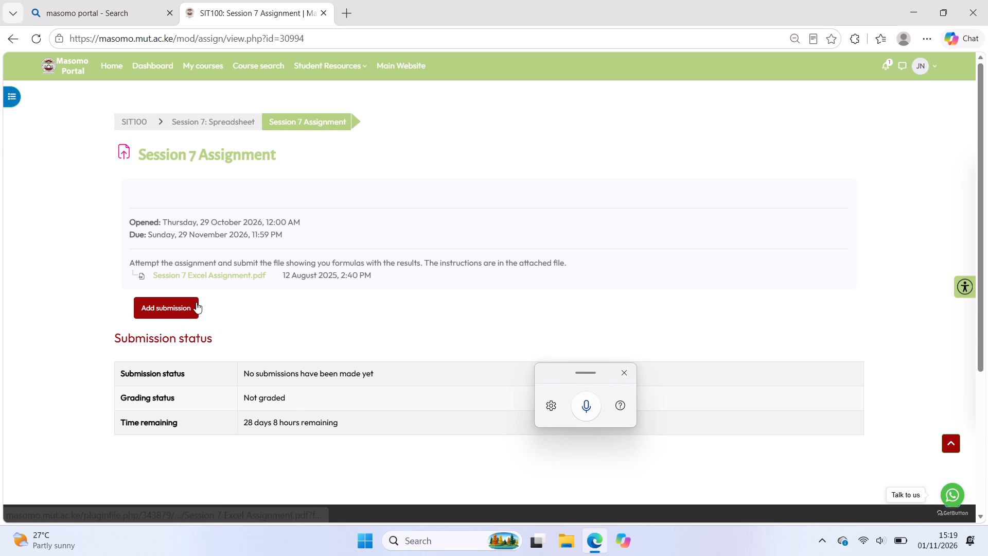
Download the attached Session 7 Excel Assignment.pdf and open the downloaded file.
click(200, 276)
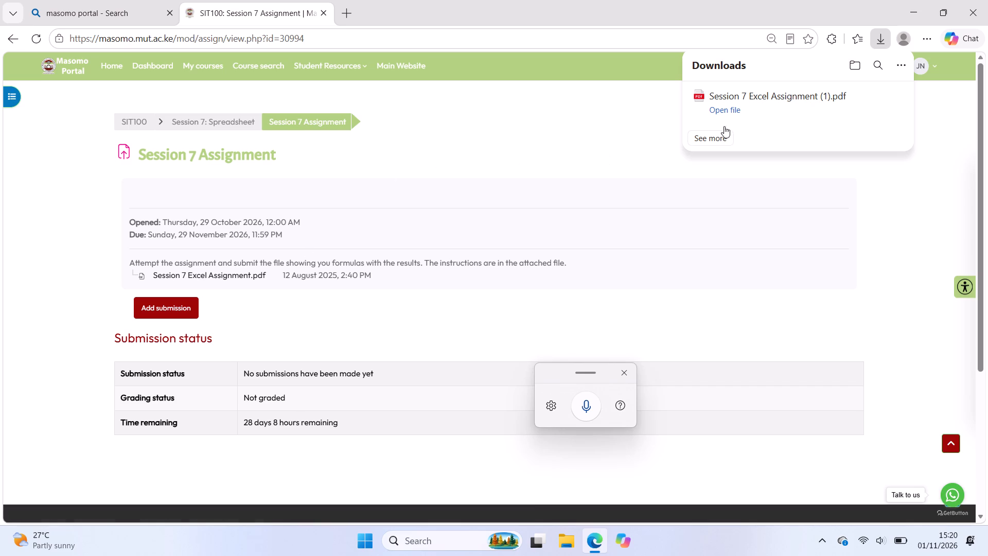
click(746, 95)
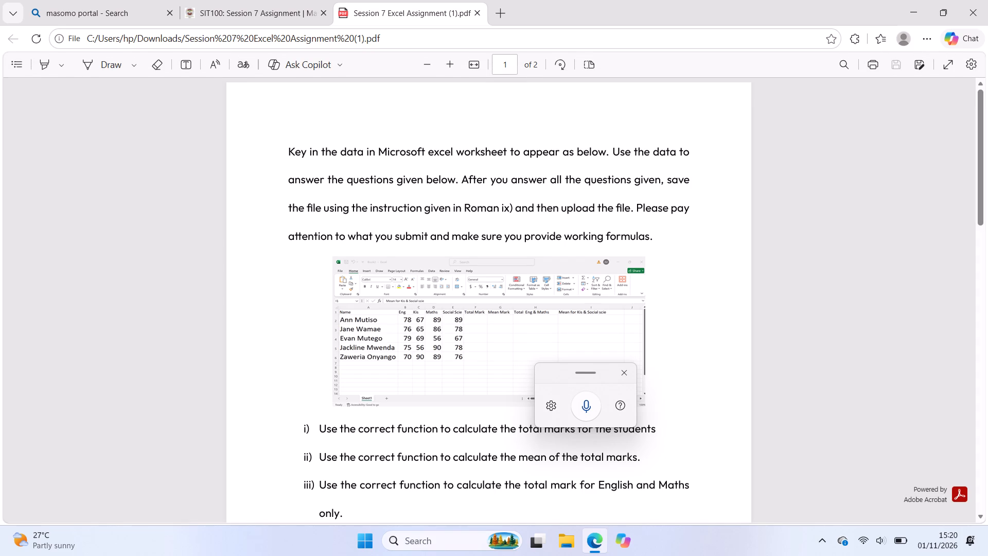
Read through the assignment PDF, examining the instructions, the sample marks table and questions i to ix.
scroll(582, 239, down, 6)
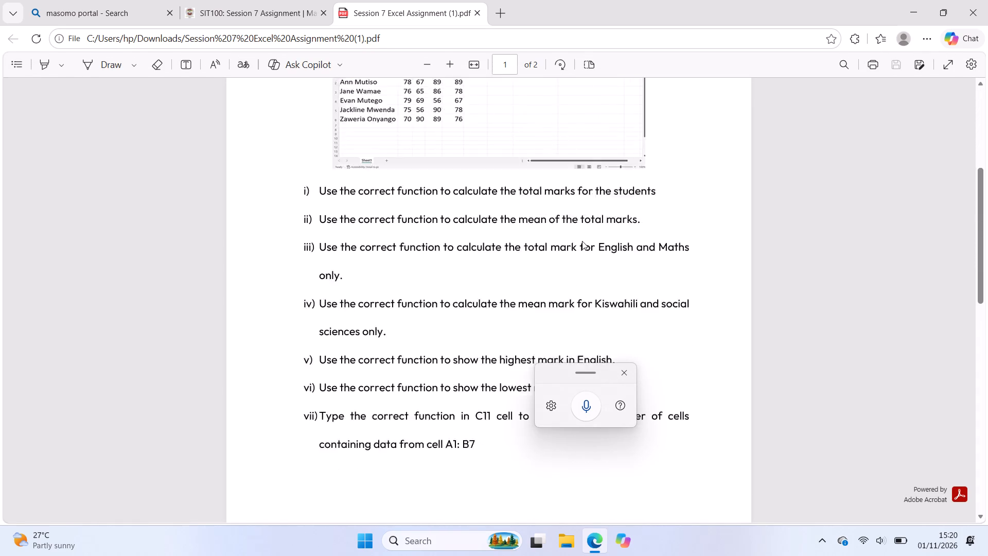
scroll(582, 241, down, 6)
scroll(582, 241, up, 3)
scroll(582, 241, down, 4)
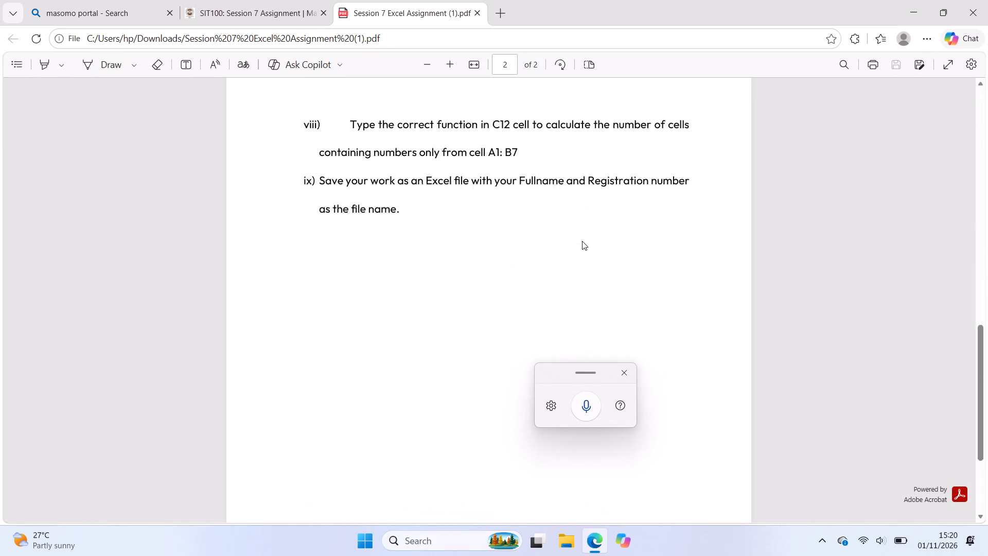
scroll(582, 241, down, 4)
scroll(582, 241, up, 12)
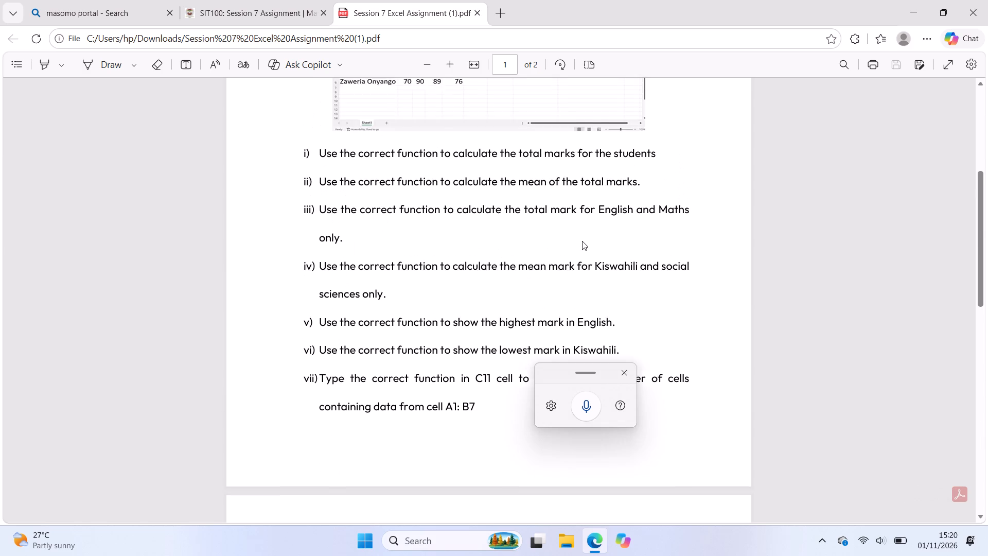
scroll(582, 241, up, 3)
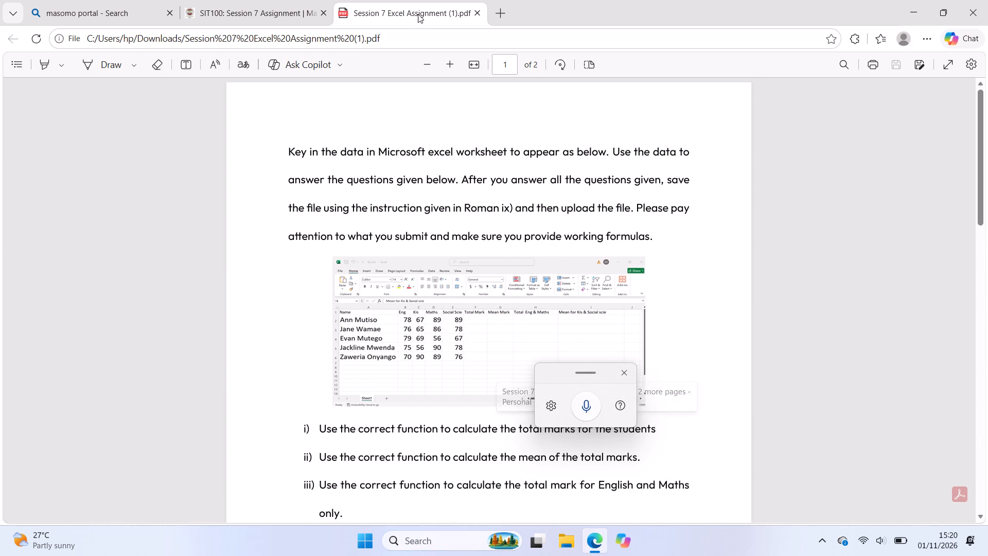
click(292, 5)
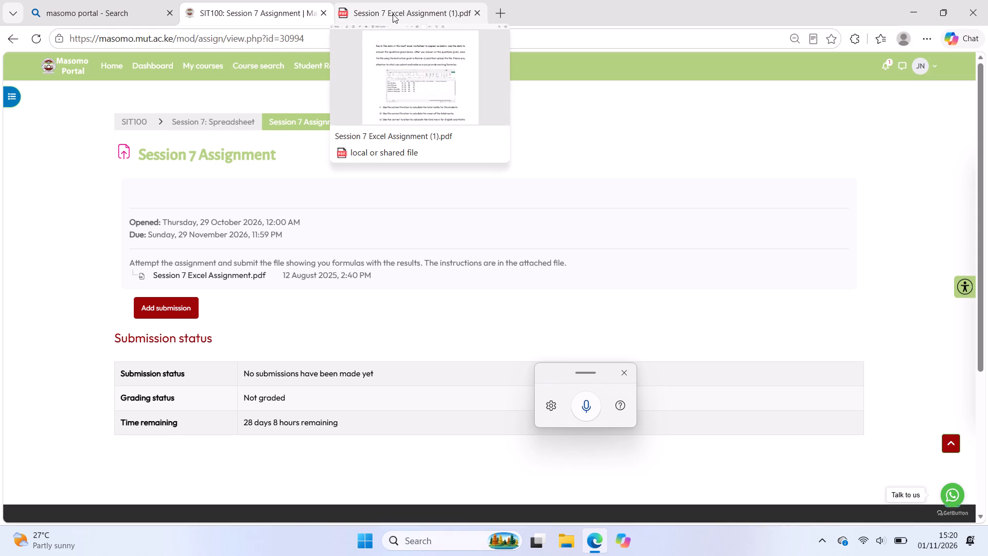
click(393, 14)
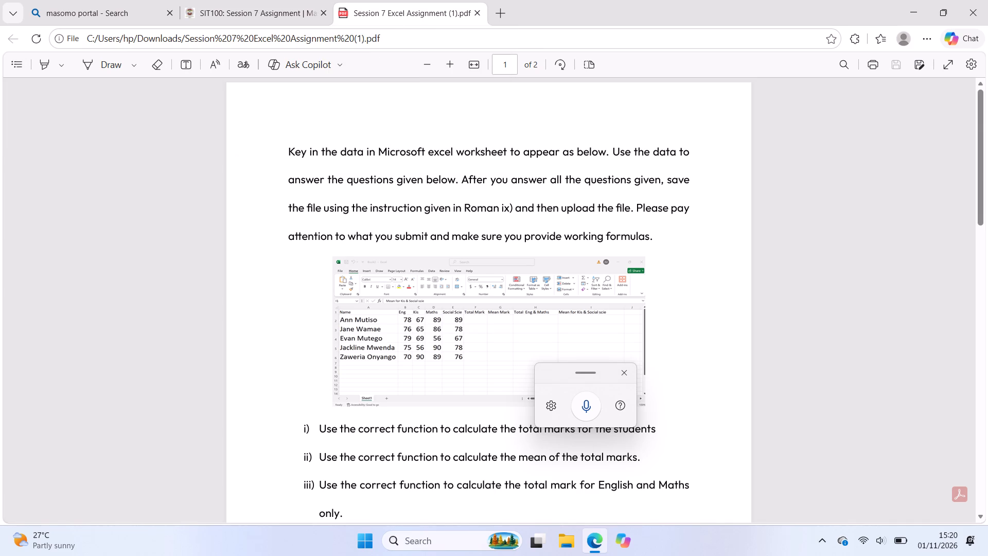
scroll(586, 211, down, 3)
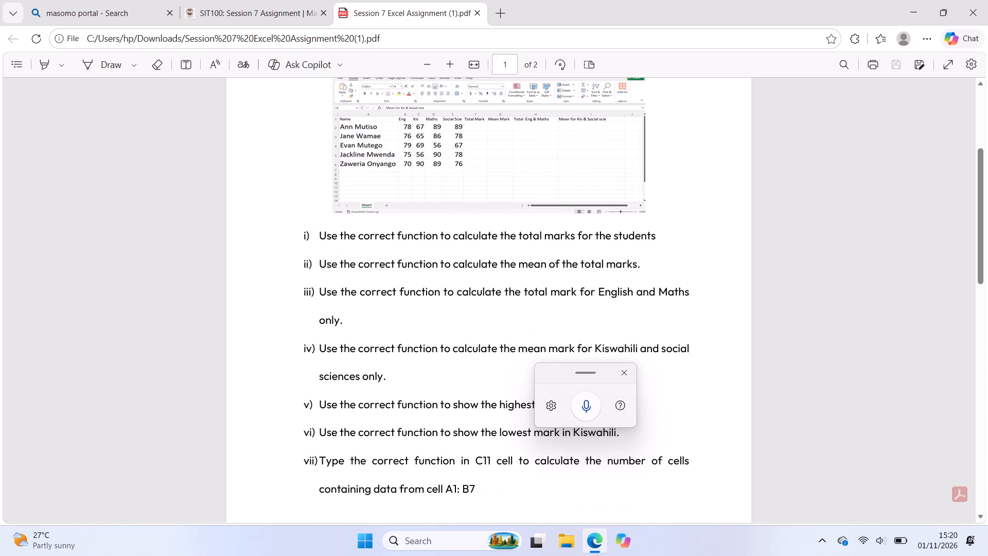
scroll(586, 211, up, 2)
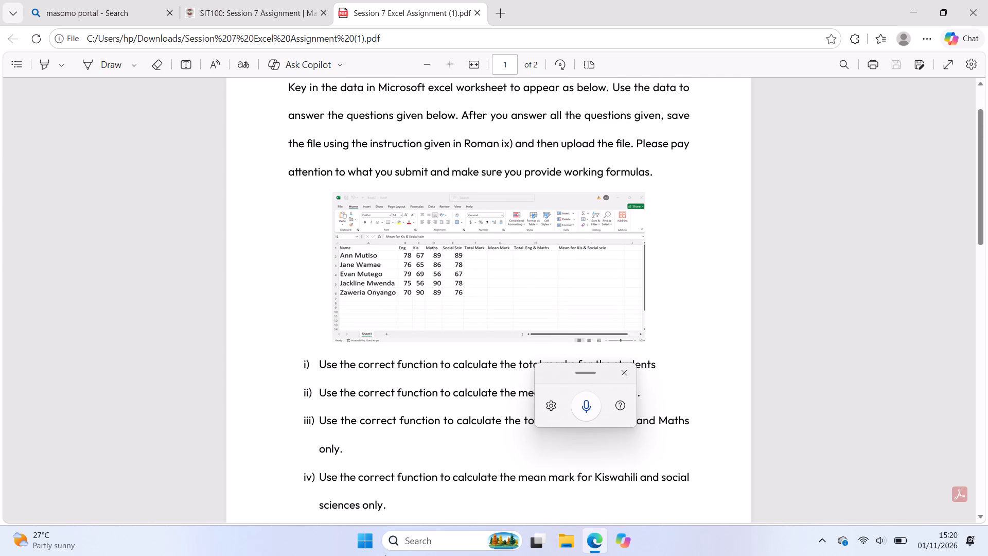
Switch to Excel by launching it.
click(360, 542)
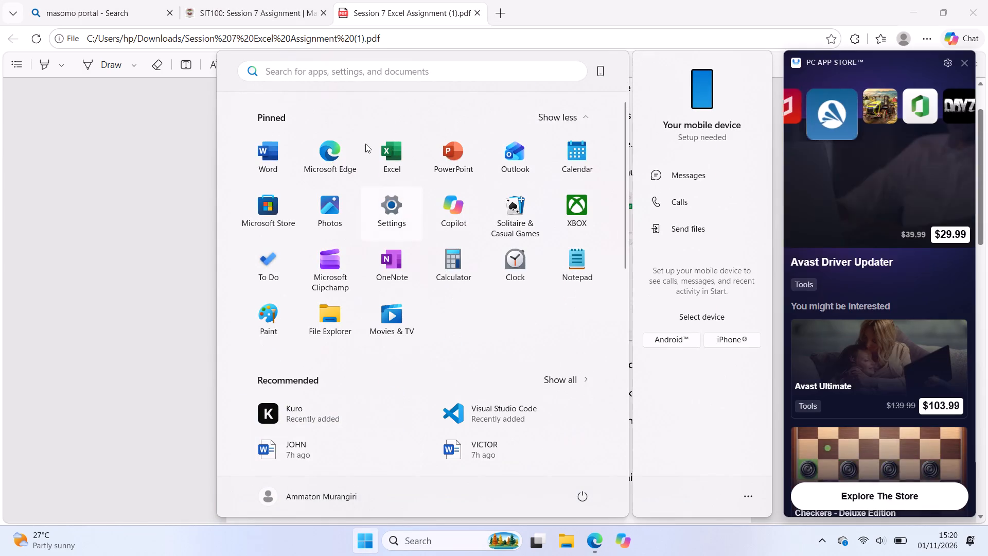
triple_click(398, 149)
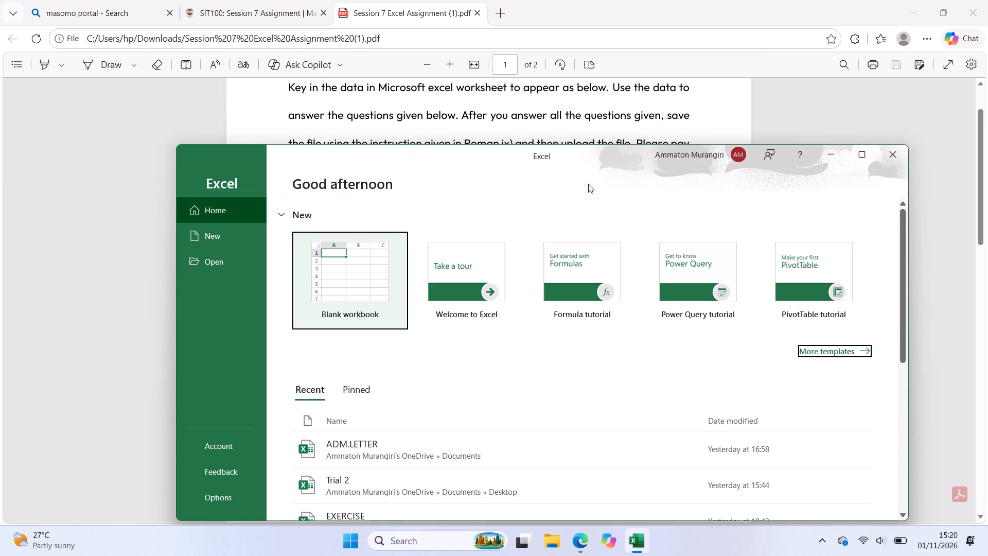
Narrow the Excel start window to about a third of the screen width and minimise it to uncover the assignment PDF.
drag(910, 170, 852, 181)
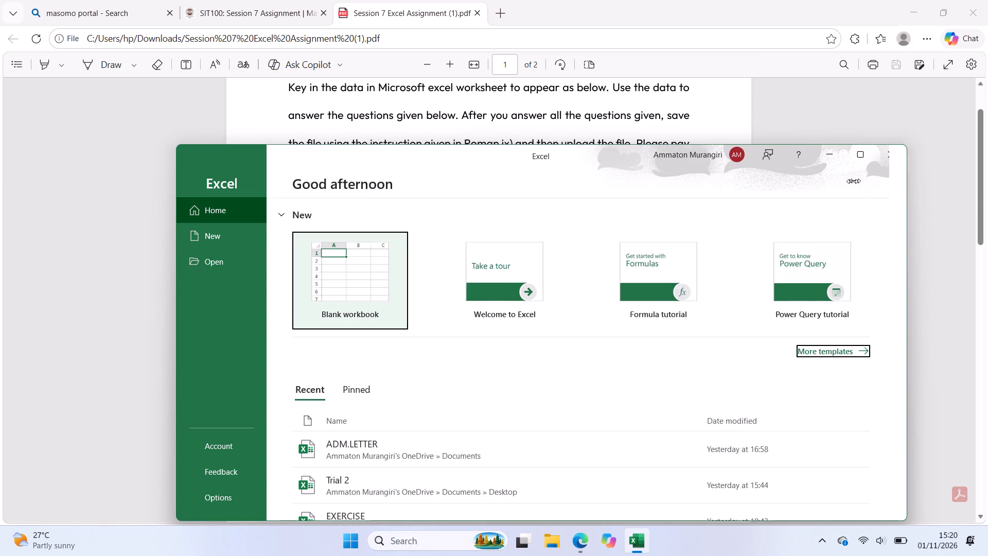
drag(852, 181, 453, 181)
drag(239, 309, 107, 301)
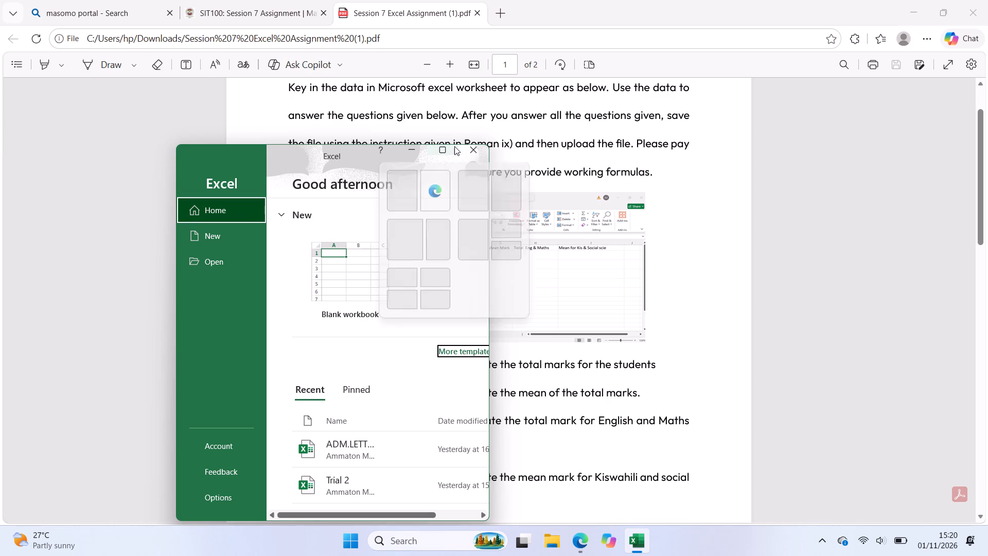
click(413, 147)
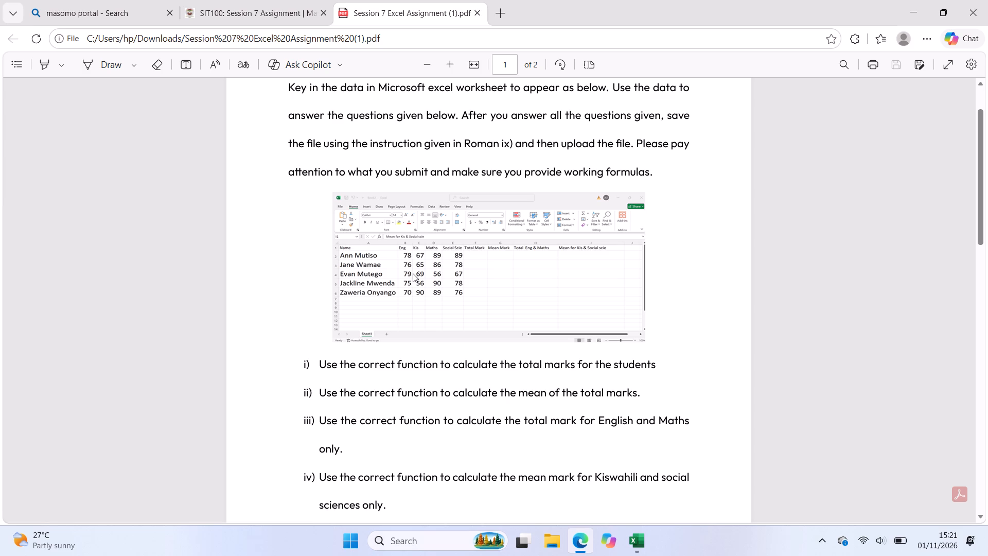
Review the assignment PDF again, examining the sample marks table and the questions on the first page.
scroll(413, 273, down, 5)
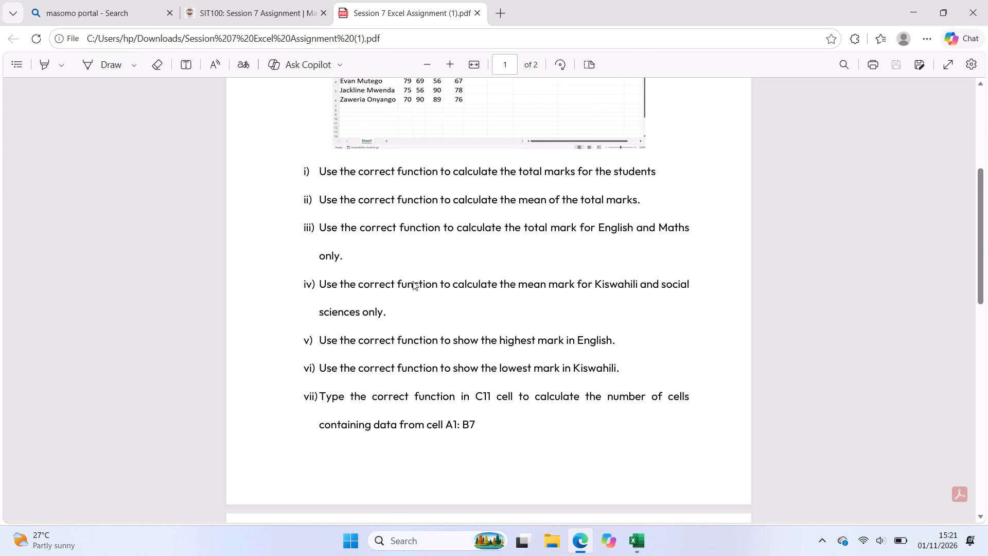
scroll(413, 281, down, 1)
scroll(413, 283, up, 4)
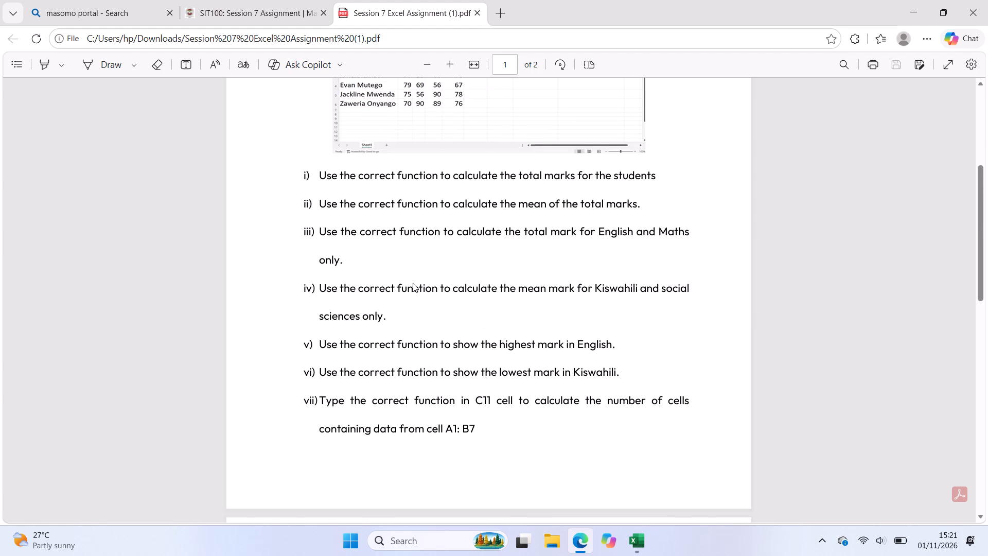
scroll(413, 283, up, 3)
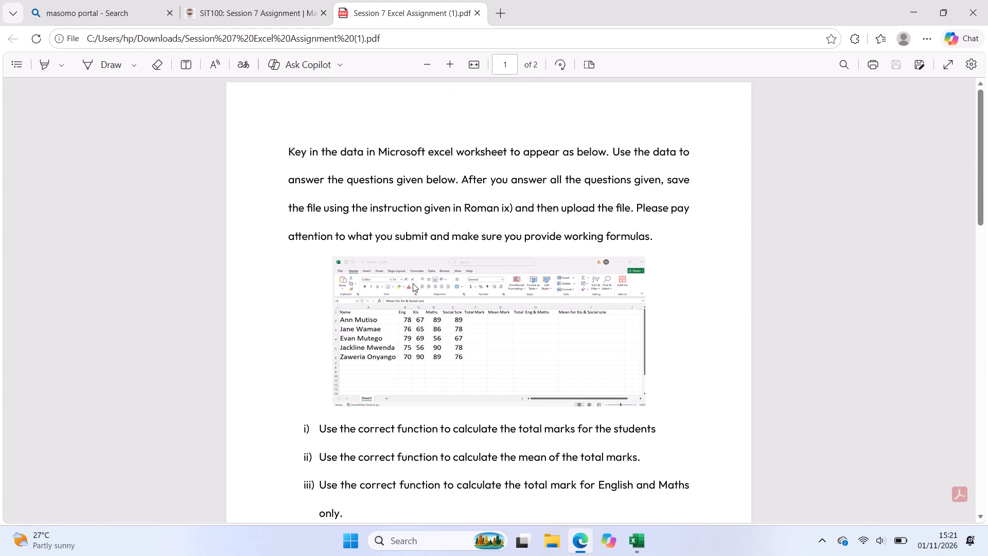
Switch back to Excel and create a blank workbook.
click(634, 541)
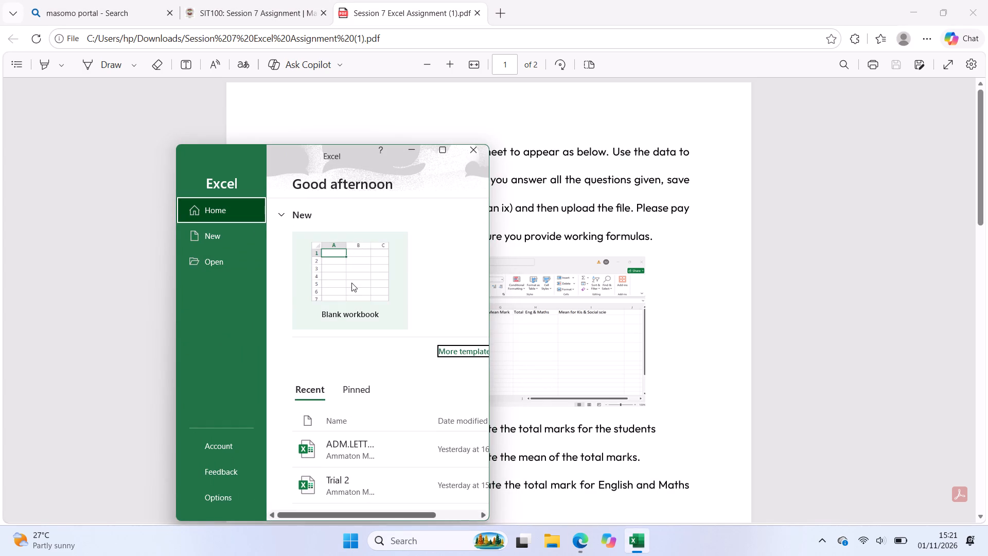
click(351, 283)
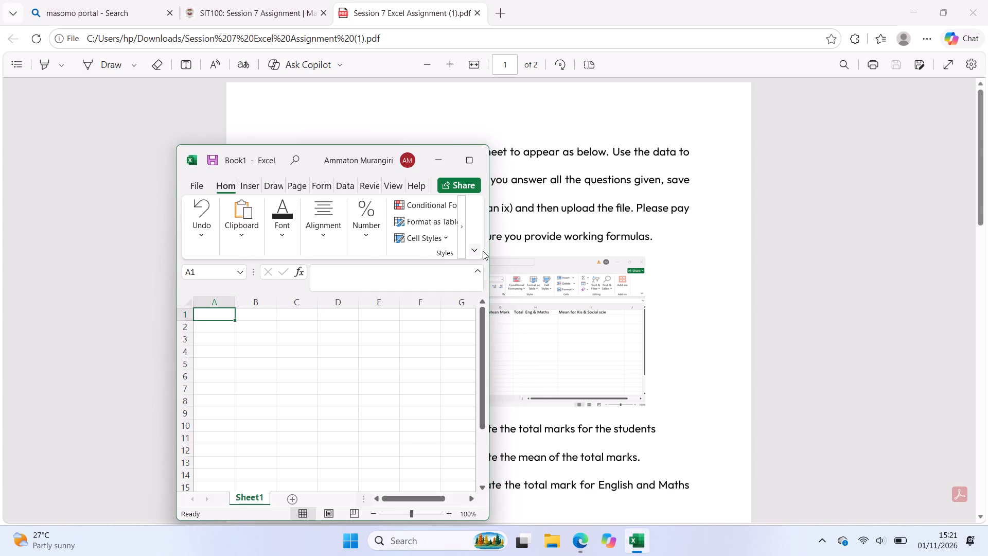
Restore the maximised browser window to its smaller size so the assignment PDF sits beside the Excel worksheet.
click(941, 9)
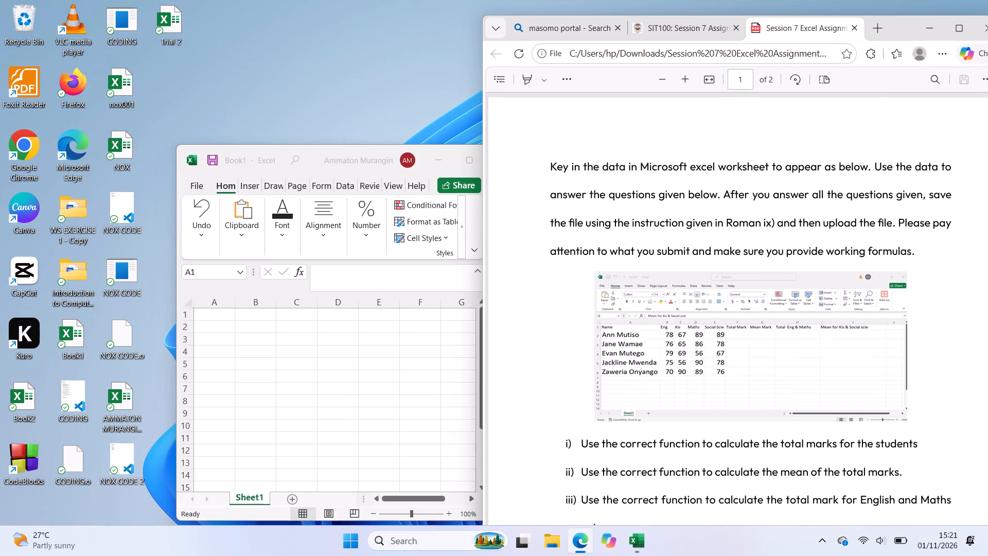
Close Excel, relaunch it and create a new blank workbook beside the PDF.
click(473, 167)
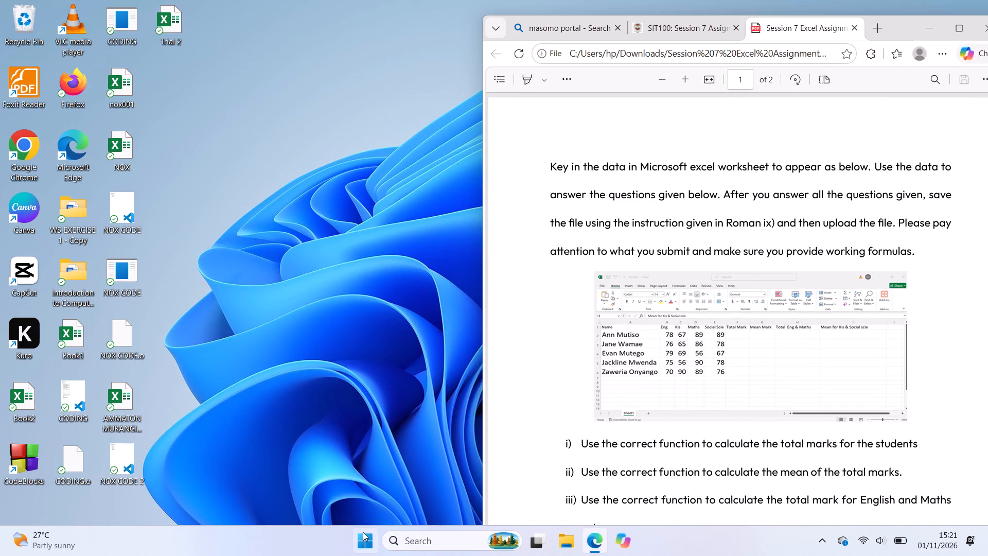
click(362, 535)
click(396, 157)
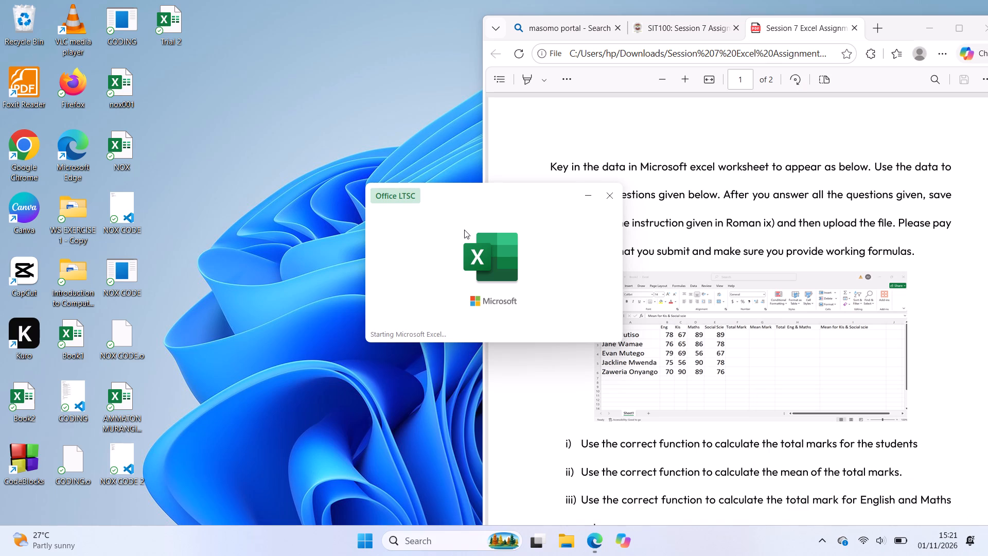
click(357, 269)
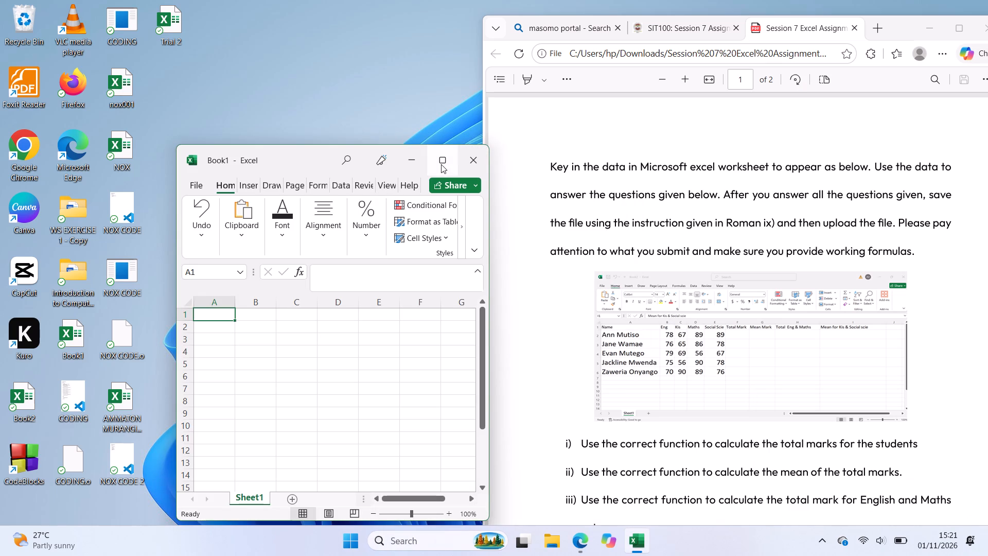
Enter the column headers Name in A1 and Eng in B1 of the blank worksheet.
click(225, 312)
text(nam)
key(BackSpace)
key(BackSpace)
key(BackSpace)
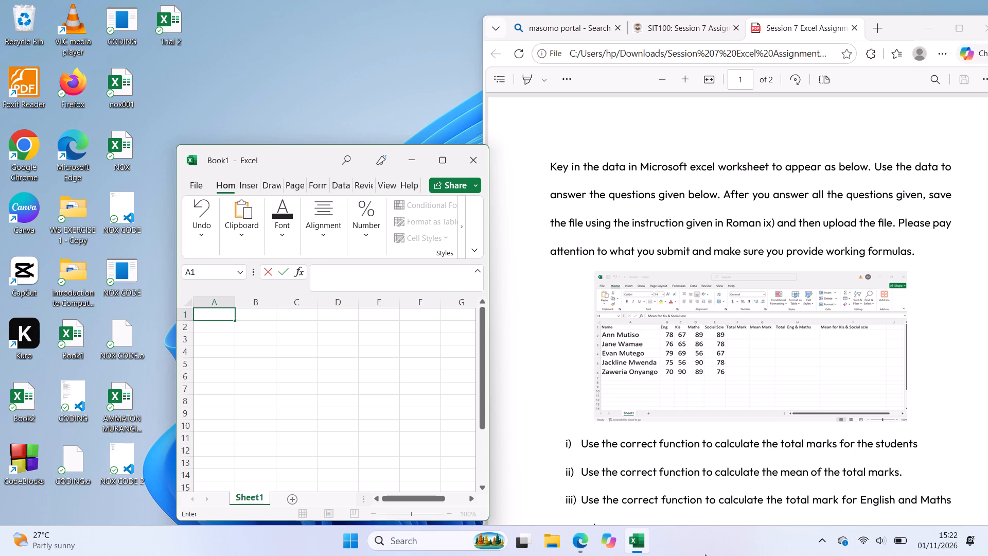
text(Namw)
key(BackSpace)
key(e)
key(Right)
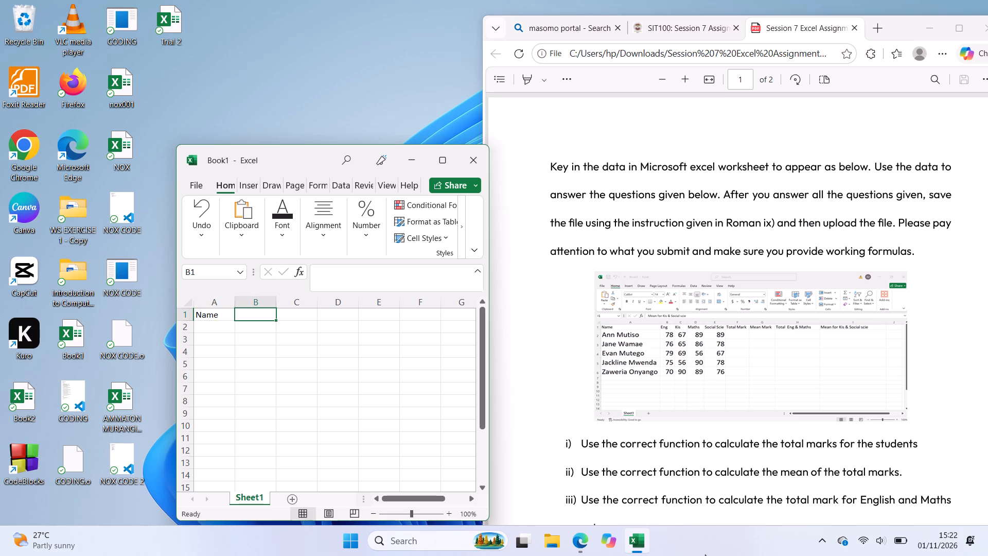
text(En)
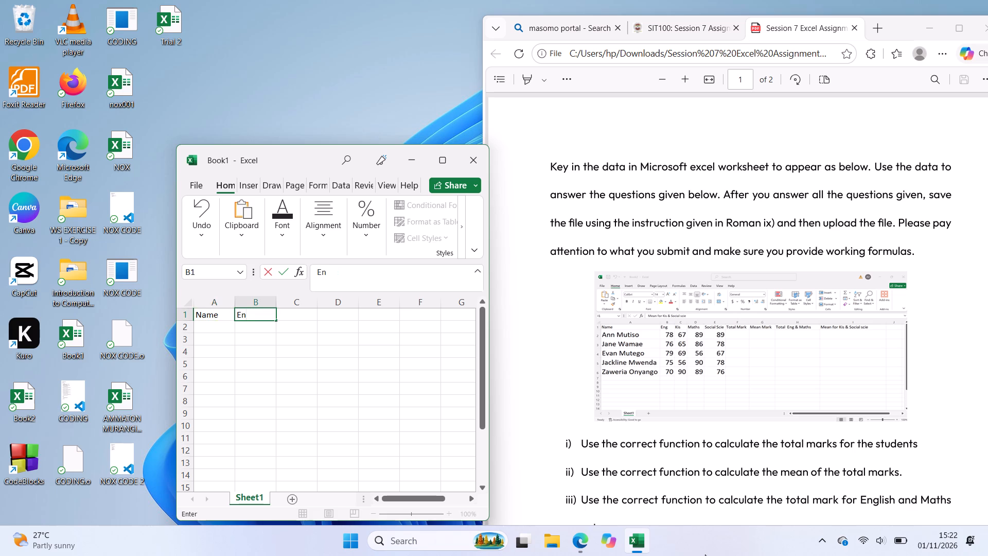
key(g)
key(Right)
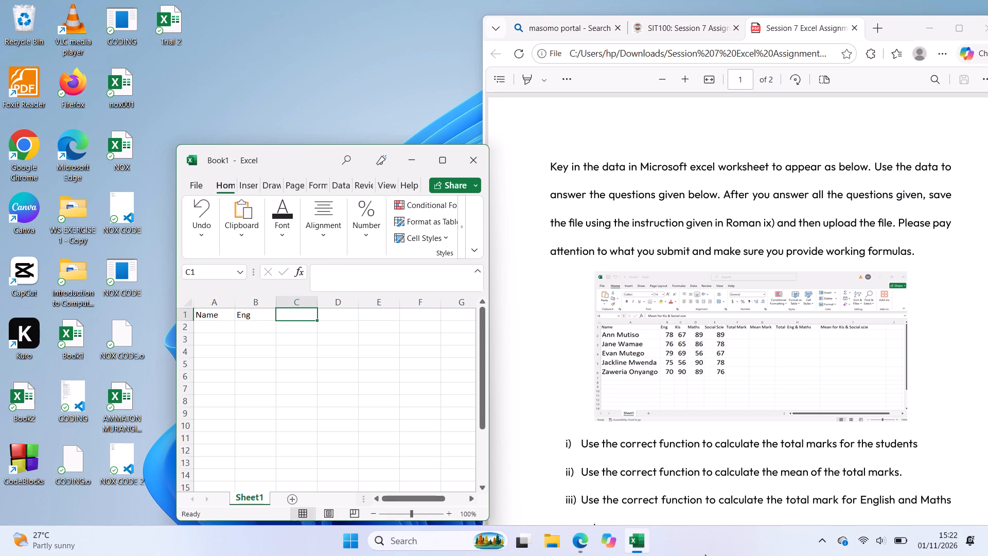
Enter the subject headers Kis in C1, Maths in D1 and Social Scie in E1.
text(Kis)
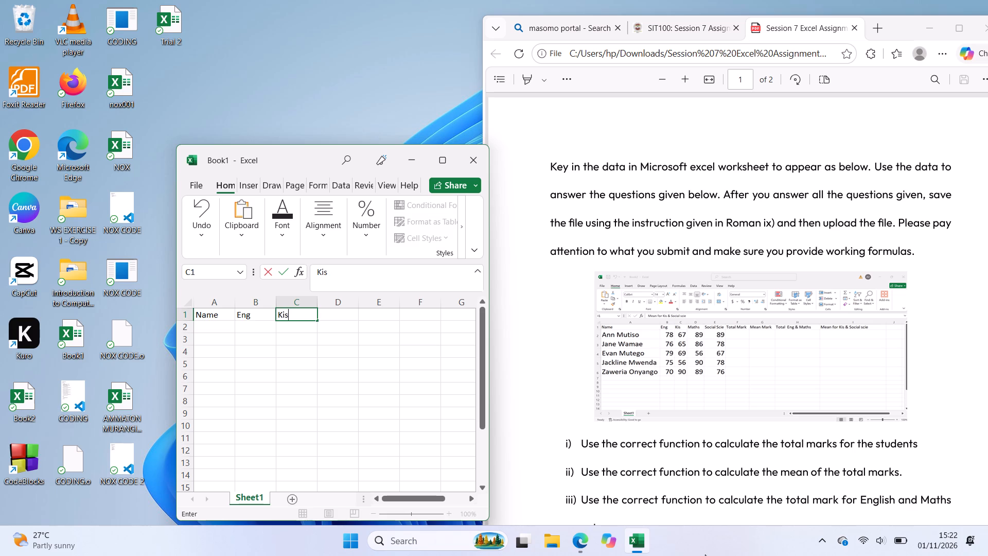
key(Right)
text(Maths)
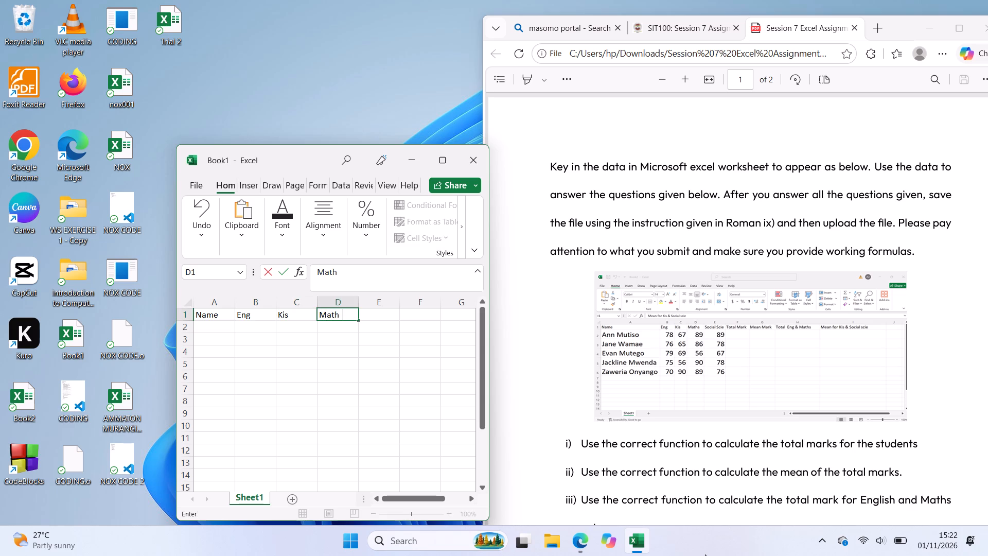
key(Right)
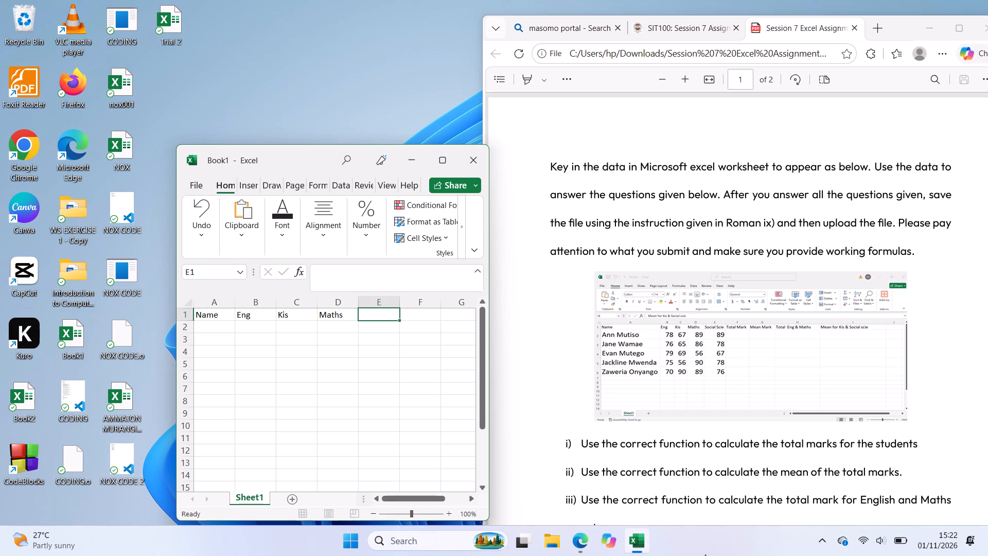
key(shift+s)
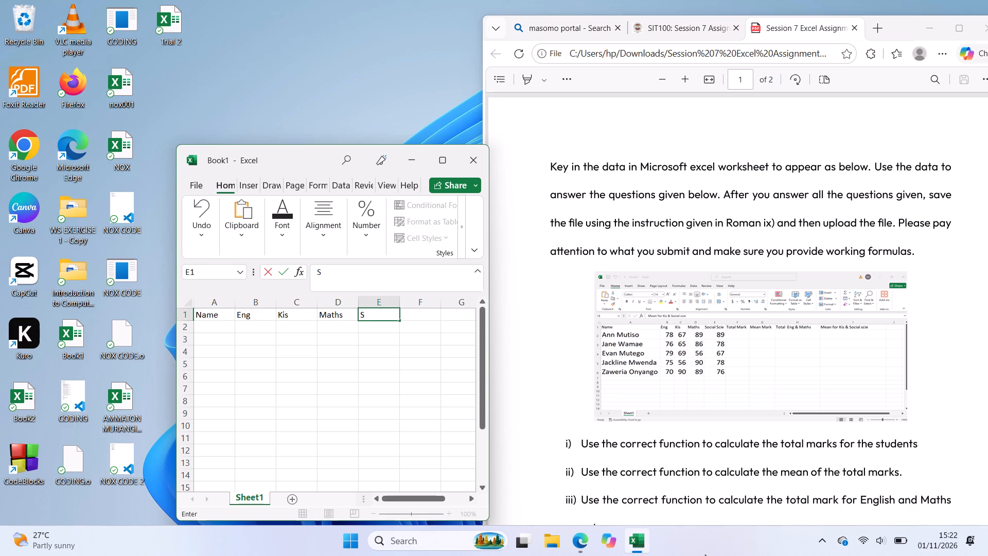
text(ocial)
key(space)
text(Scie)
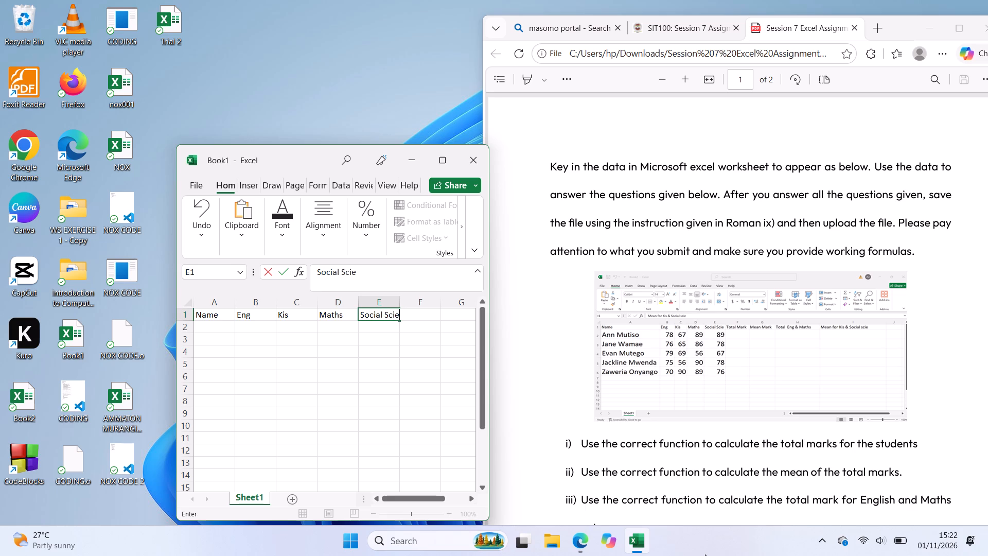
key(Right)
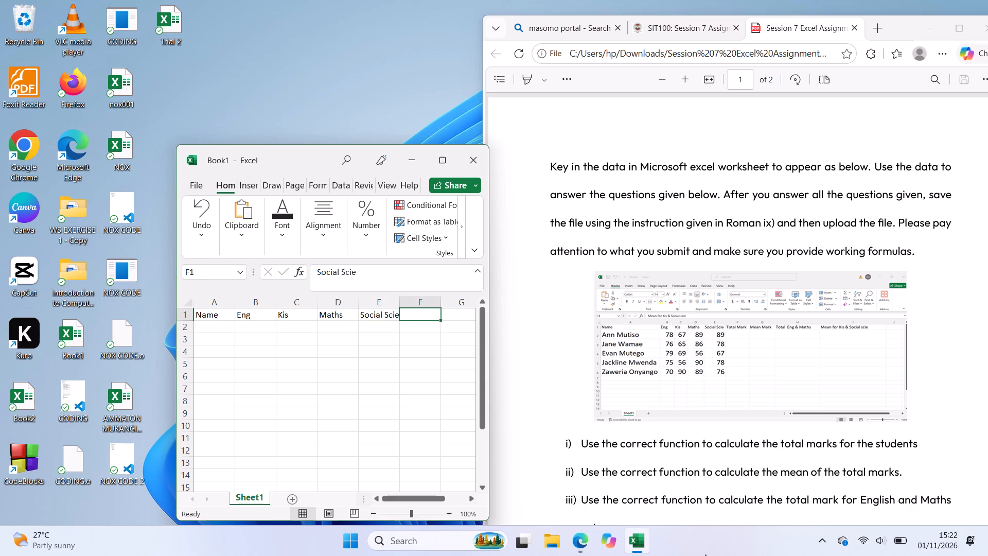
Enter the result headers Total Mark in F1 and Mean Mark in G1.
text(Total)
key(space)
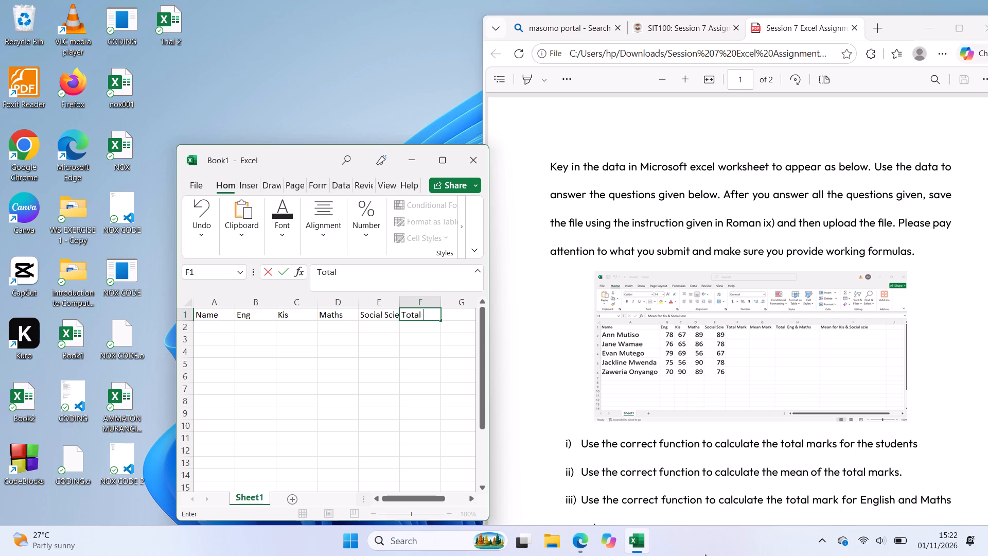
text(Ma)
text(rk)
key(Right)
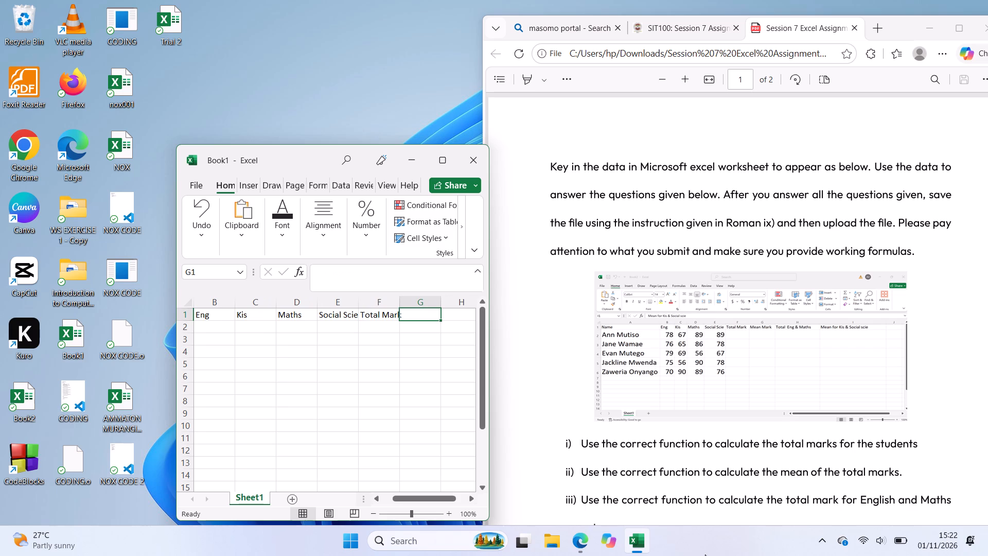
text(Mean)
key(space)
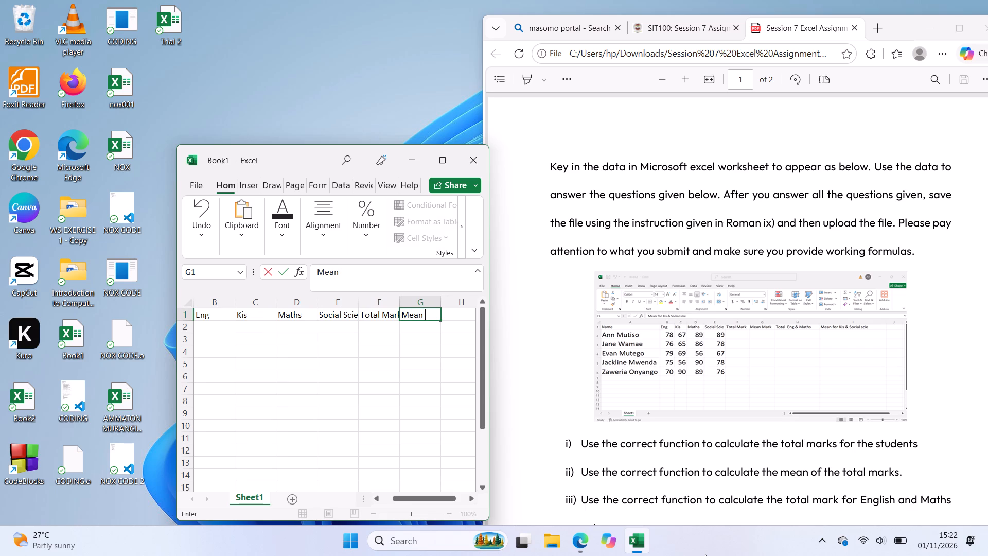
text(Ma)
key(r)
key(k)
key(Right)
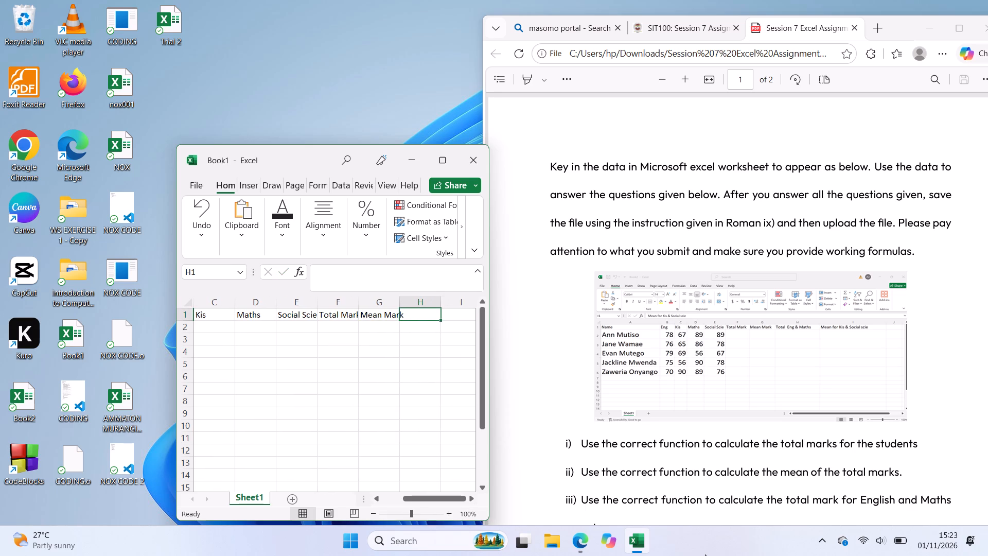
Enter the header Total Eng & Maths in H1.
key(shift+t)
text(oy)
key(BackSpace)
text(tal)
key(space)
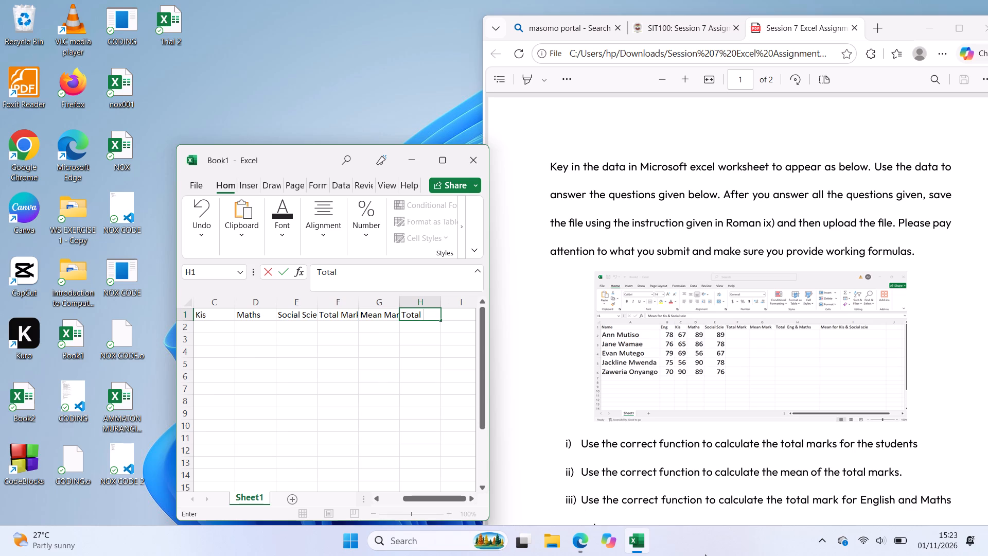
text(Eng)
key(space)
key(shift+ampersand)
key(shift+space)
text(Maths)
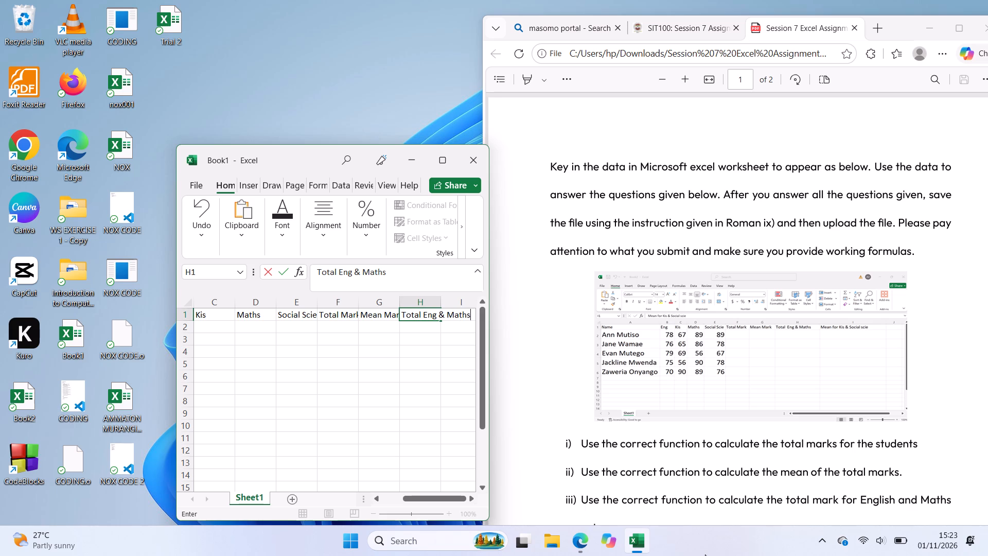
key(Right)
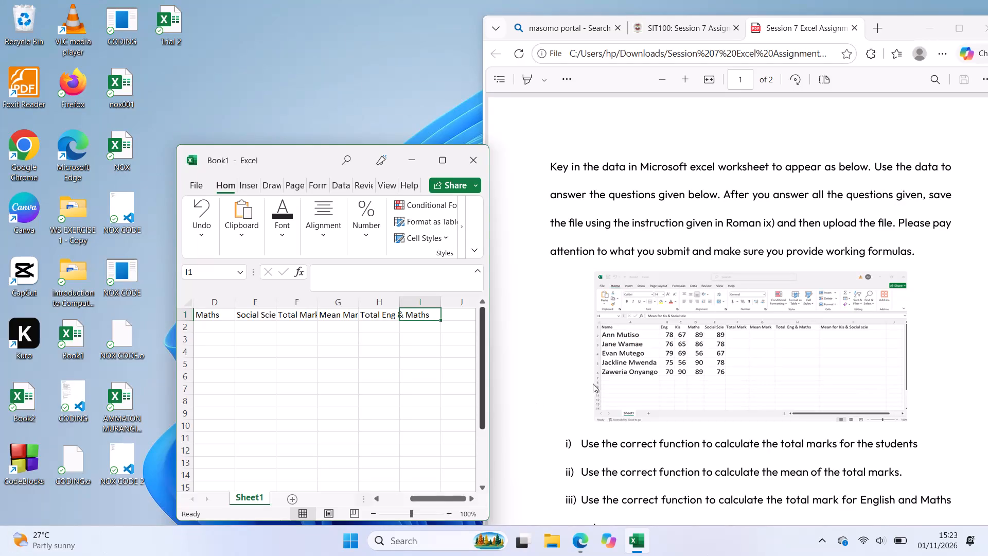
Widen columns H, G and F so their headers Total Eng & Maths, Mean Mark and Total Mark fit.
drag(397, 302, 431, 303)
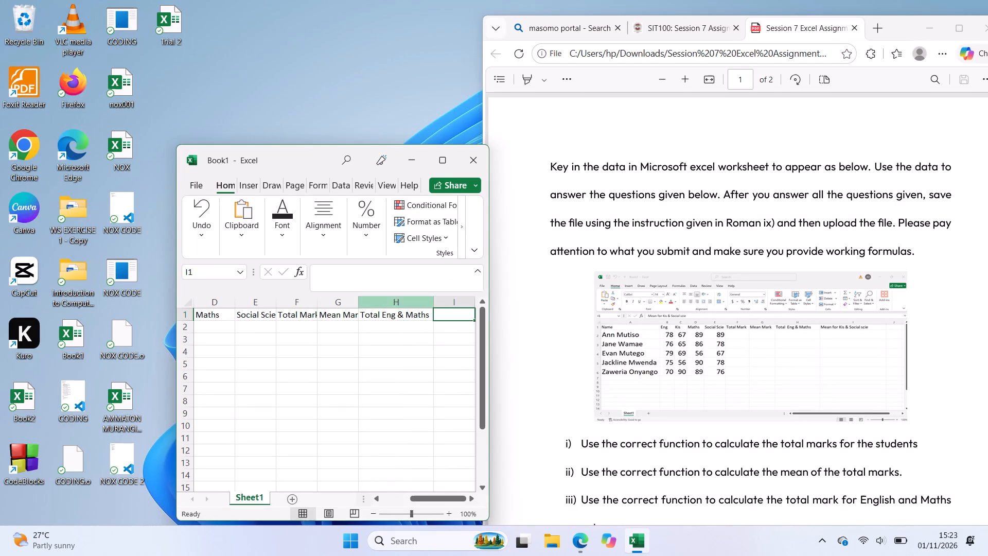
click(344, 318)
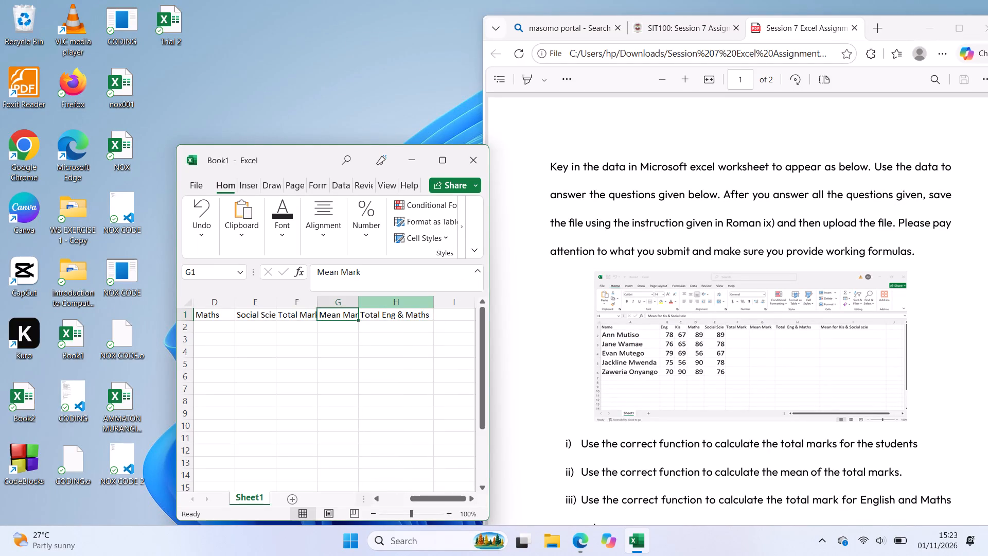
click(359, 309)
drag(359, 305, 368, 303)
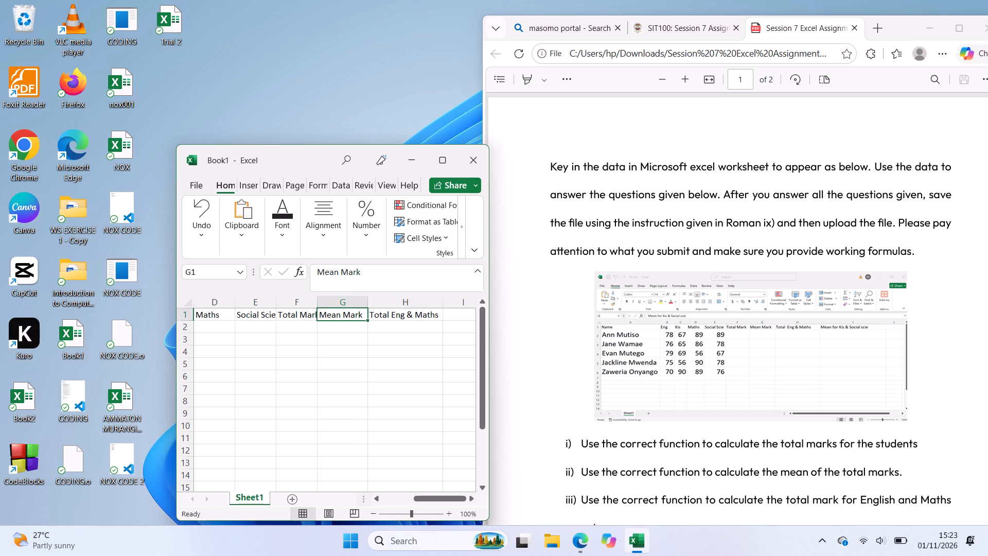
drag(319, 306, 330, 306)
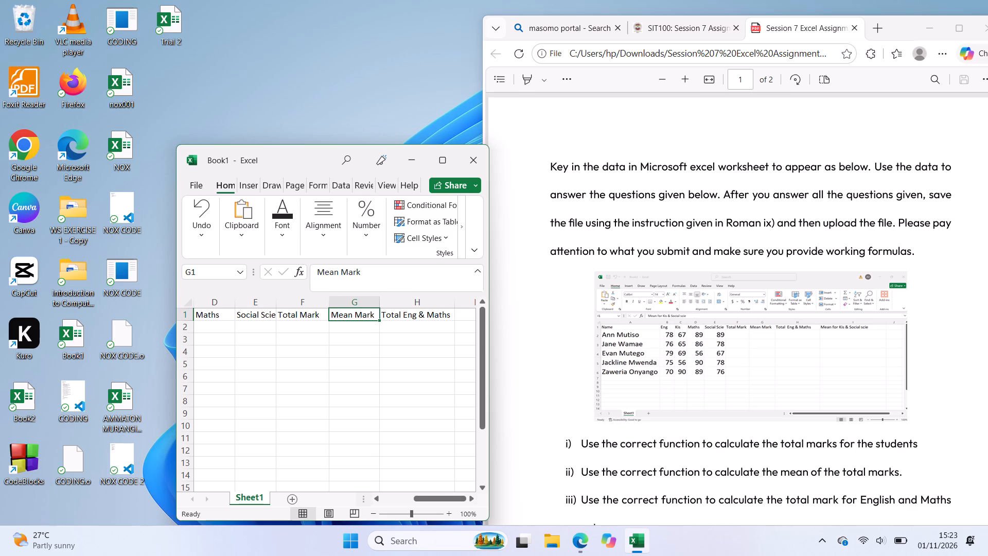
Enter the header Mean for Kis & Social scie in I1.
click(454, 311)
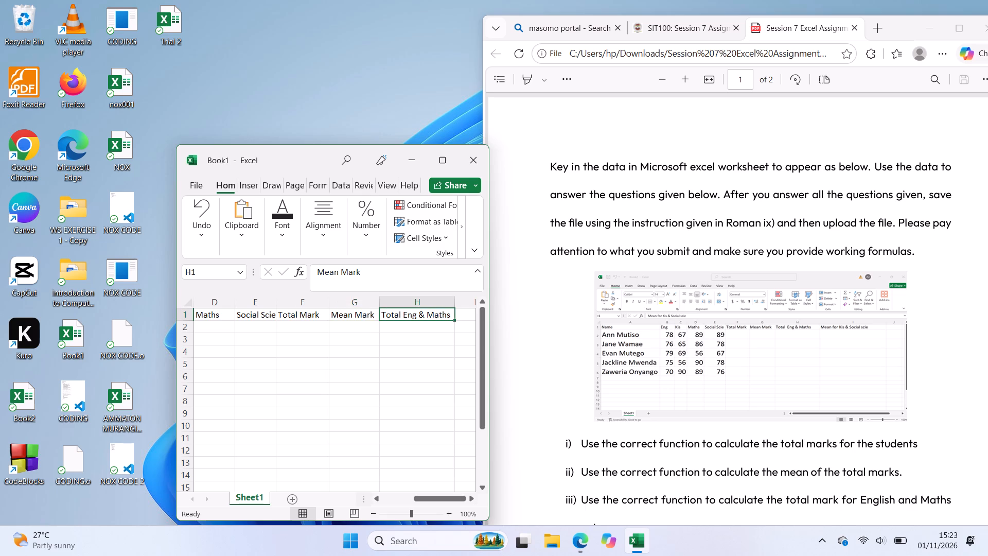
click(459, 311)
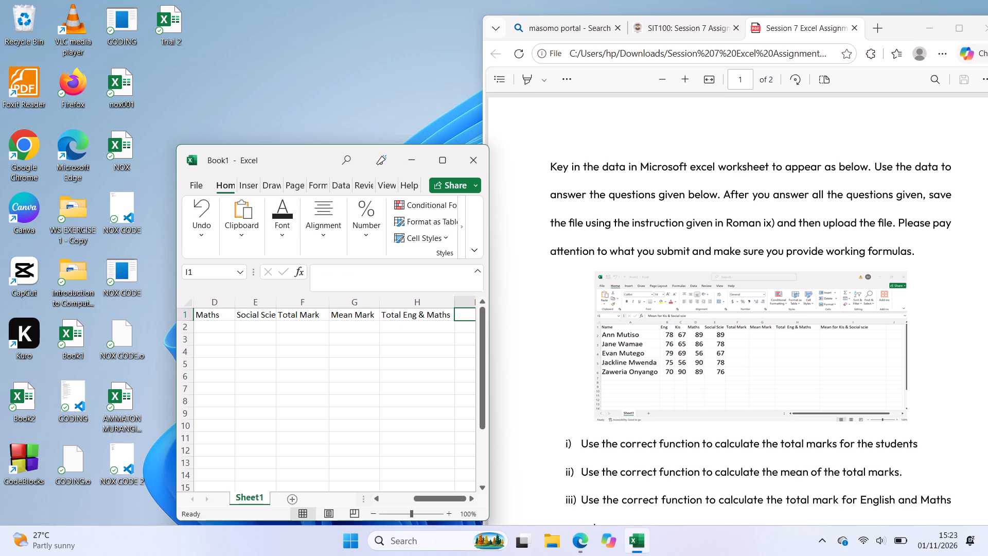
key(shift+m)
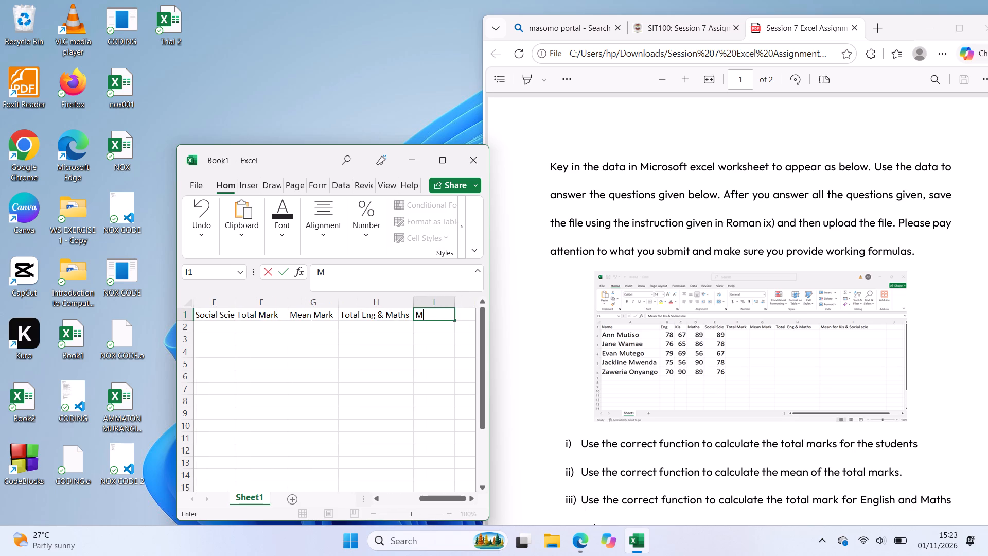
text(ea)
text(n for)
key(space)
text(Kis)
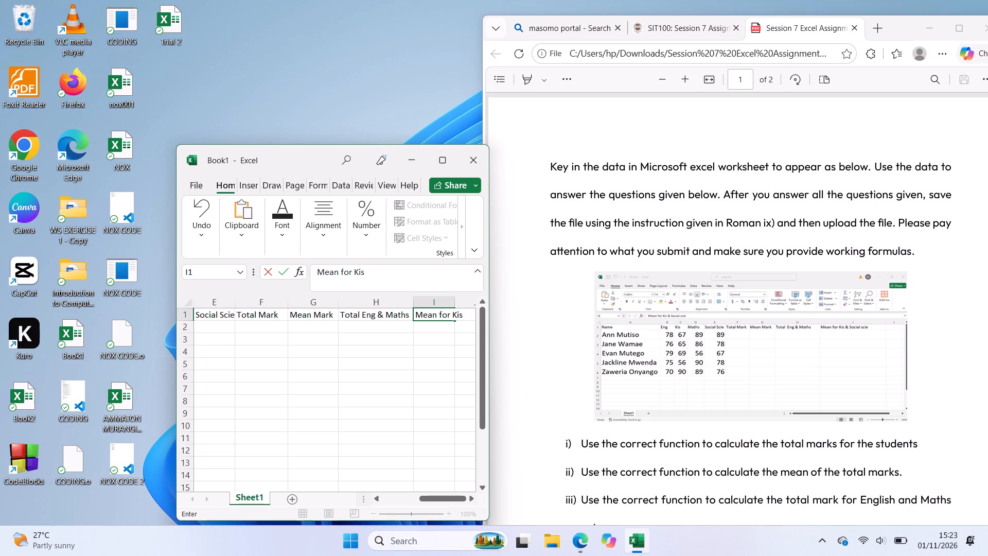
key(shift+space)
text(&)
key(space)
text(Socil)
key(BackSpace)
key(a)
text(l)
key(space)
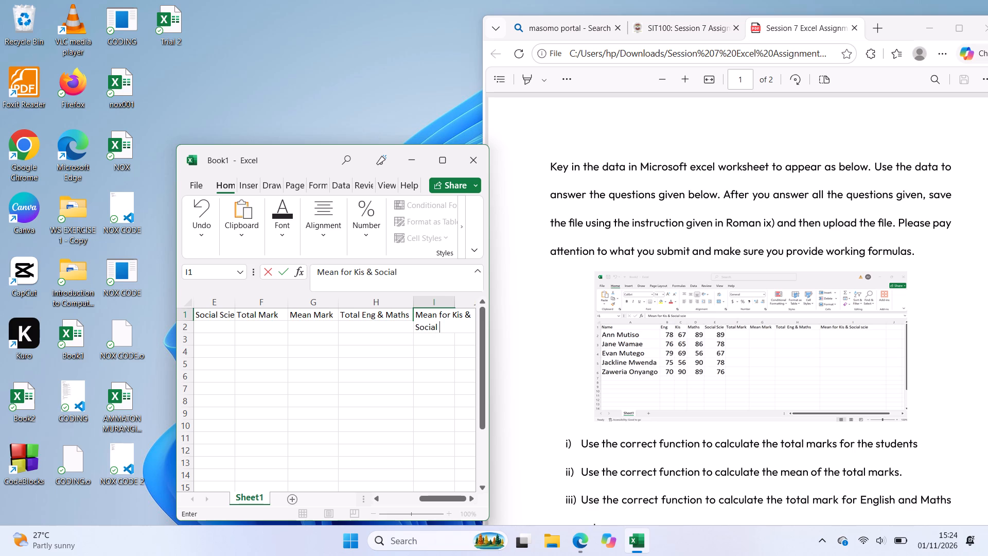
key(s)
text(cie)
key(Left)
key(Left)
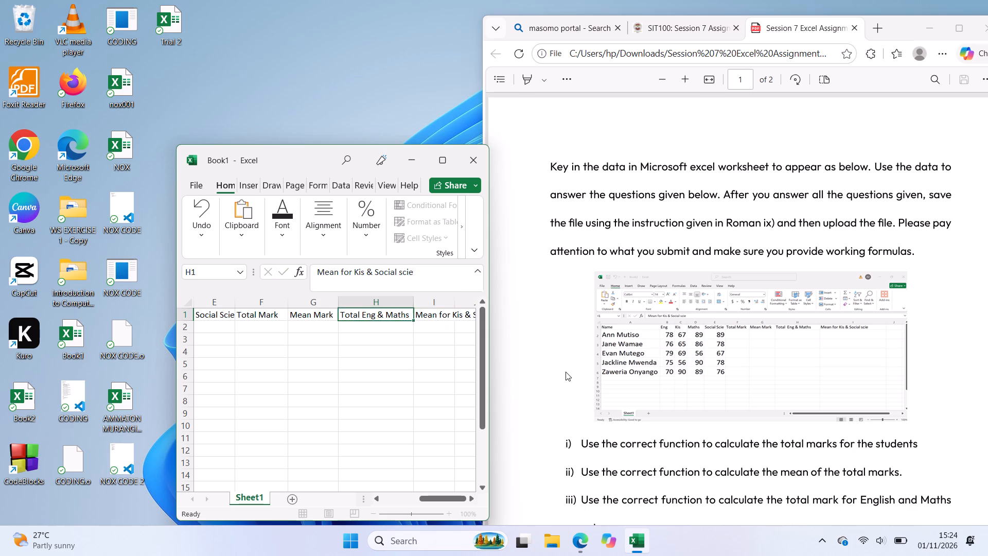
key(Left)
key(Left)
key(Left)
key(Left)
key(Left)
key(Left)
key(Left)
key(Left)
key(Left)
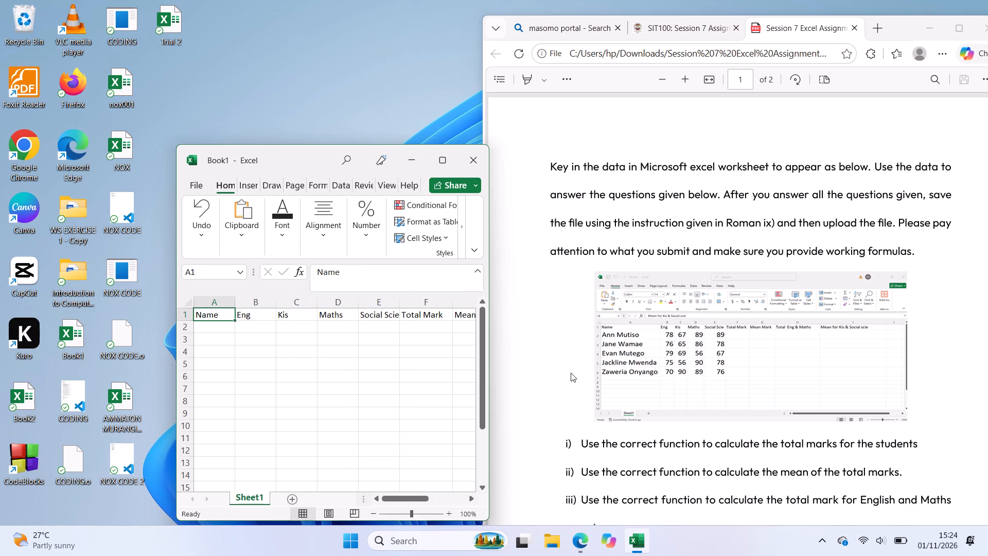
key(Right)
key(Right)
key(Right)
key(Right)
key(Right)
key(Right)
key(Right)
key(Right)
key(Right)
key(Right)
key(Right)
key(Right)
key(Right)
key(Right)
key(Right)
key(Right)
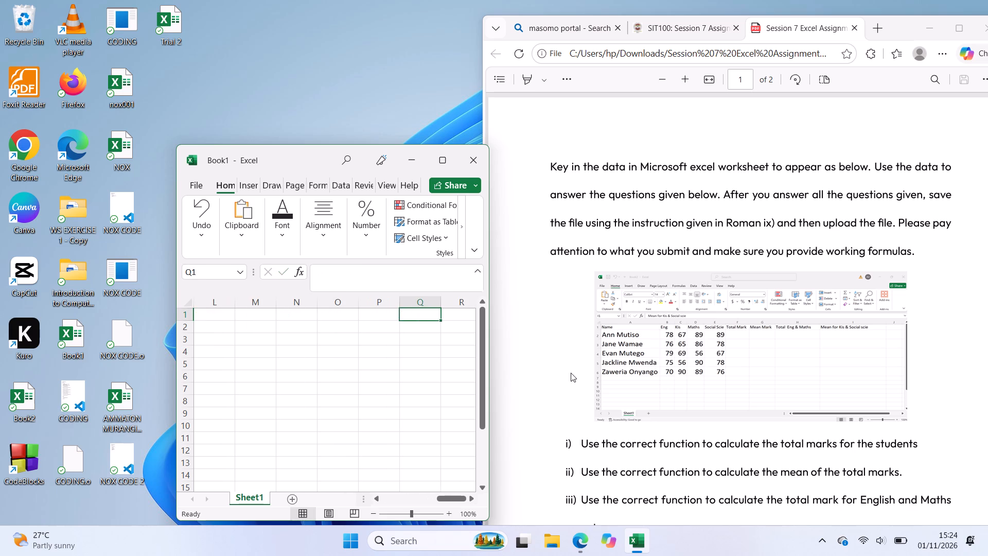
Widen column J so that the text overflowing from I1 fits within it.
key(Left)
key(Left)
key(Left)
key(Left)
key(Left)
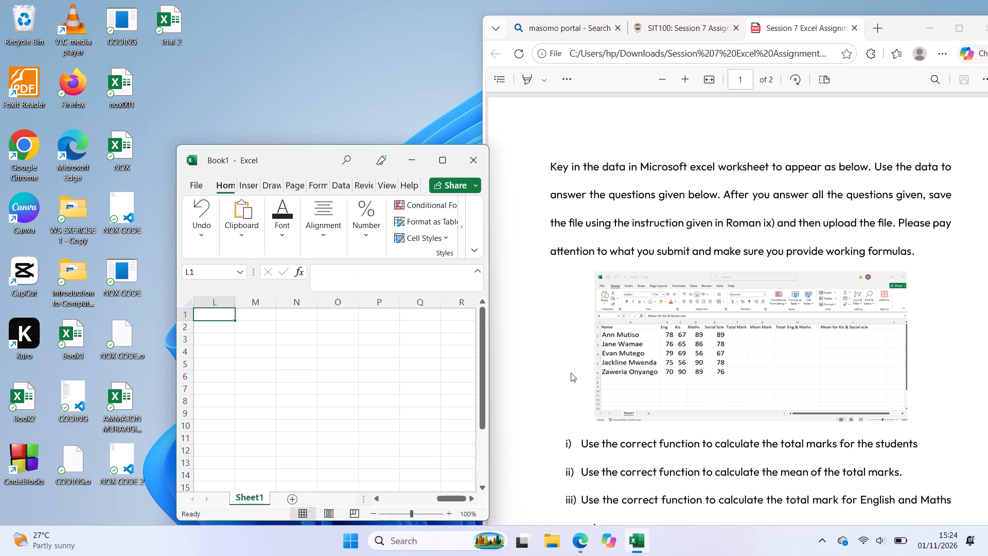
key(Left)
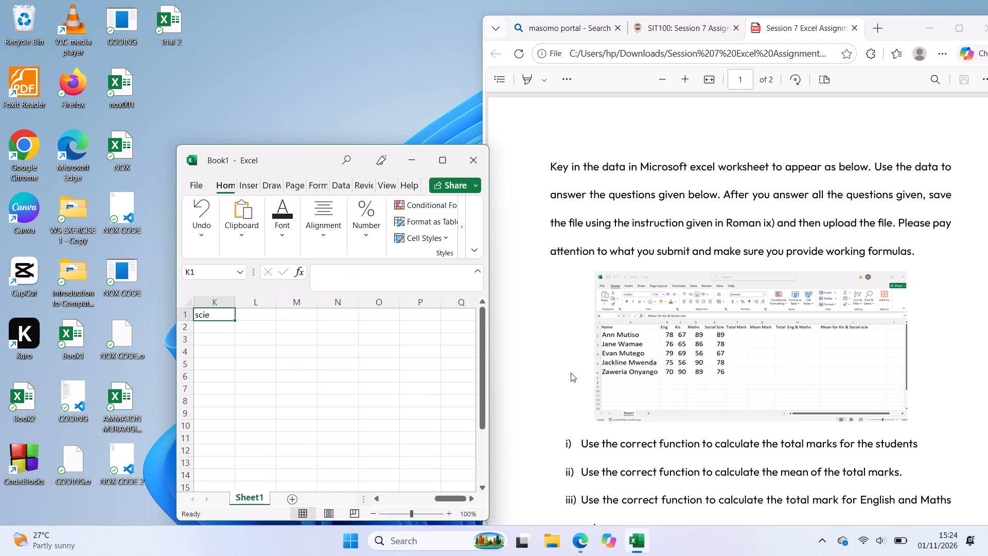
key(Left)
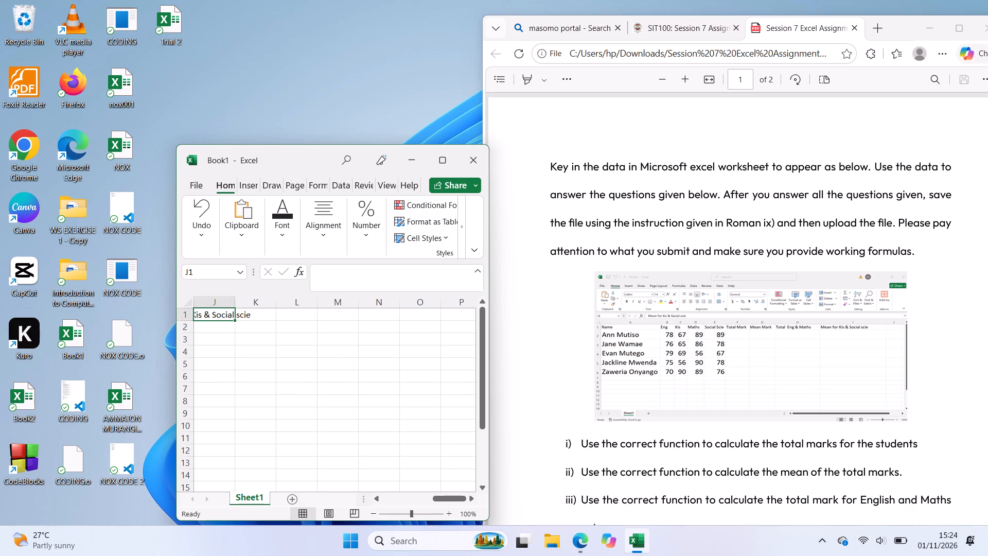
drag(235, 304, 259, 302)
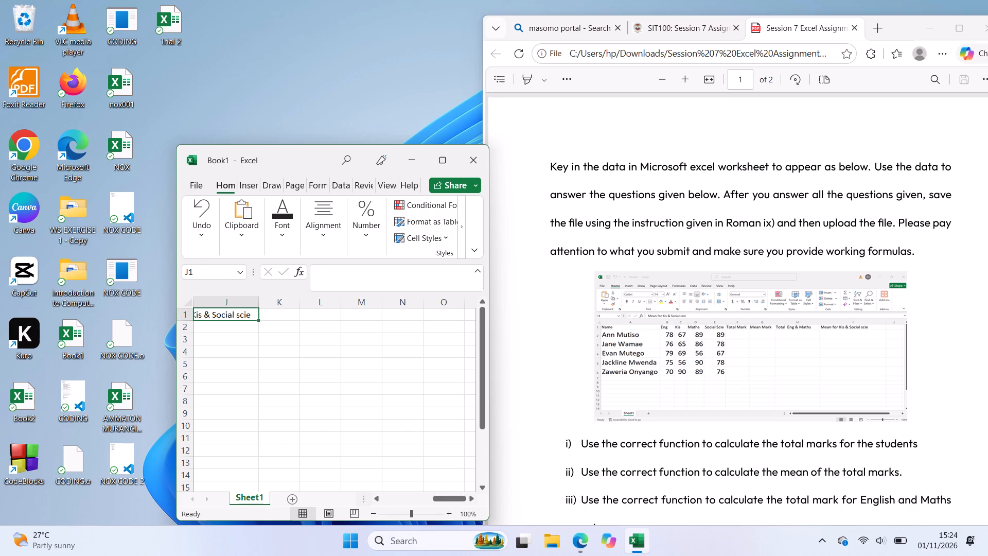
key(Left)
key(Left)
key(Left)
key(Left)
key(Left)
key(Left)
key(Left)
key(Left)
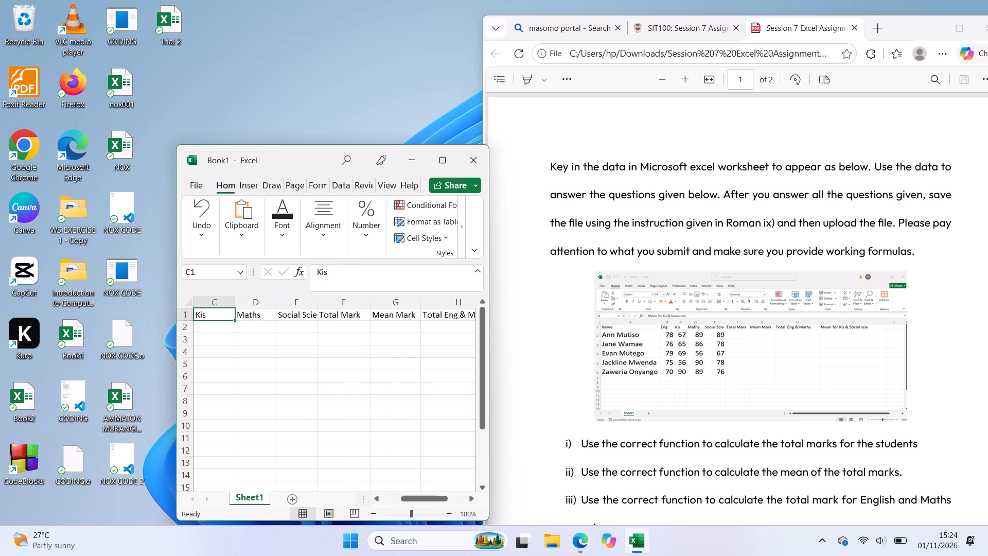
Widen column J further, beyond the end of the text overflowing from I1.
key(Right)
key(Right)
key(Right)
key(Right)
key(Right)
key(Right)
key(Right)
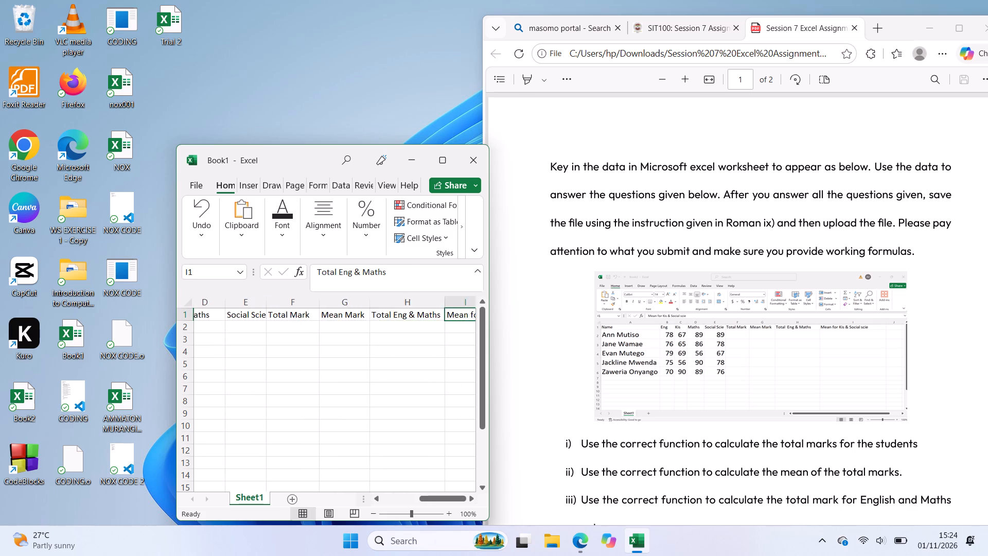
key(Right)
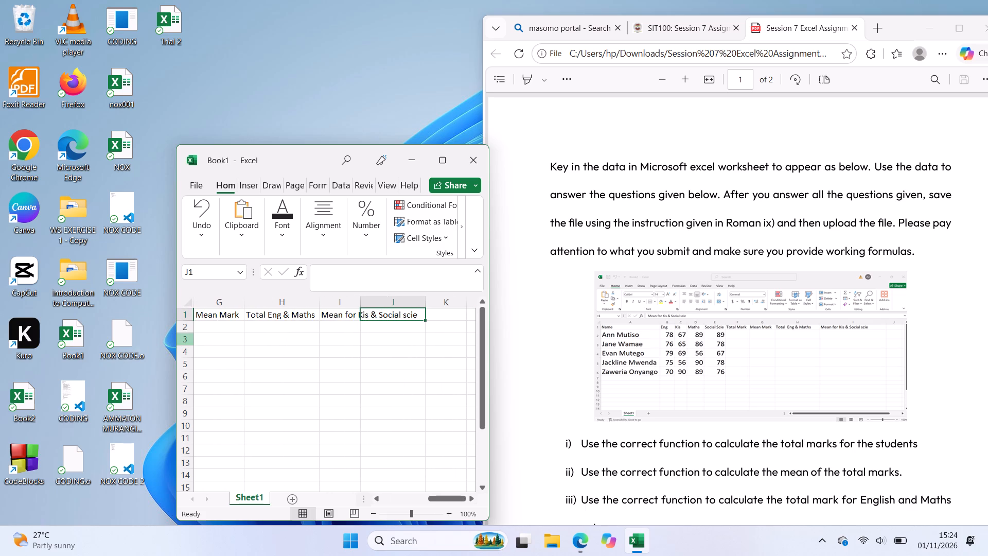
drag(428, 307, 434, 304)
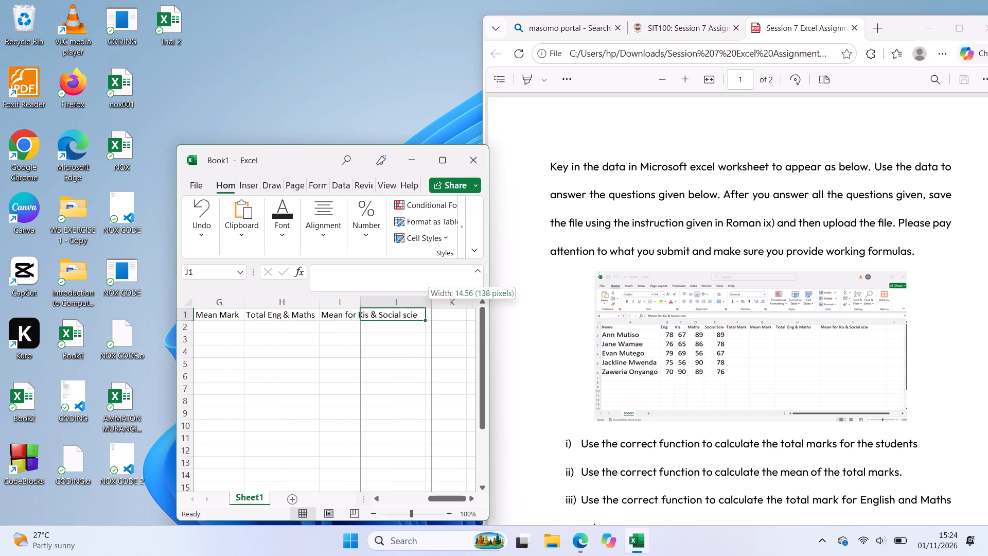
drag(434, 304, 449, 303)
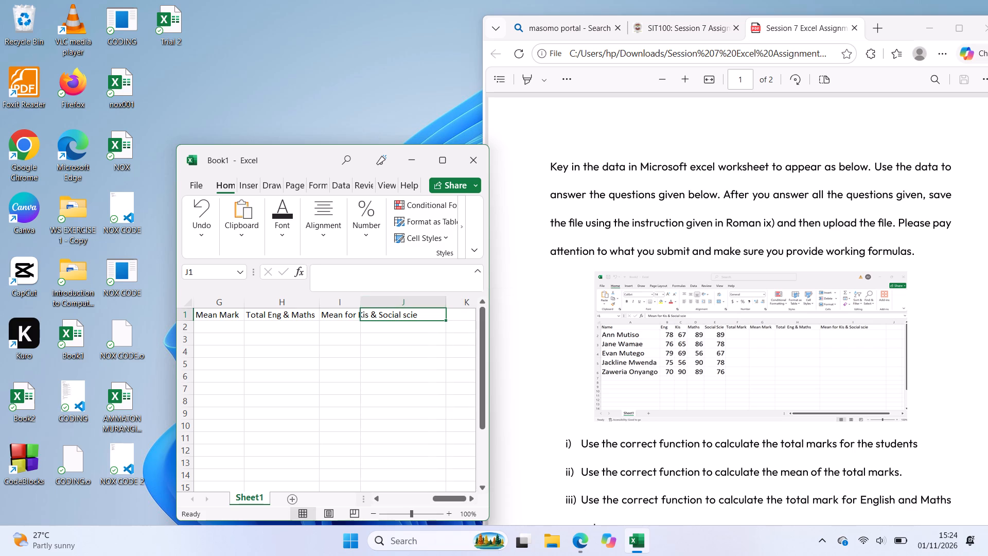
Widen column I until its header Mean for Kis & Social scie fits inside the column.
drag(361, 305, 375, 305)
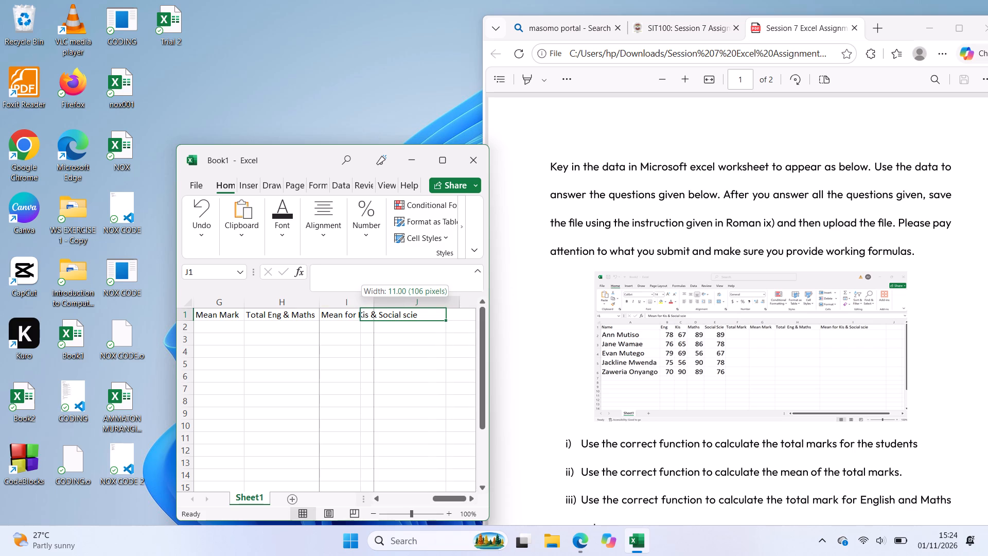
drag(375, 305, 421, 305)
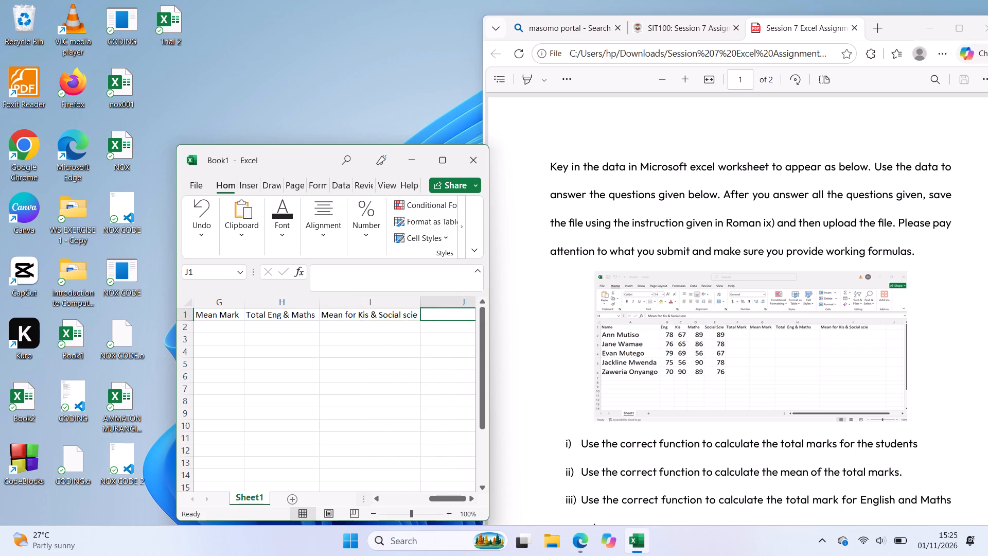
click(410, 317)
click(284, 315)
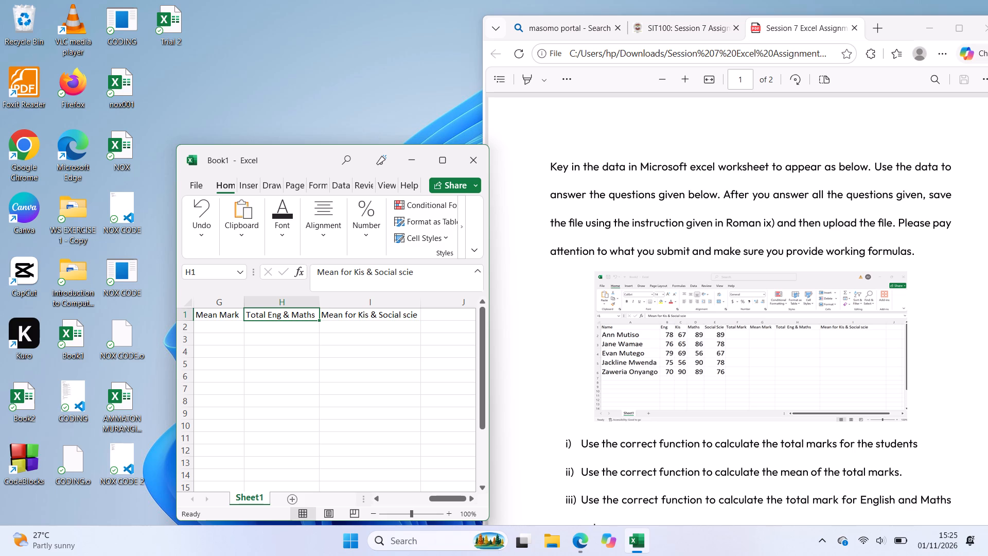
Enter the first student's full name from the PDF's marks table in A2, under the Name header.
key(Left)
key(Left)
key(Left)
key(Left)
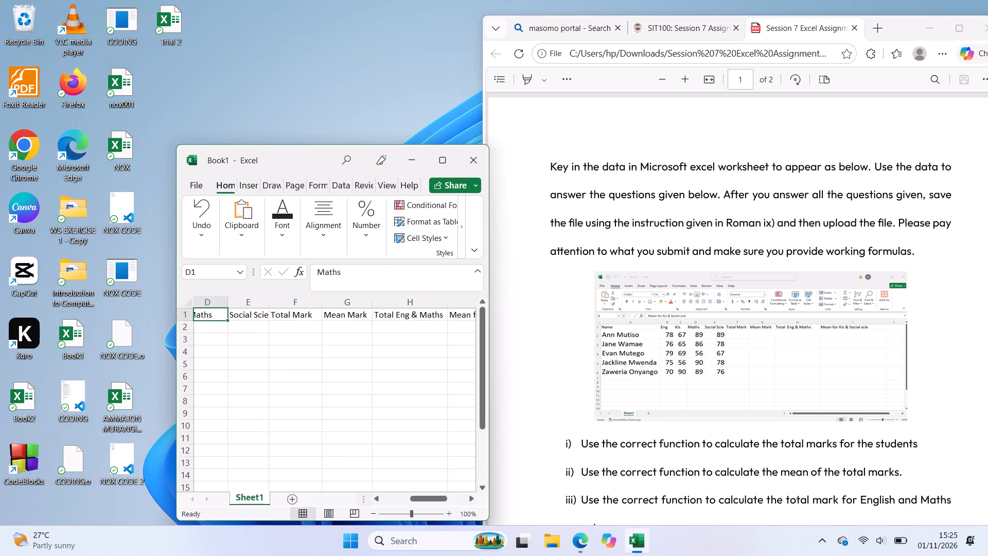
key(Left)
key(Left)
key(Left)
key(Left)
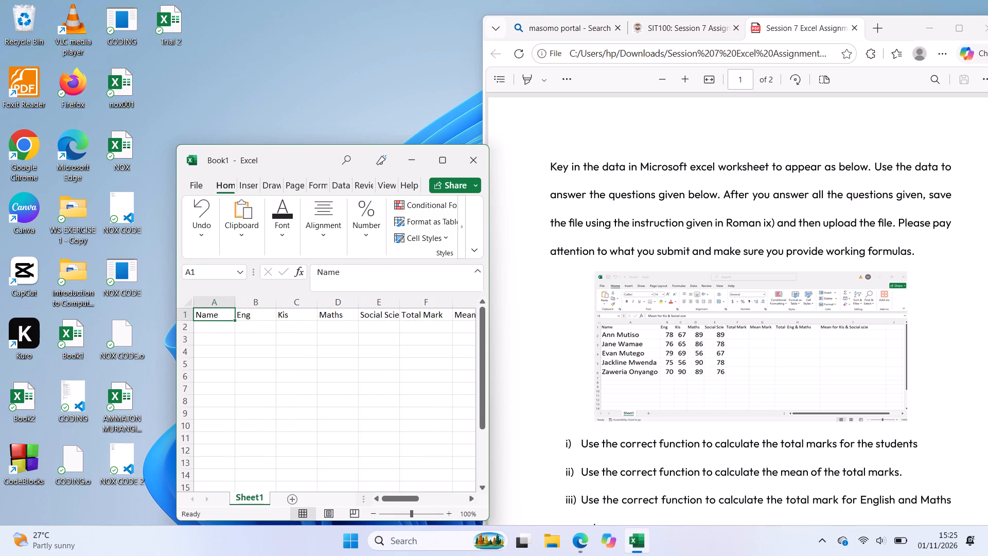
key(Down)
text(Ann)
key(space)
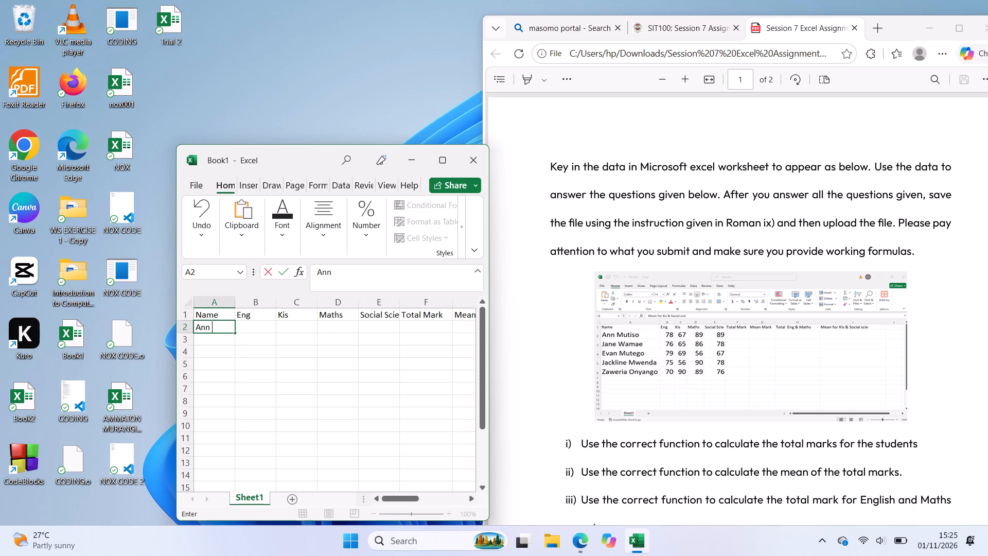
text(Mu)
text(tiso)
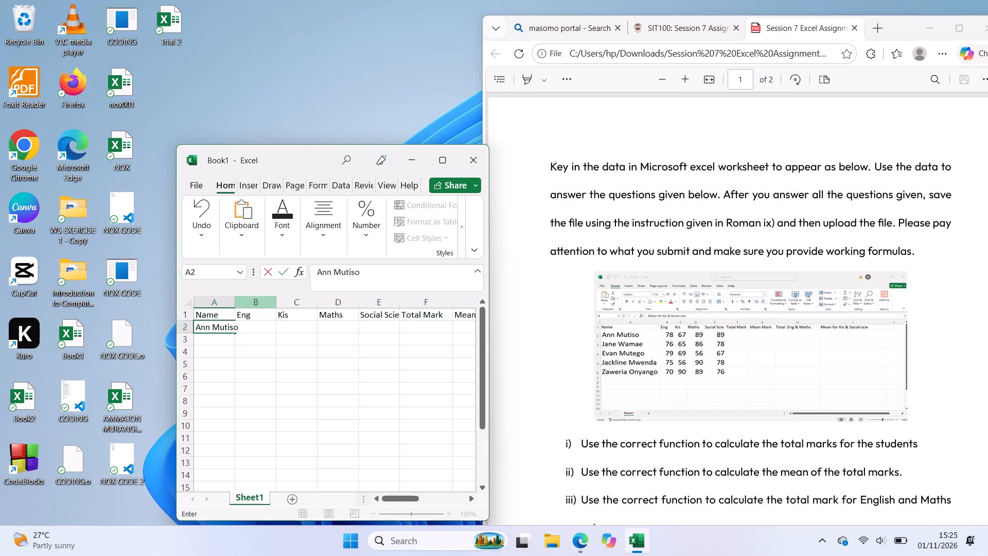
click(259, 331)
click(226, 345)
click(248, 329)
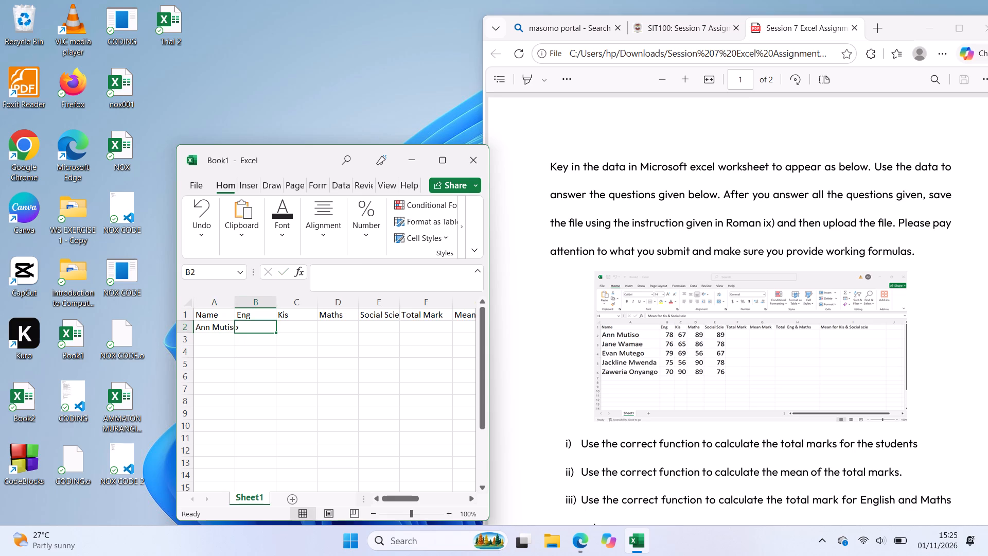
Widen column A to about double its width so the student's name fits inside it.
drag(235, 307, 276, 305)
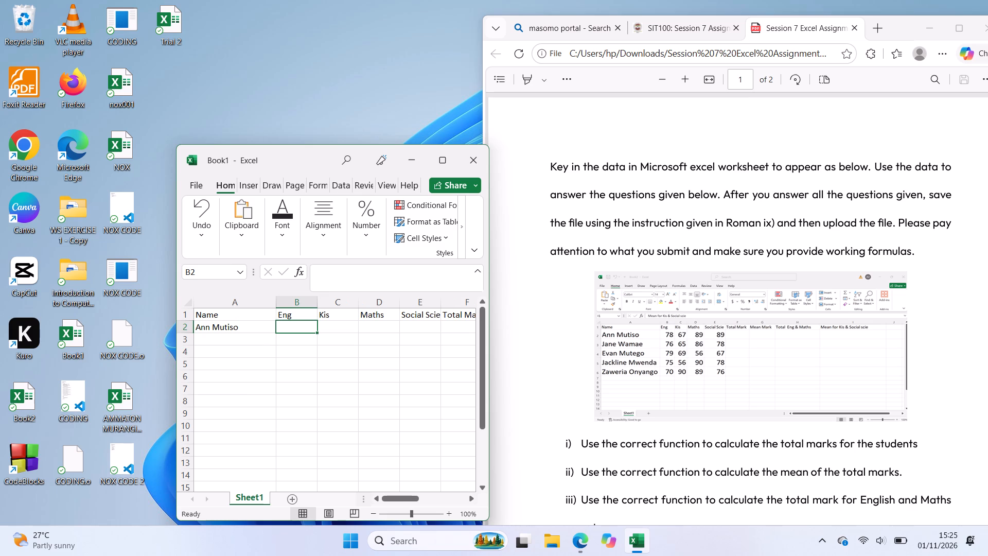
Enter the second student's full name from the PDF's marks table in A3.
click(254, 340)
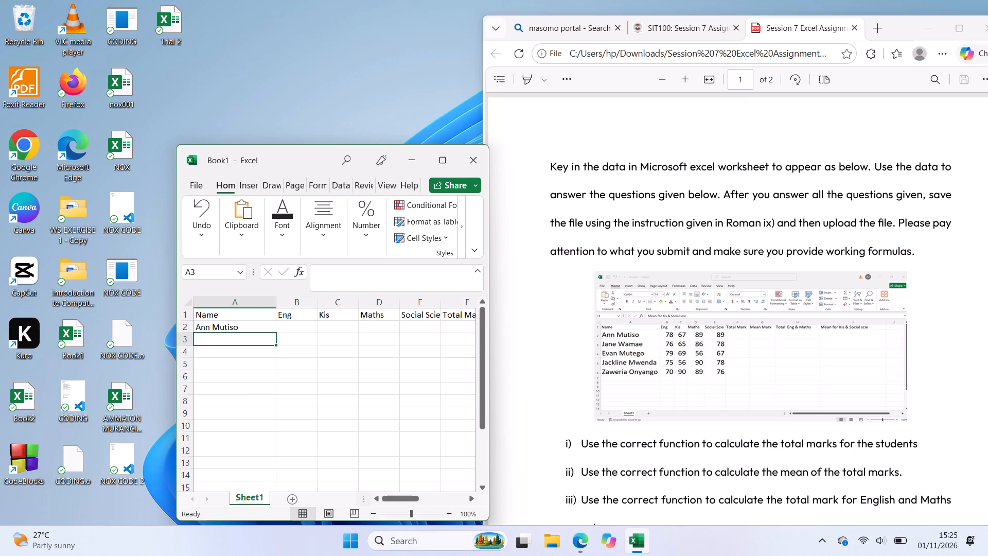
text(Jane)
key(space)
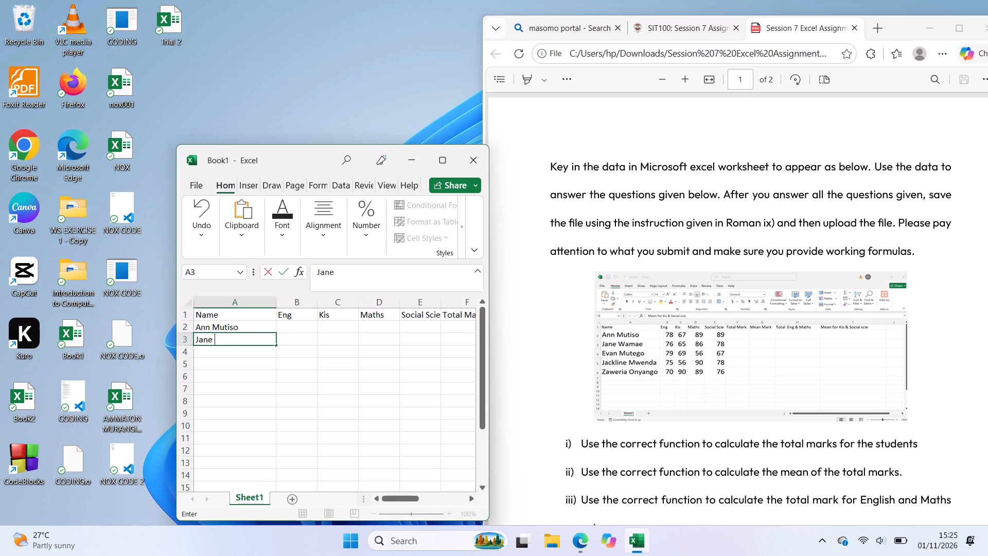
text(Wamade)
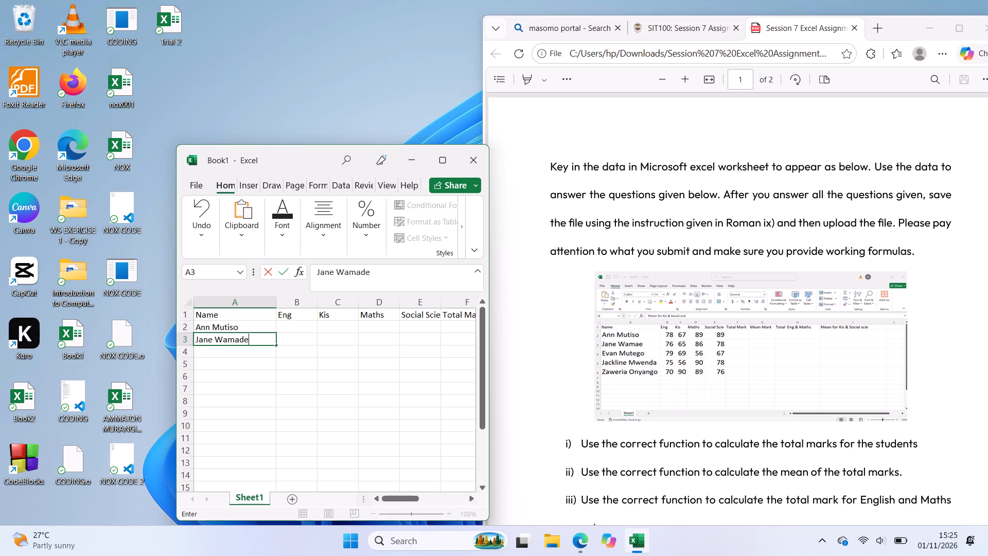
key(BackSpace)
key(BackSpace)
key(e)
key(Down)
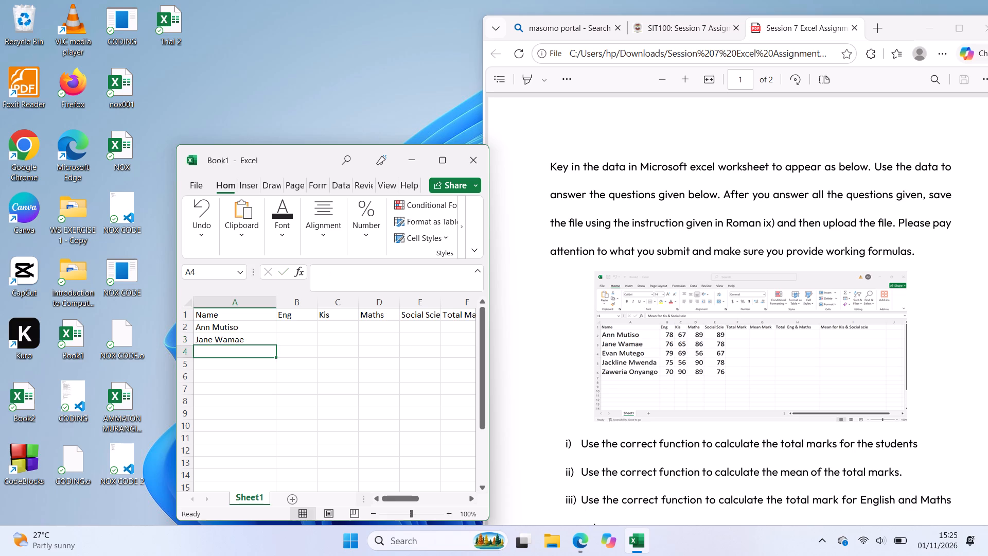
Enter the third student's full name from the PDF's marks table in A4.
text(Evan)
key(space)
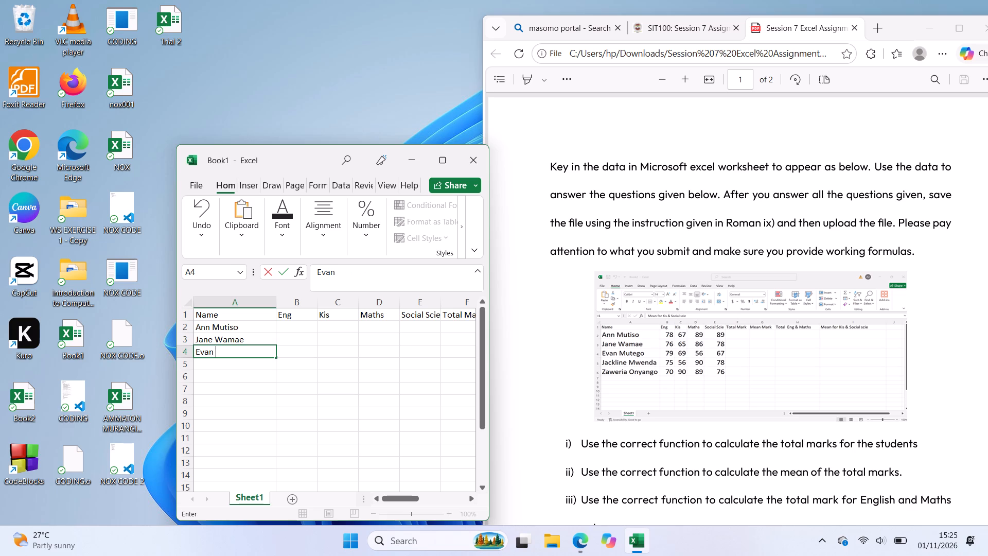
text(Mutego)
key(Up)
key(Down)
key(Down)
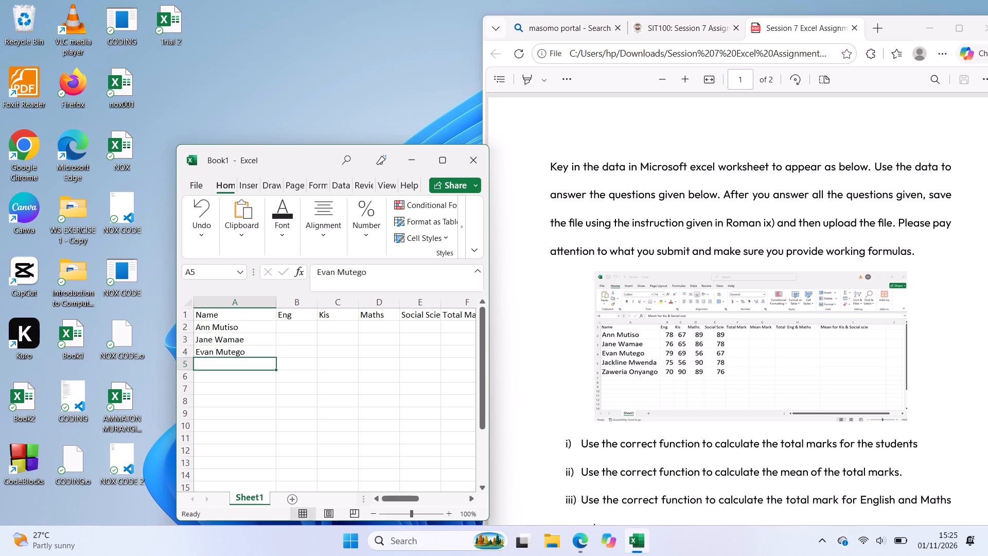
Enter the fourth student's full name from the PDF's marks table in A5.
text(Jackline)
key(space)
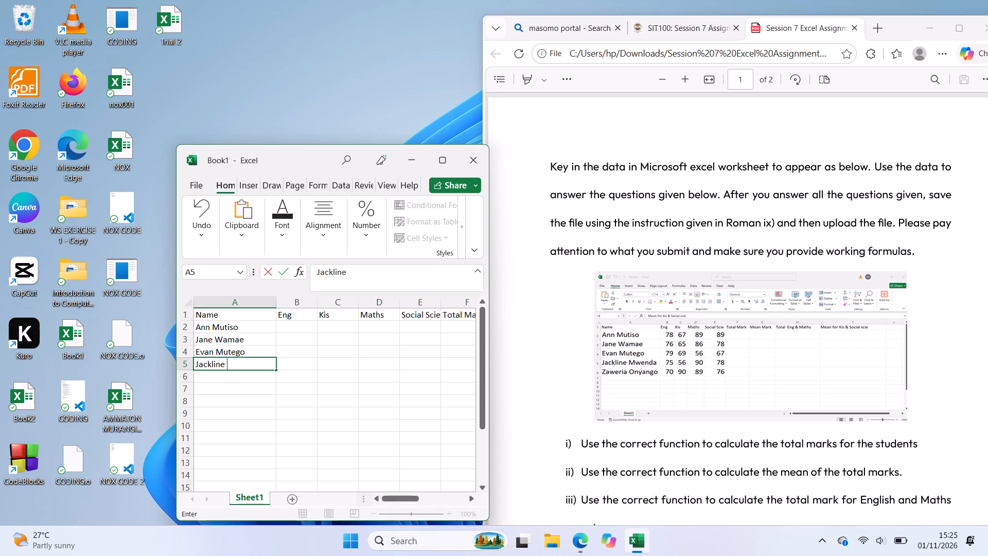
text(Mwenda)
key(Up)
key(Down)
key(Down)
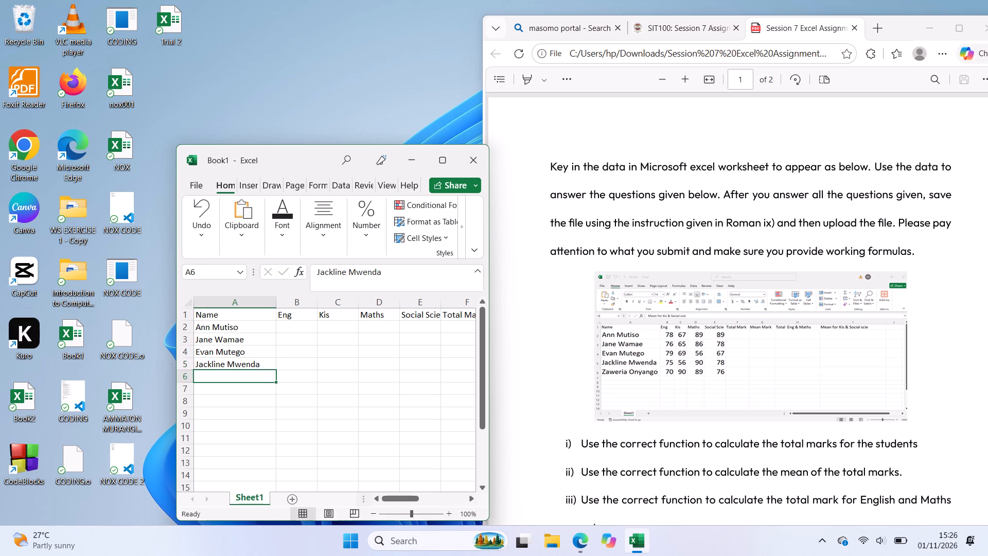
Enter the fifth student's full name in A6, spelled as in the PDF's marks table.
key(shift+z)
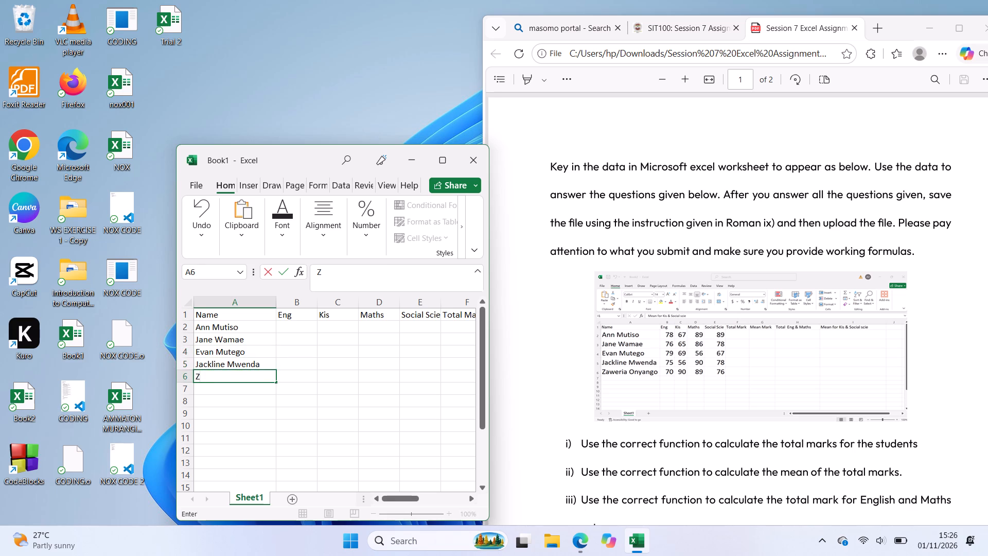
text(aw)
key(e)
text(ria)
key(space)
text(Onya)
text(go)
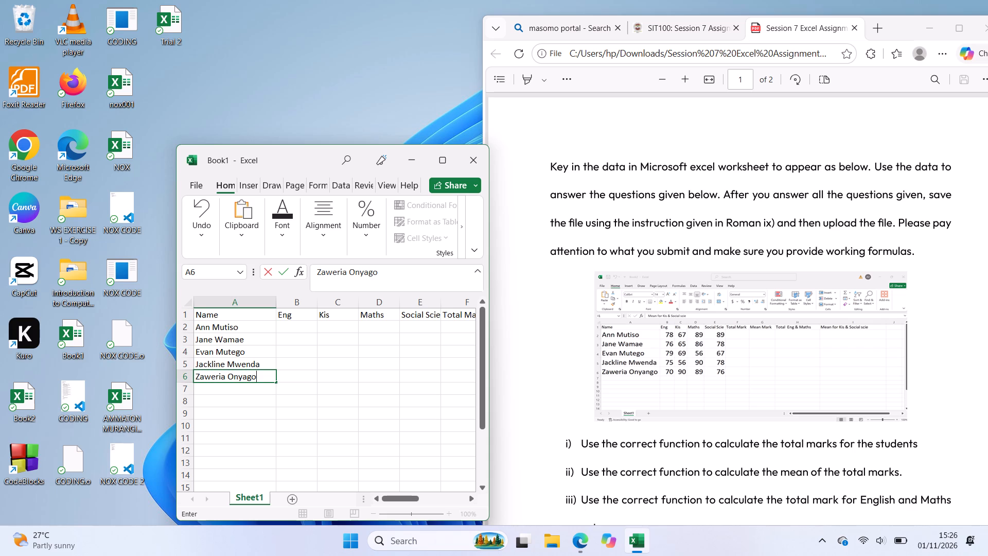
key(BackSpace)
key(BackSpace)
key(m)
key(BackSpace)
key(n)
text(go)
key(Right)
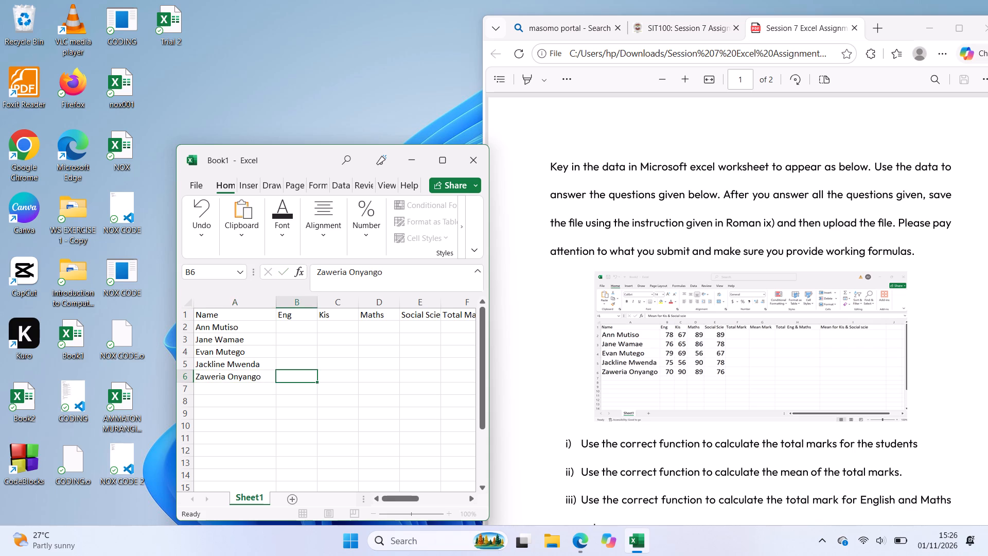
Fill in the Eng marks from the bottom row up: 70 in B6, 75 in B5, 79 in B4, 76 in B3 and 78 in B2.
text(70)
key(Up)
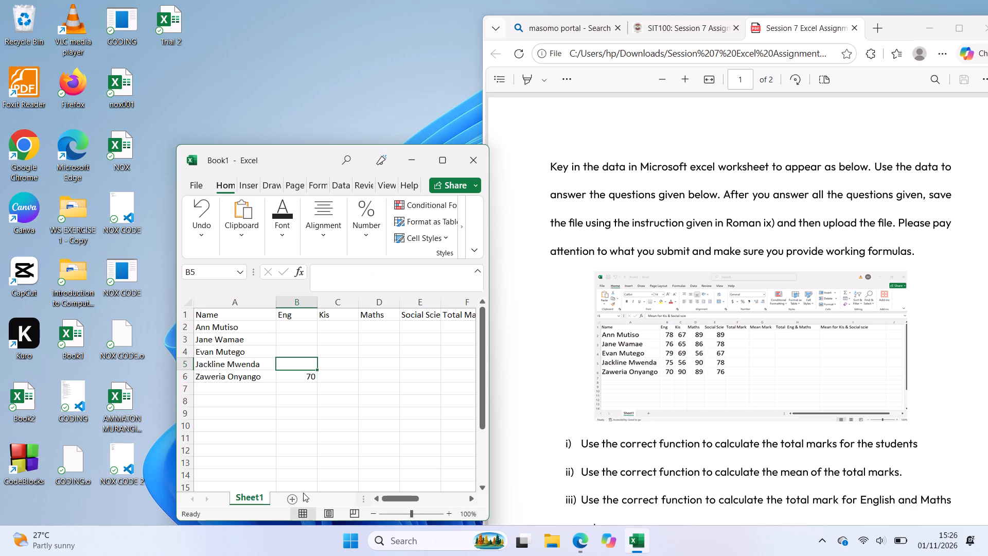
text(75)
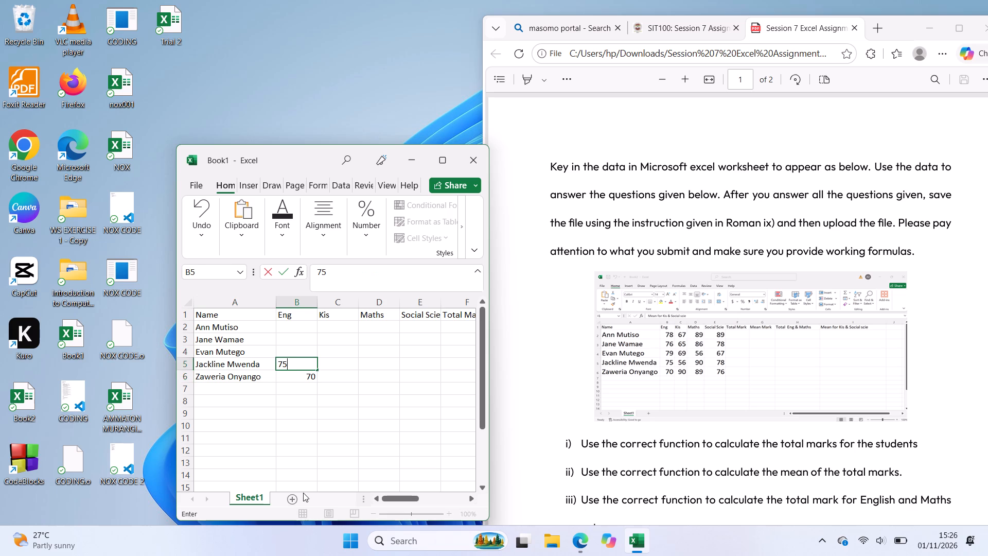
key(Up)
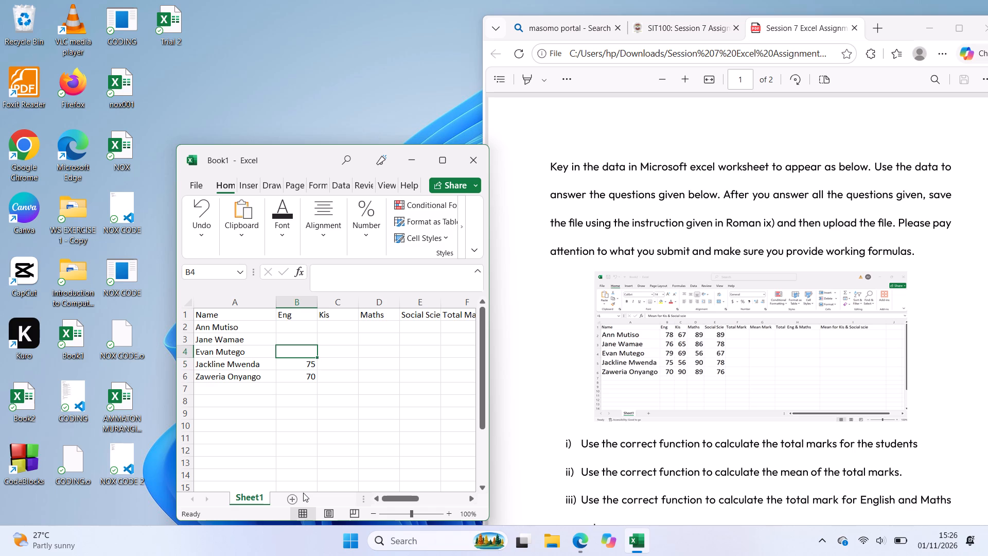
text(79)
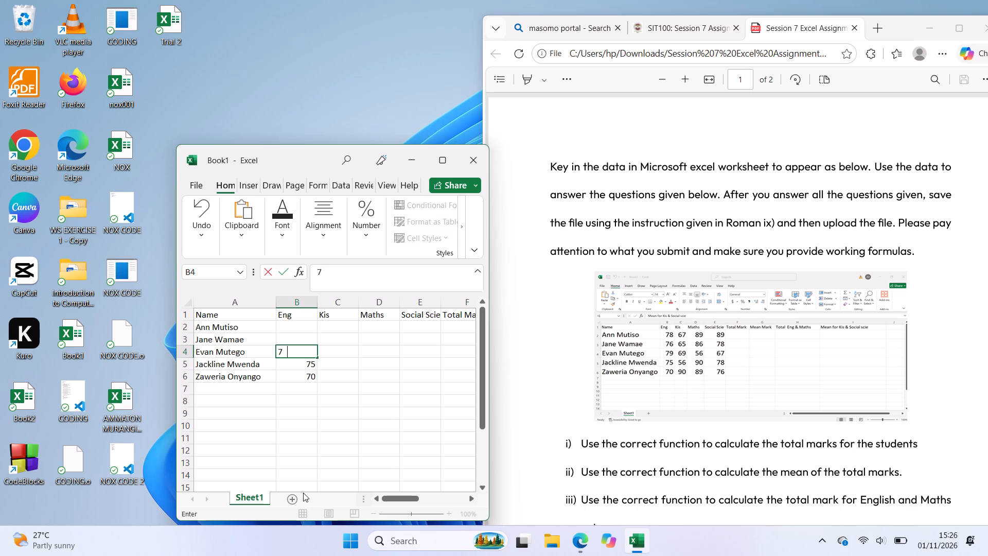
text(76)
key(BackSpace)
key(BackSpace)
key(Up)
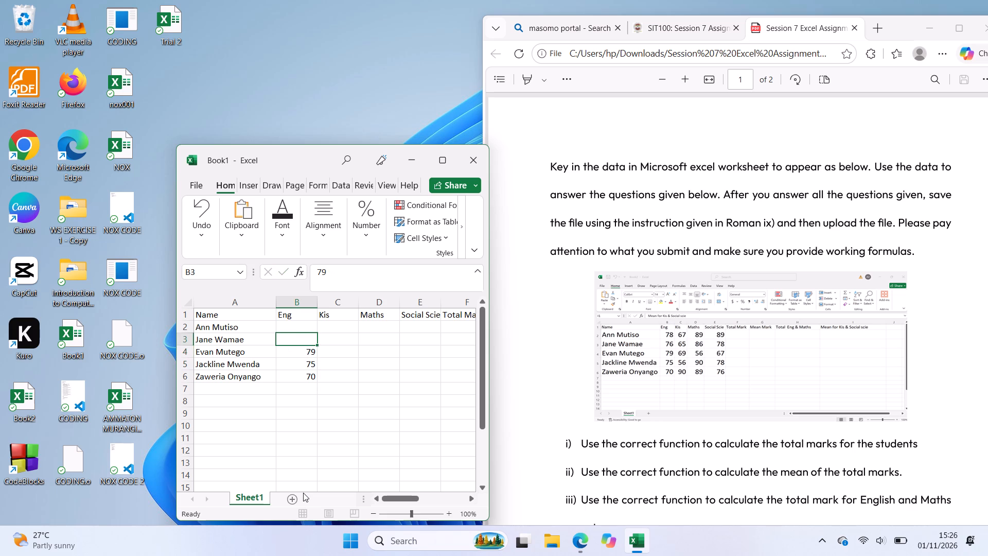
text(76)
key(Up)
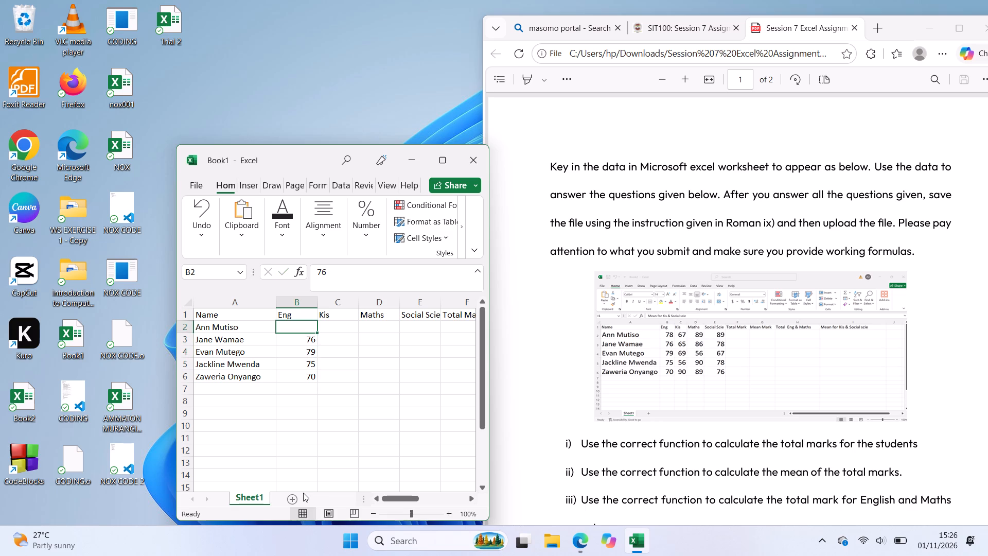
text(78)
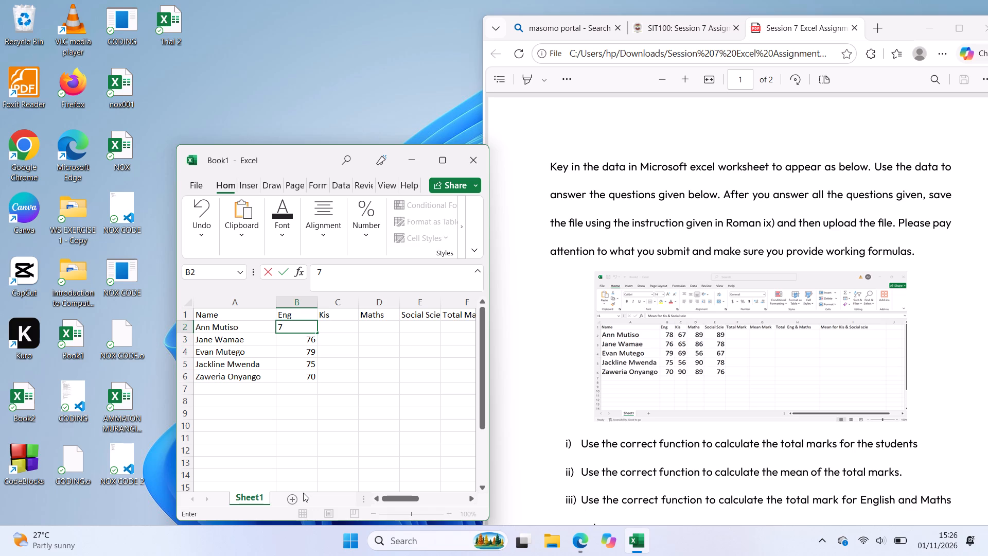
Enter the first student's remaining marks in row 2: 67 for Kis, 89 for Maths and 89 for Social Scie.
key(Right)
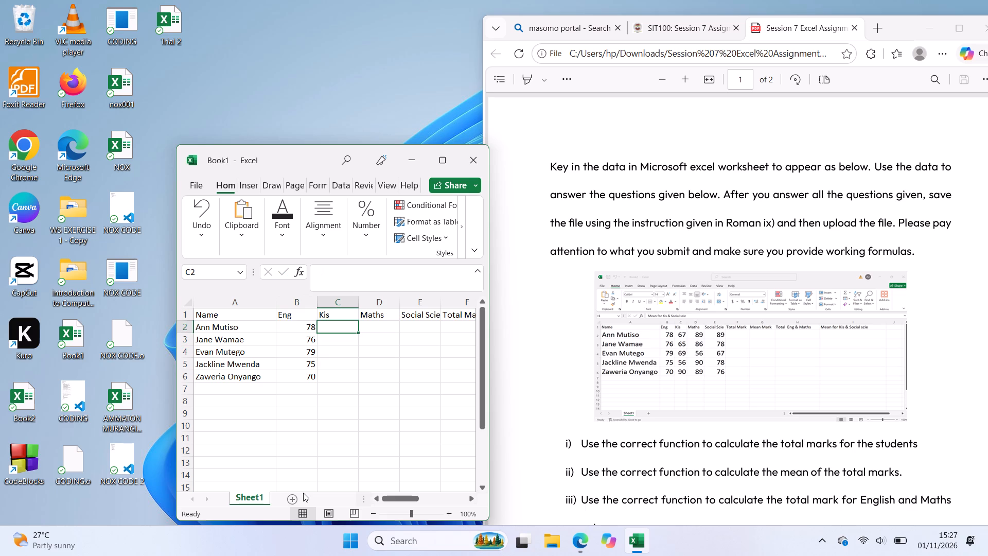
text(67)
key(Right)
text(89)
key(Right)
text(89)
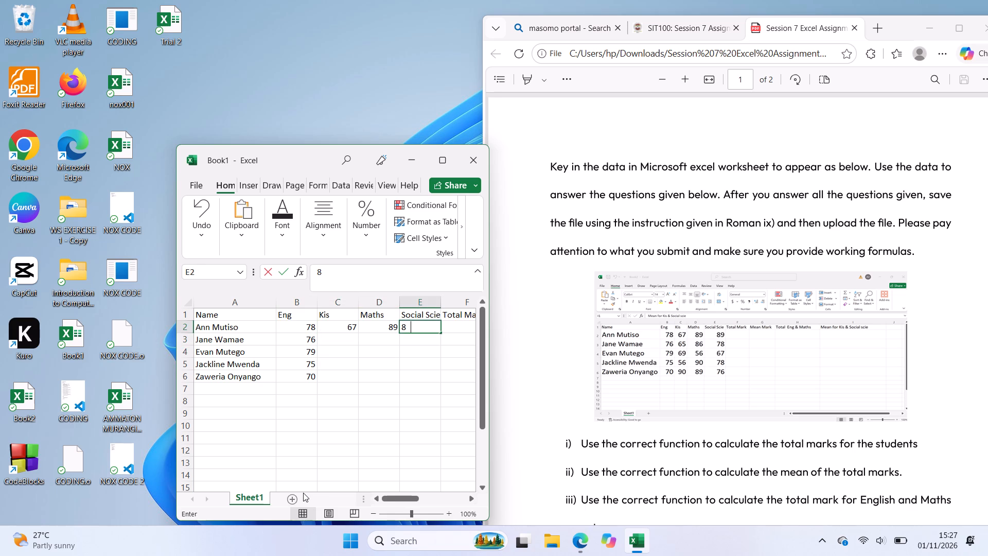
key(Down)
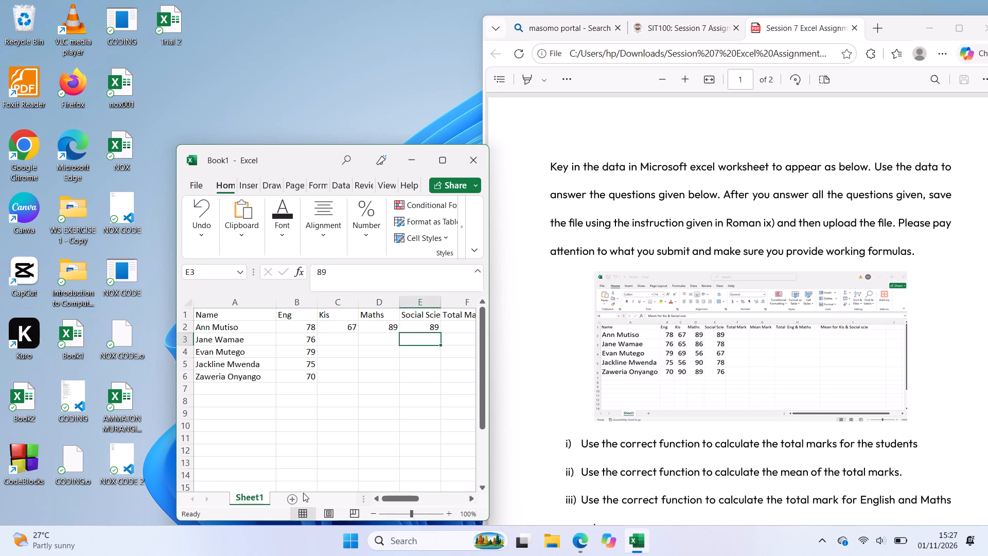
Fill in the second student's marks backwards along row 3: 78 in E3, 86 in D3 and 65 in C3.
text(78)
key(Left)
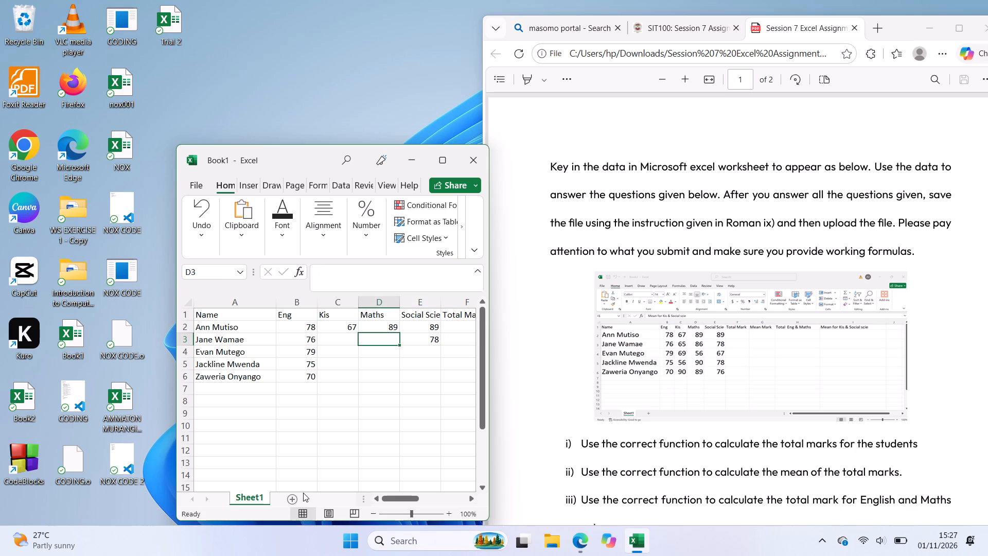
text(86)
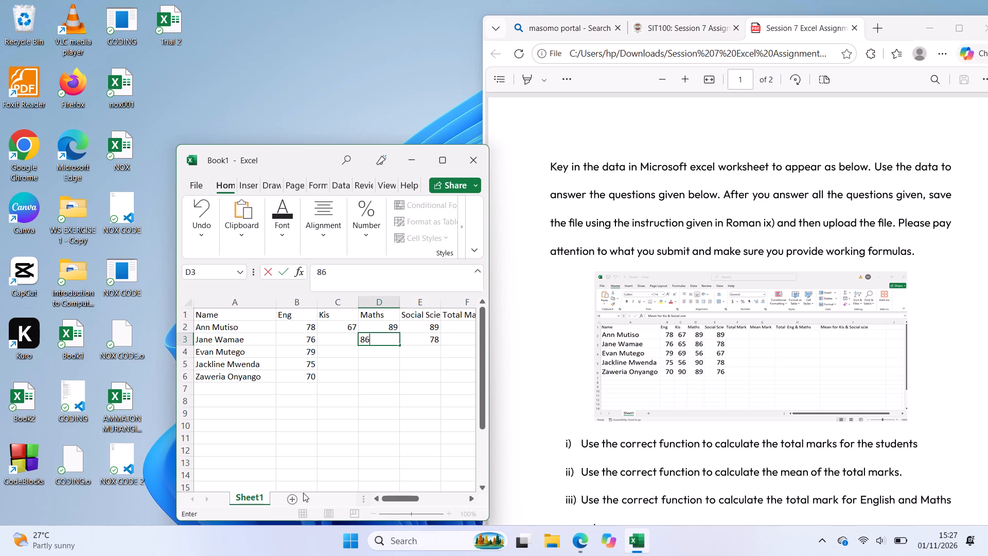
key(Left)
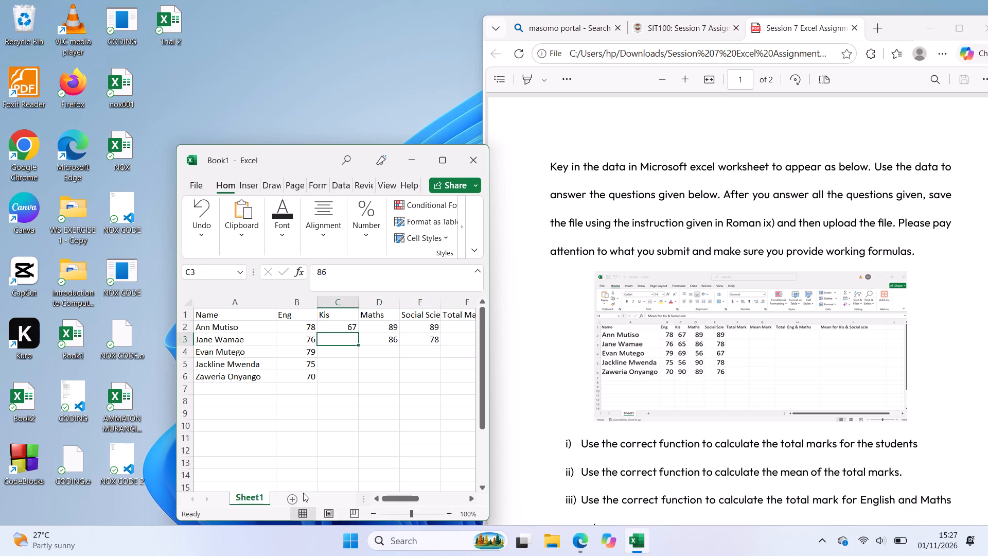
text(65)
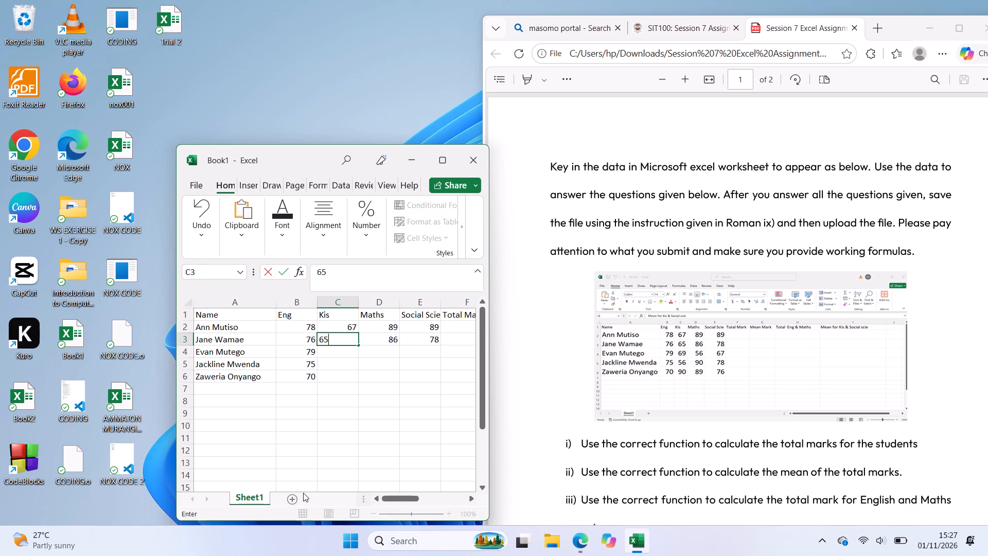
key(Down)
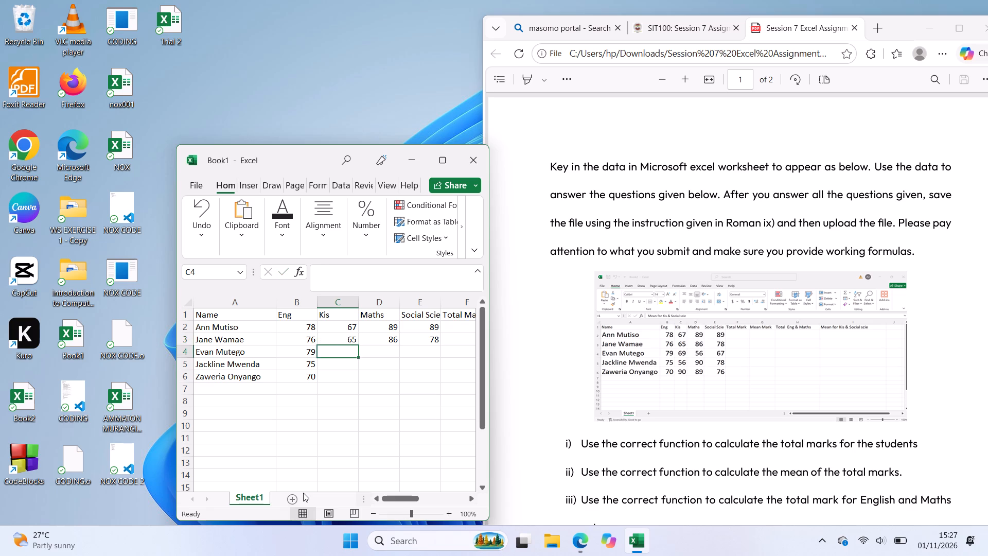
Complete the Kis marks downwards with 69 in C4, 56 in C5 and 90 in C6.
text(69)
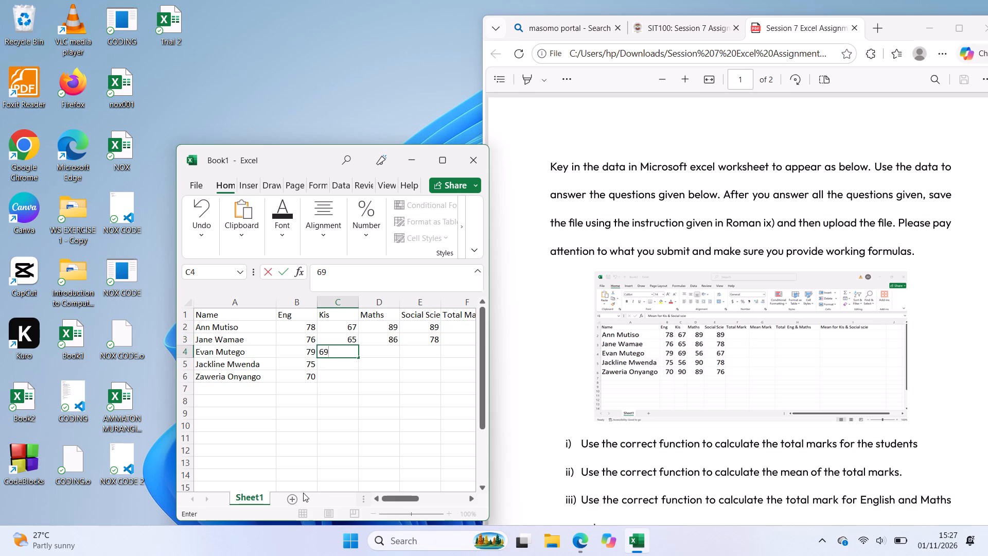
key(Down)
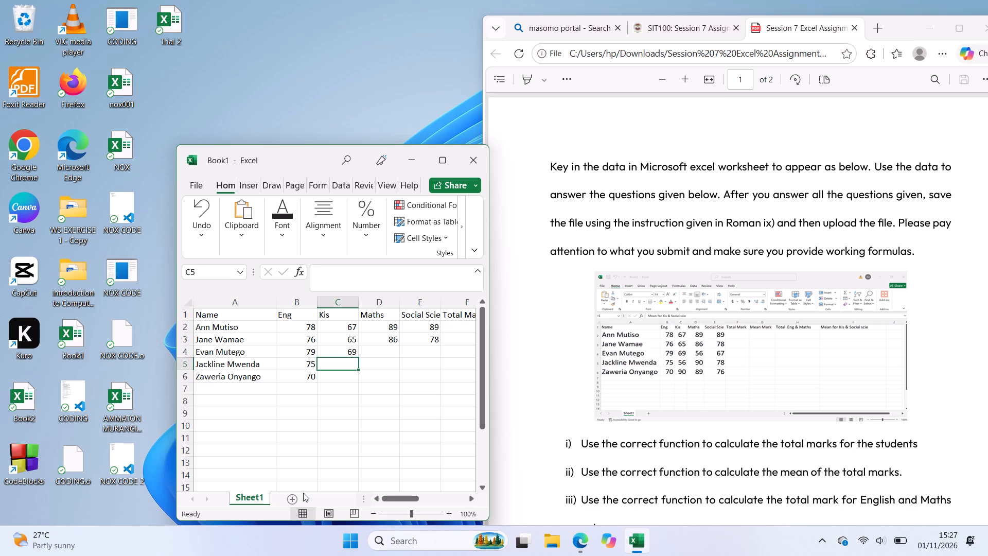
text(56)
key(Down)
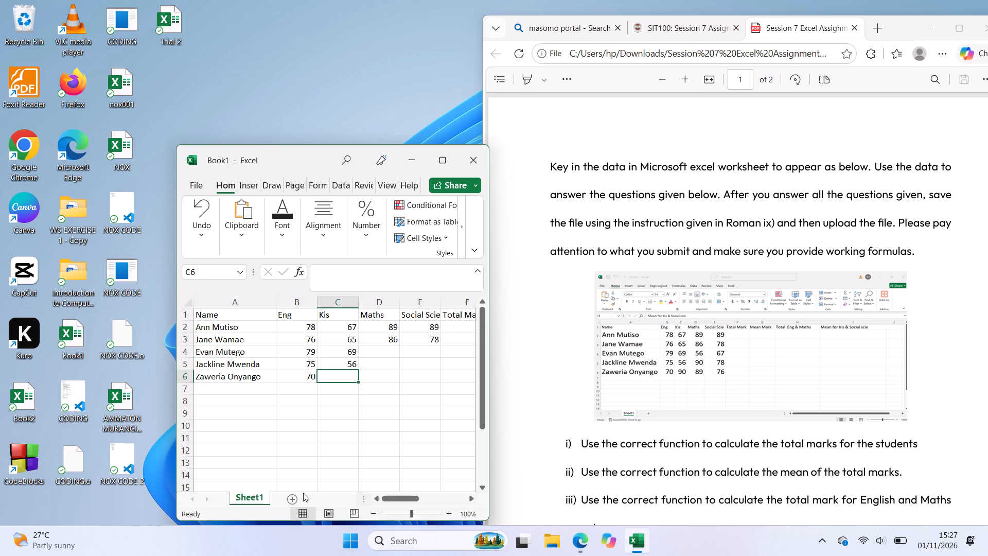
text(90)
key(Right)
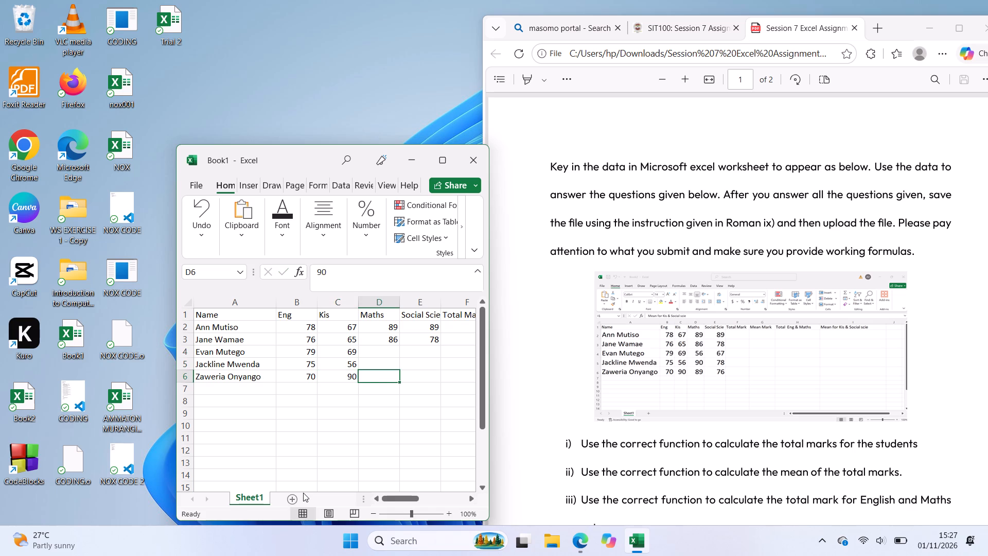
Complete the Maths marks from the bottom row up: 89 in D6, 90 in D5 and 56 in D4.
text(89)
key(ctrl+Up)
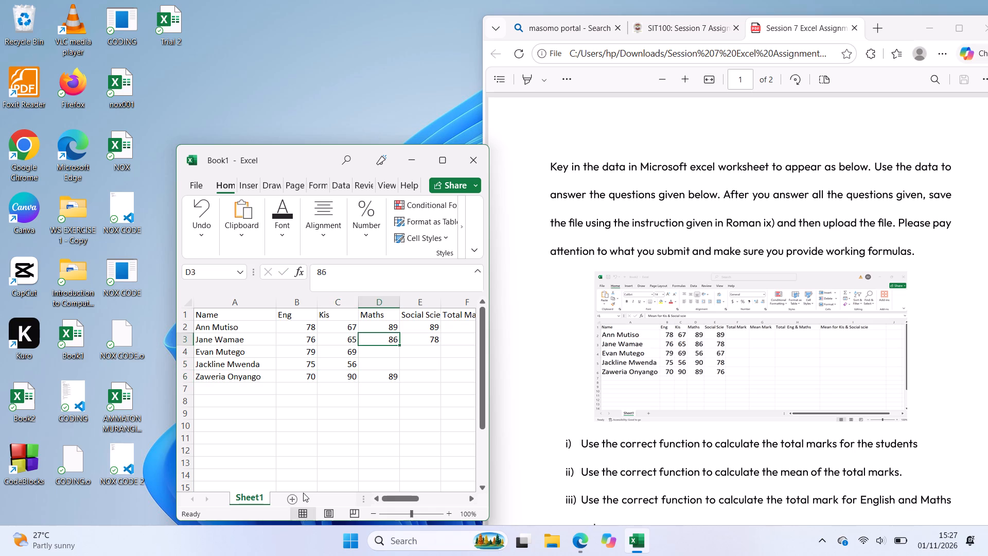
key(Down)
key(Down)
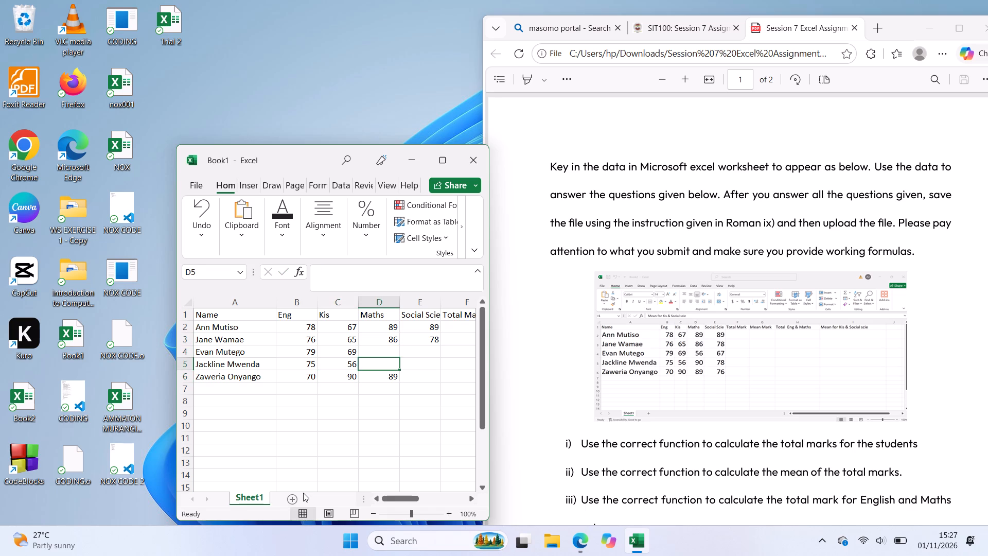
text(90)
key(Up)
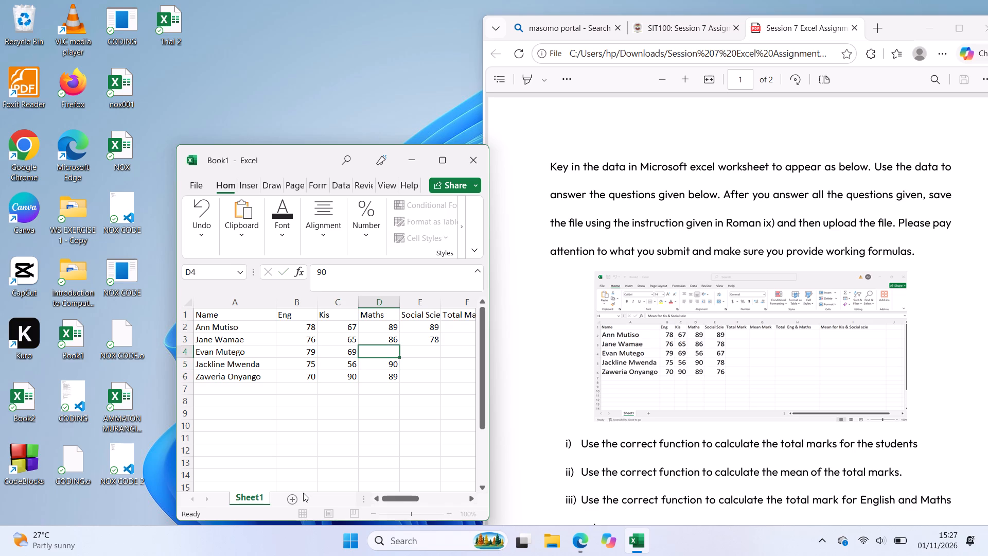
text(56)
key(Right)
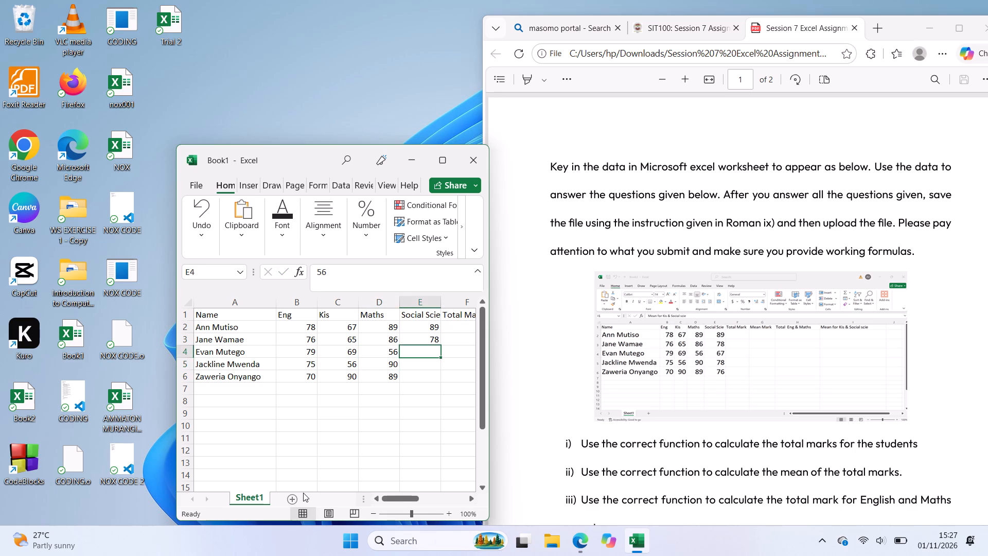
Complete the Social Scie marks with 67 in E4, 78 in E5 and 76 in E6.
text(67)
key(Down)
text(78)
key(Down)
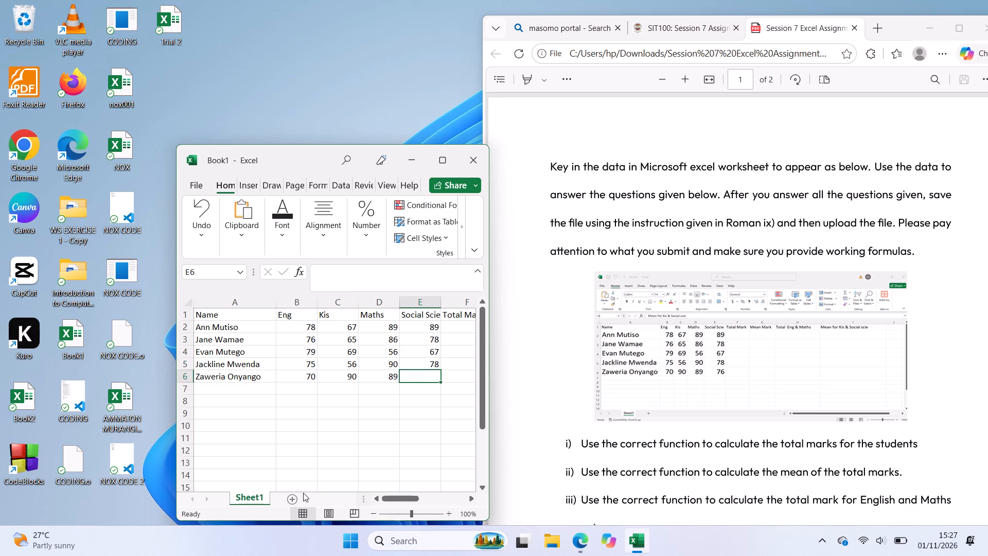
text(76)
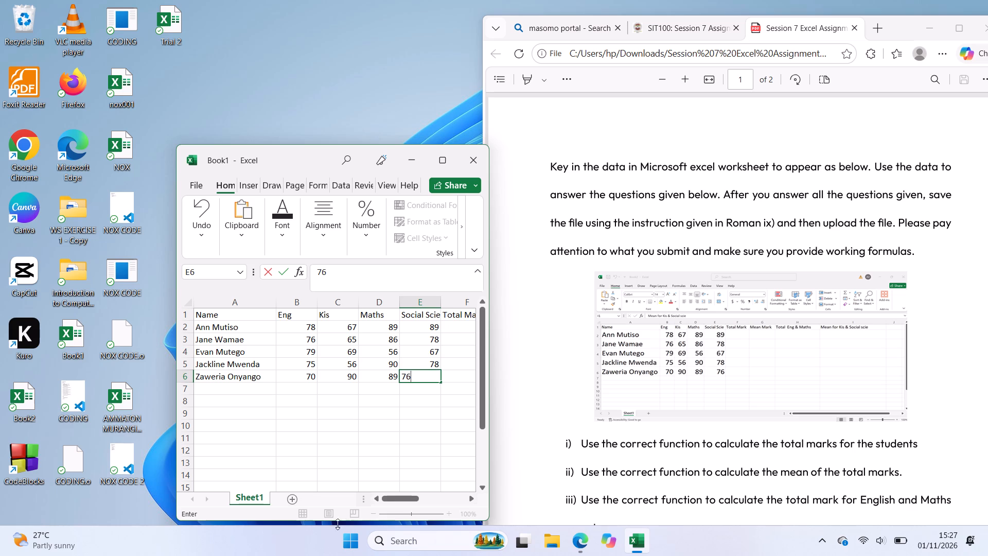
click(457, 331)
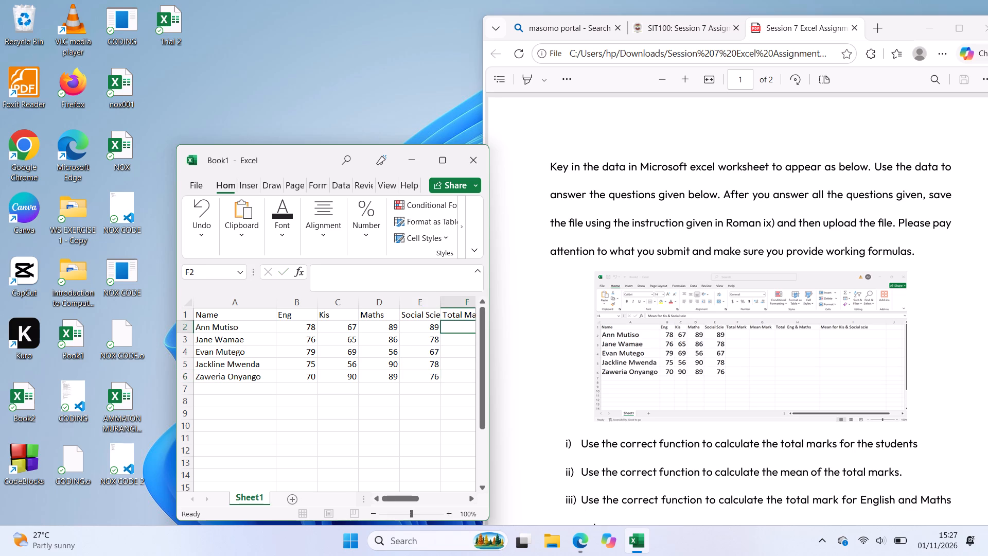
Check the PDF's file-naming instruction and save the workbook in OneDrive Documents with the student's full name as file name.
key(ctrl+s)
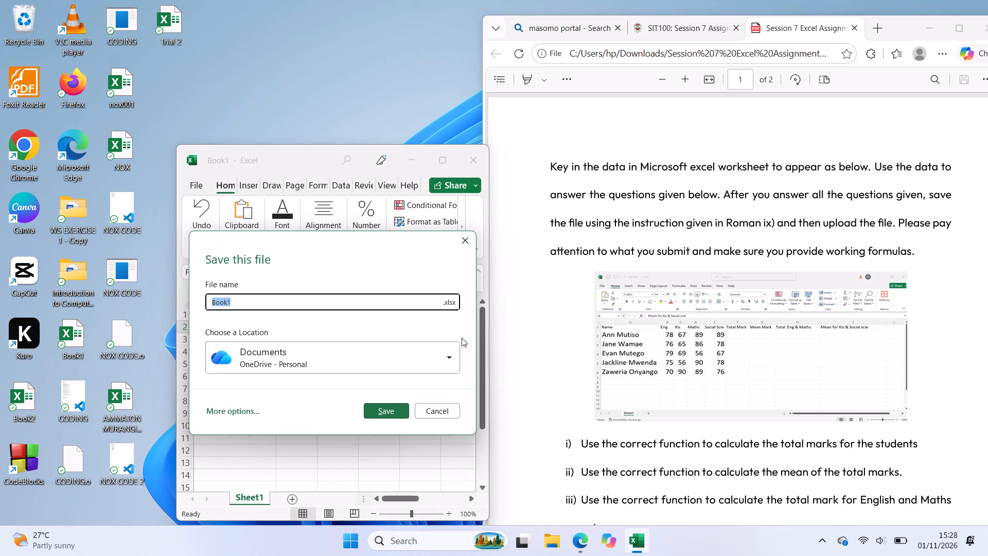
scroll(690, 302, down, 6)
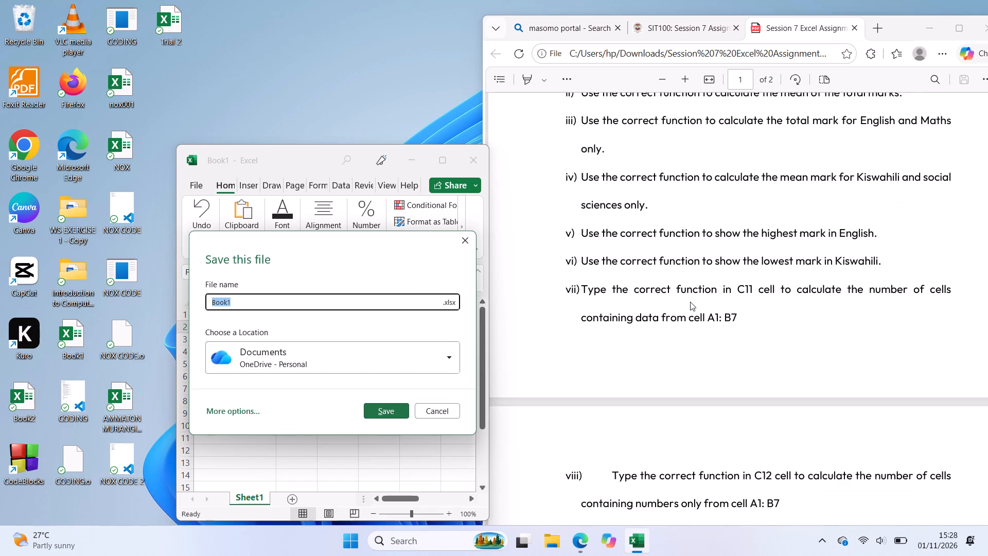
scroll(690, 302, down, 3)
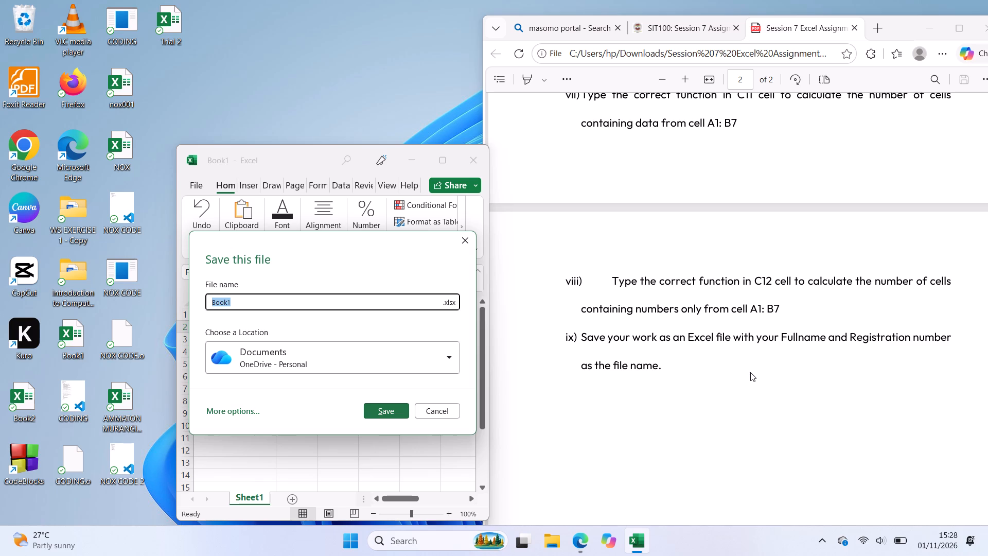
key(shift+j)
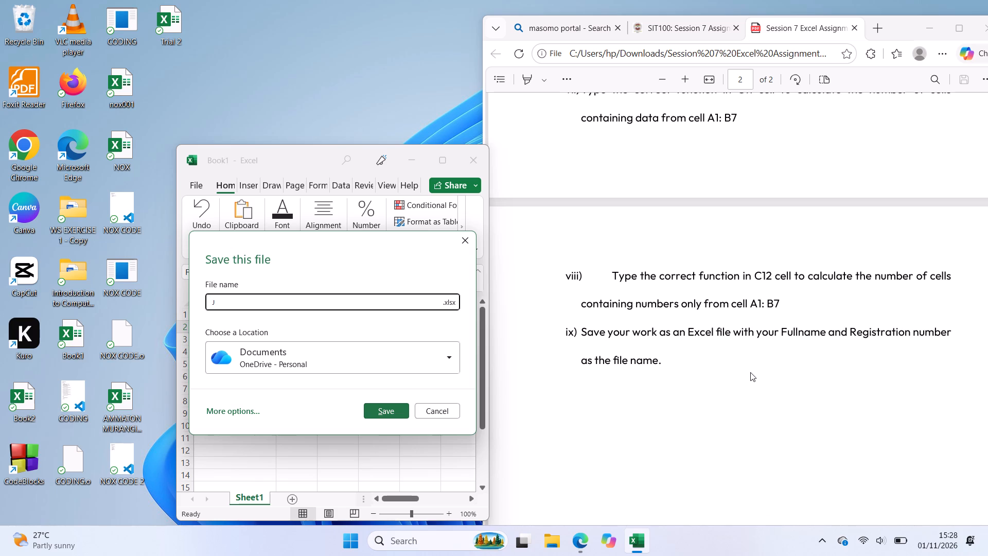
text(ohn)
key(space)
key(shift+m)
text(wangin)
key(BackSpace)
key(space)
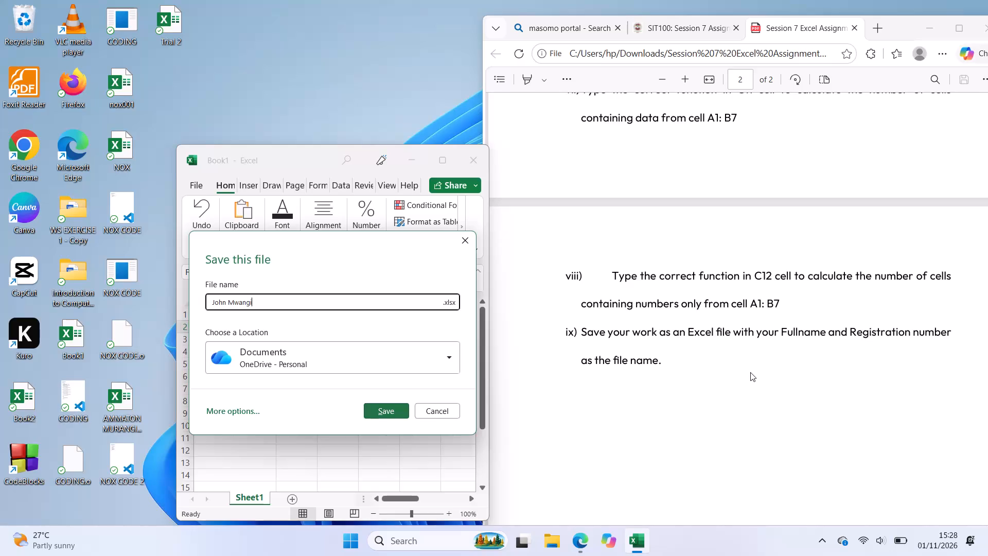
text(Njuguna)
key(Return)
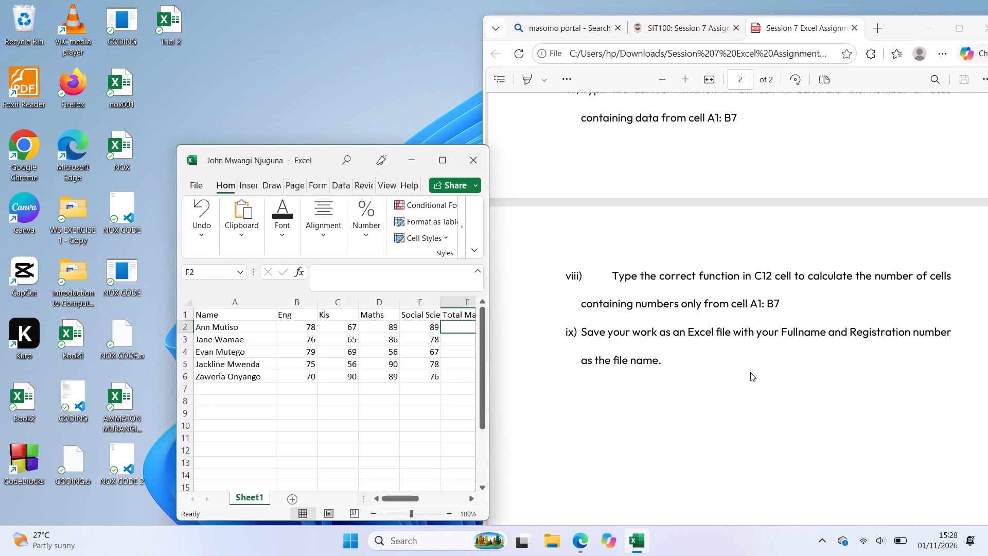
Maximize the workbook window.
click(280, 161)
click(280, 161)
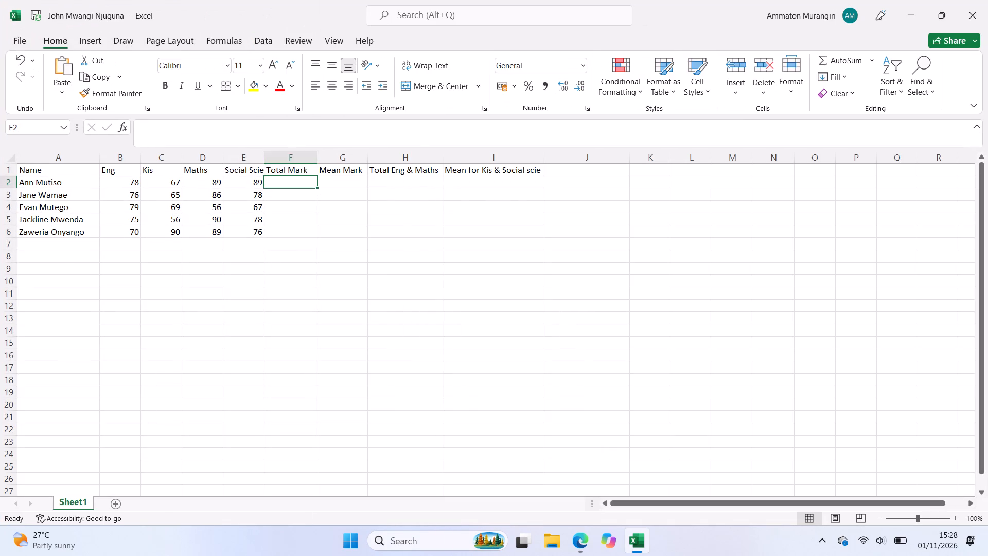
double_click(99, 11)
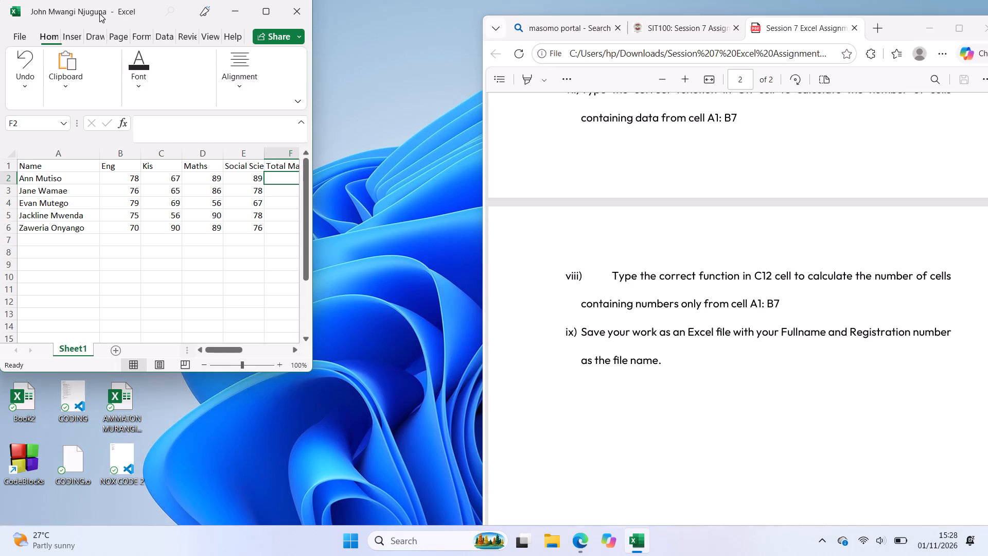
double_click(99, 13)
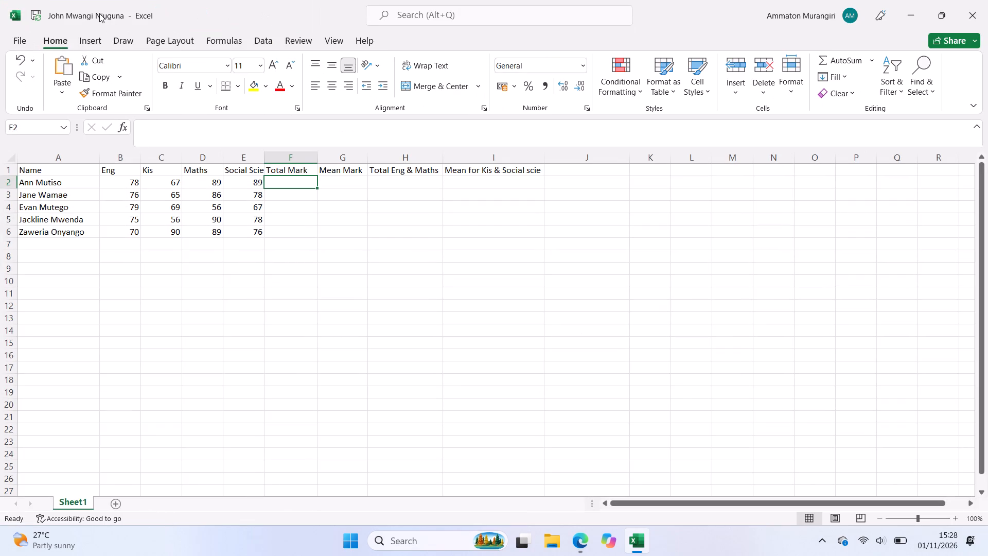
right_click(99, 13)
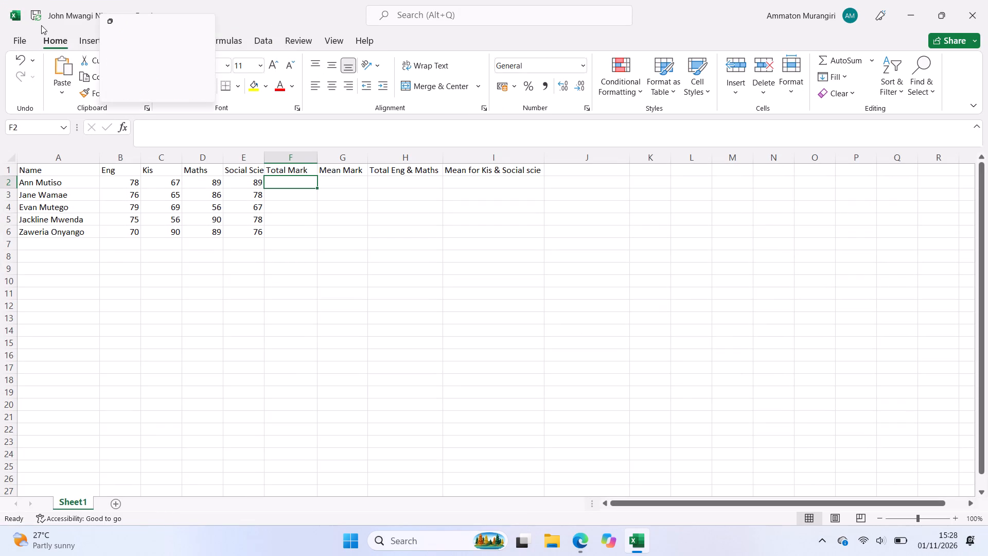
click(14, 14)
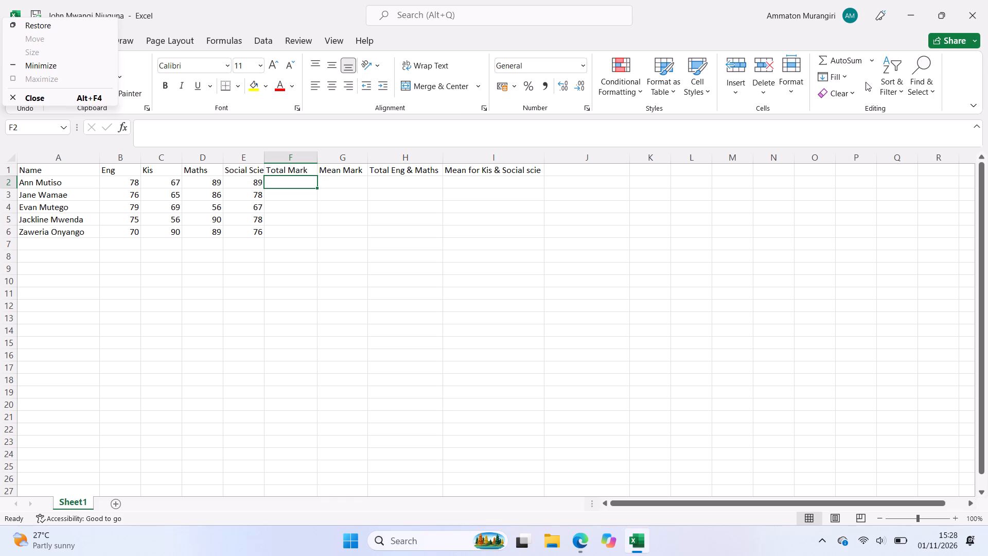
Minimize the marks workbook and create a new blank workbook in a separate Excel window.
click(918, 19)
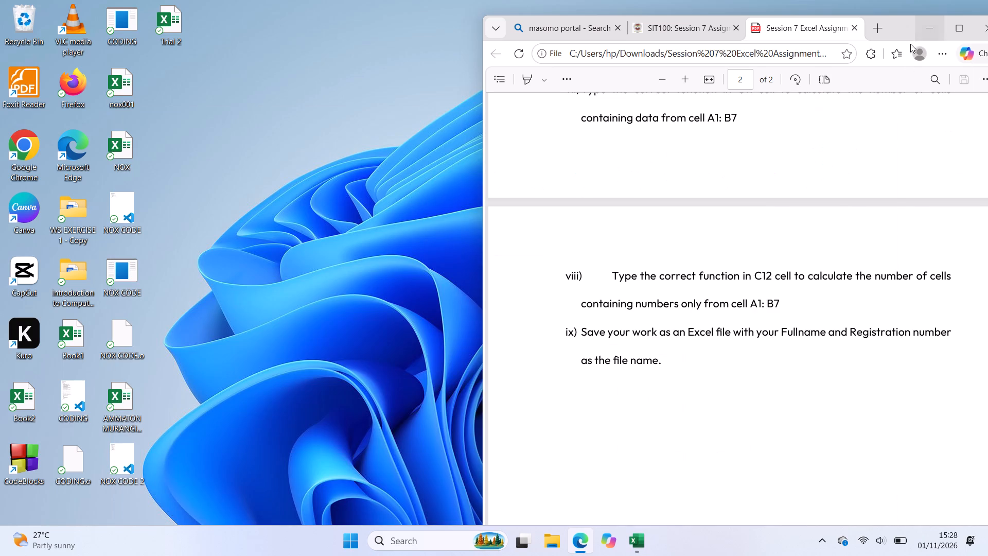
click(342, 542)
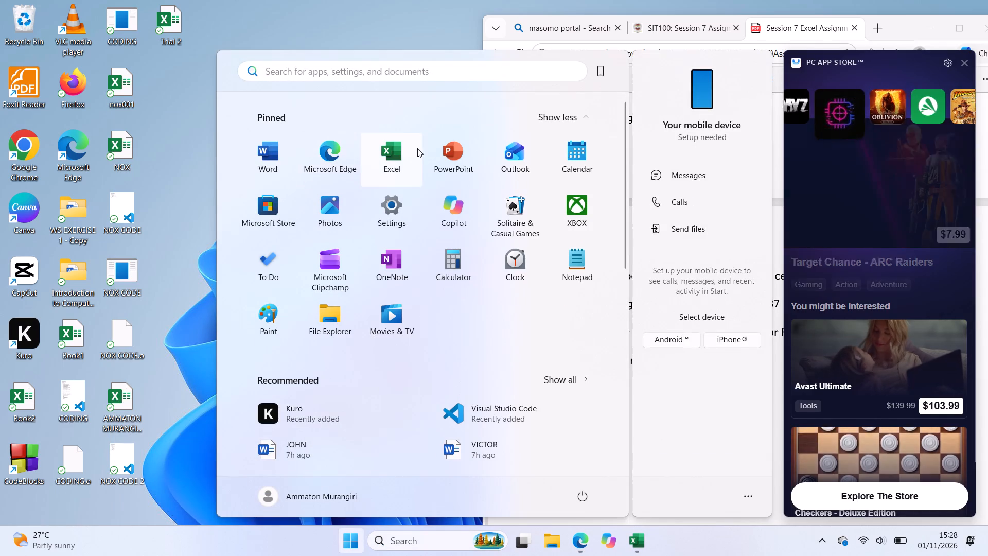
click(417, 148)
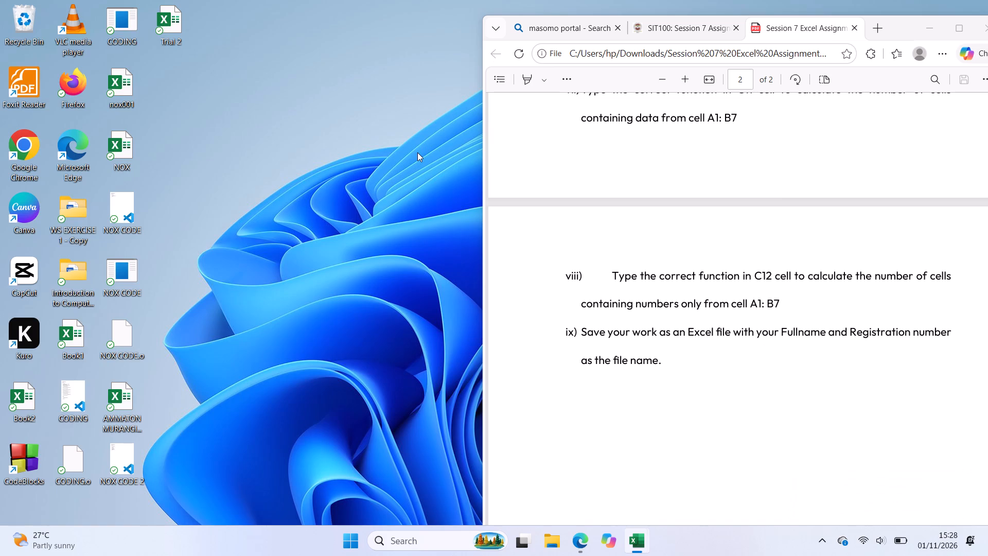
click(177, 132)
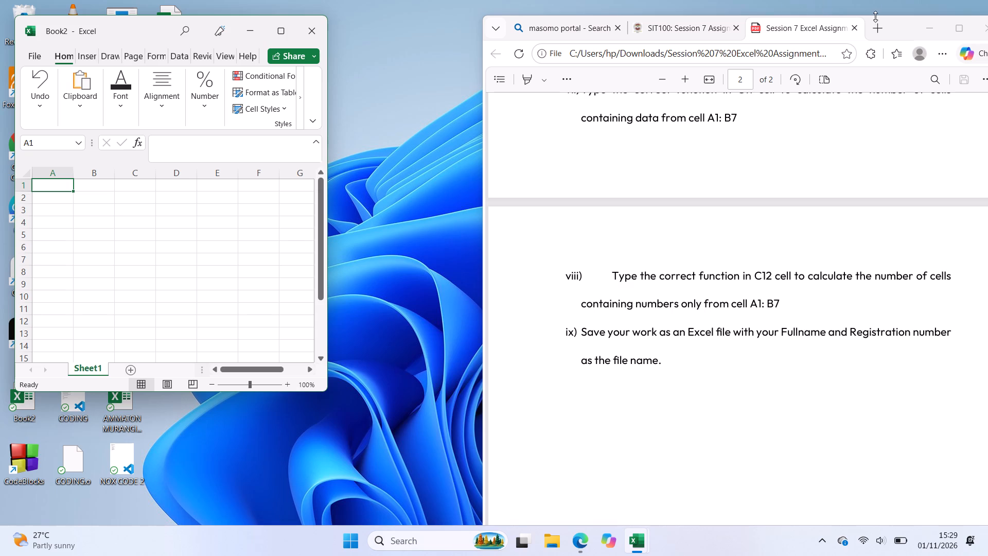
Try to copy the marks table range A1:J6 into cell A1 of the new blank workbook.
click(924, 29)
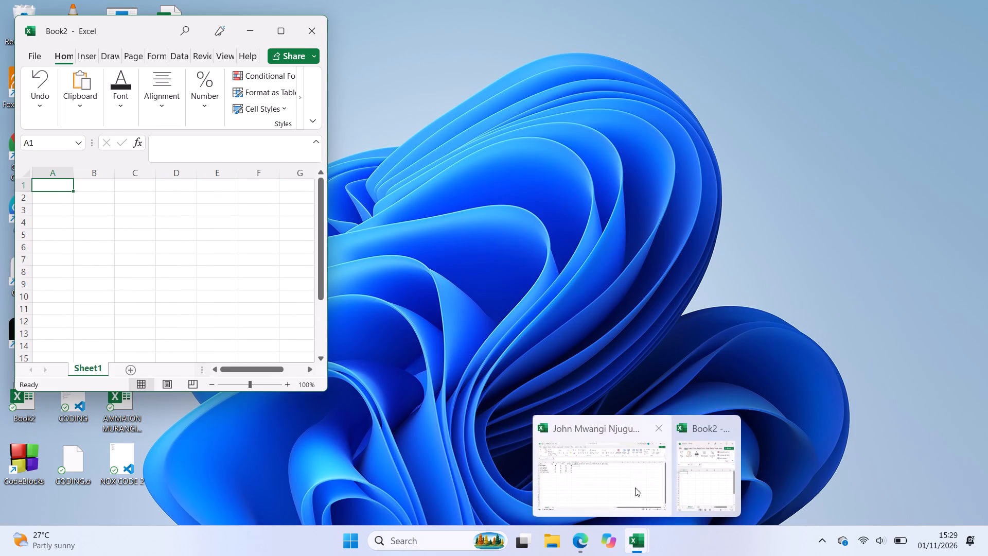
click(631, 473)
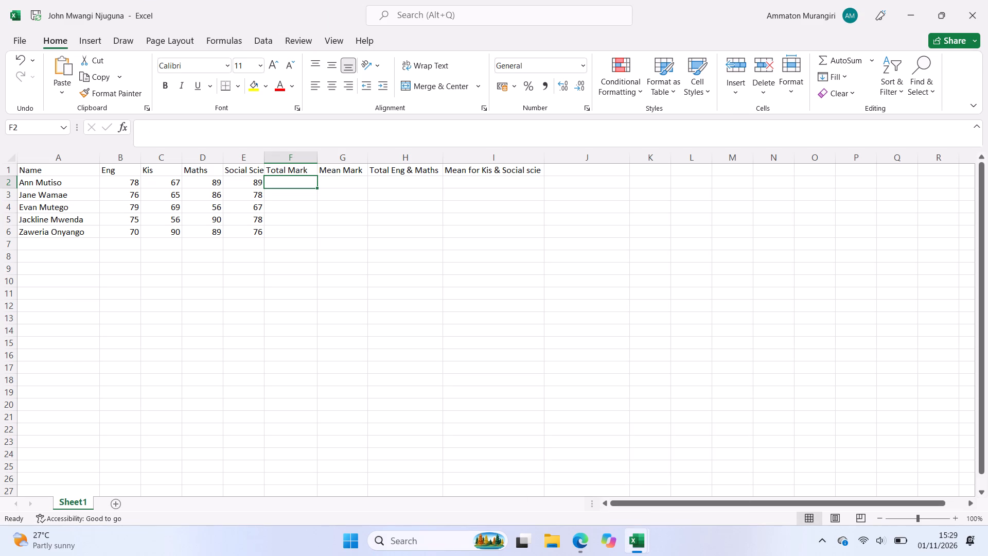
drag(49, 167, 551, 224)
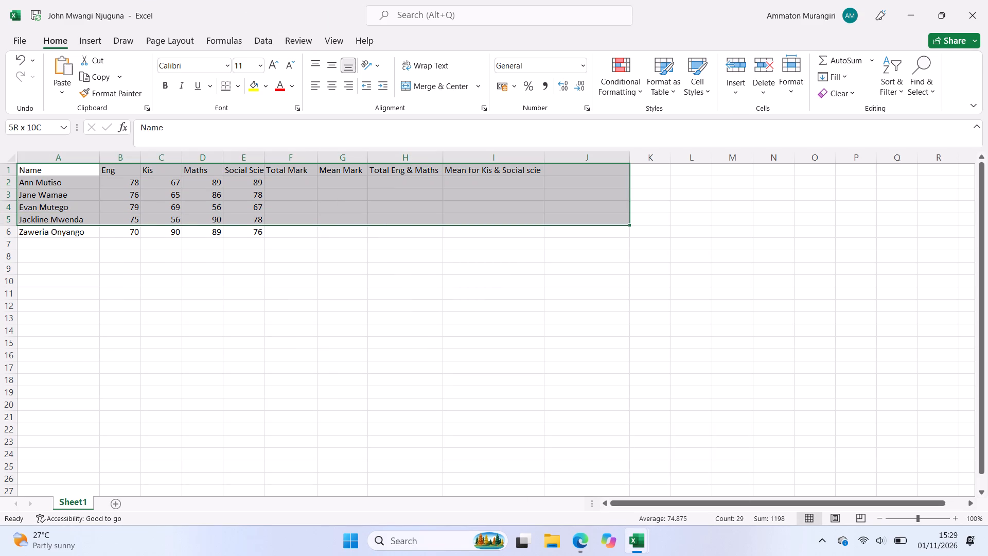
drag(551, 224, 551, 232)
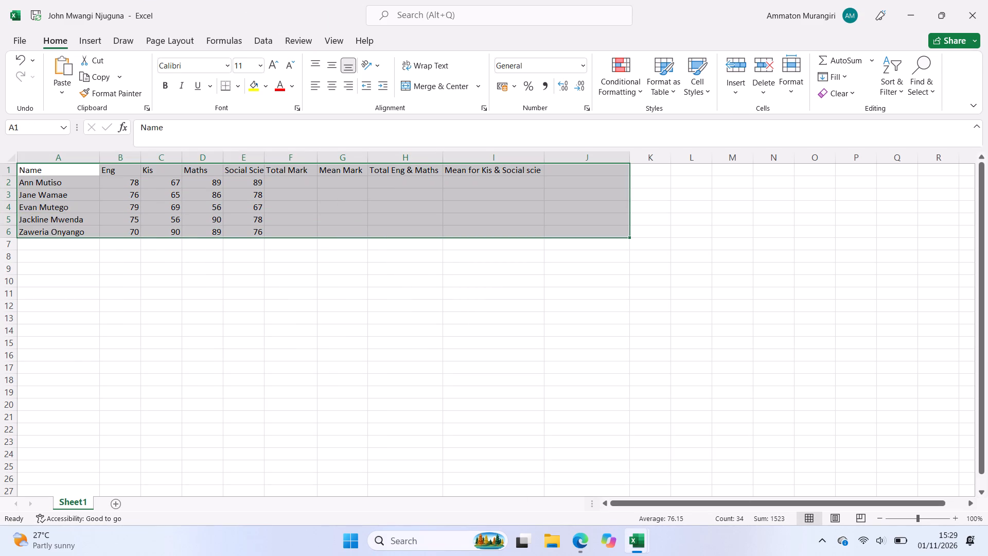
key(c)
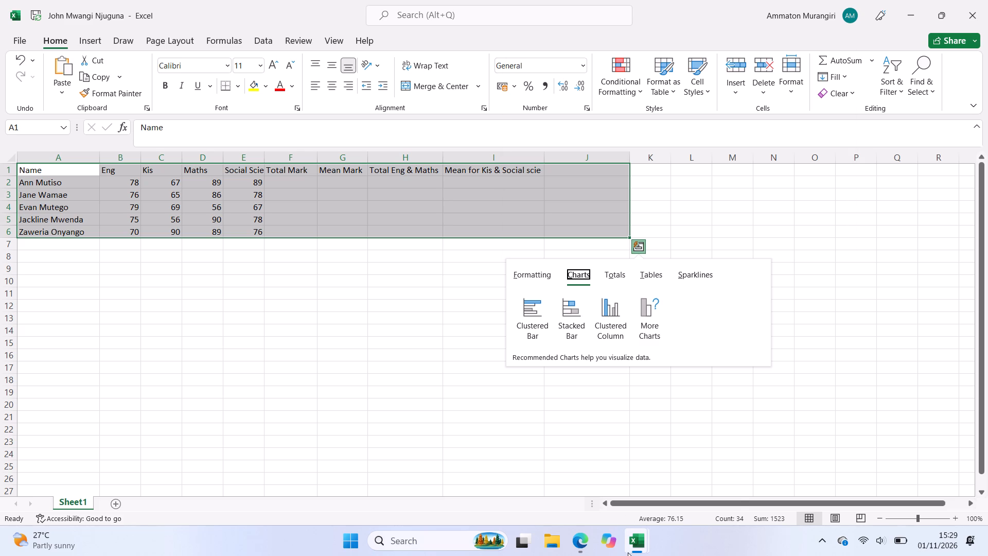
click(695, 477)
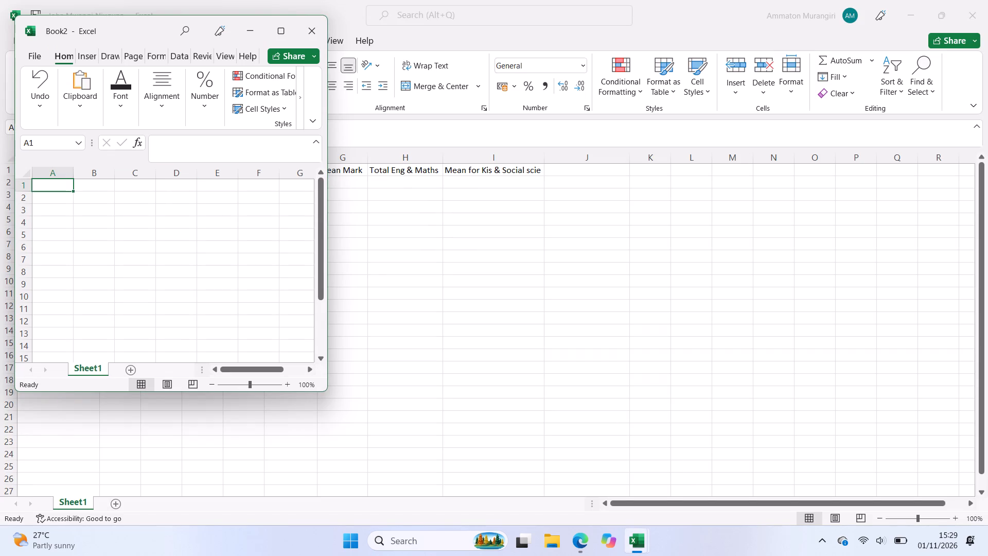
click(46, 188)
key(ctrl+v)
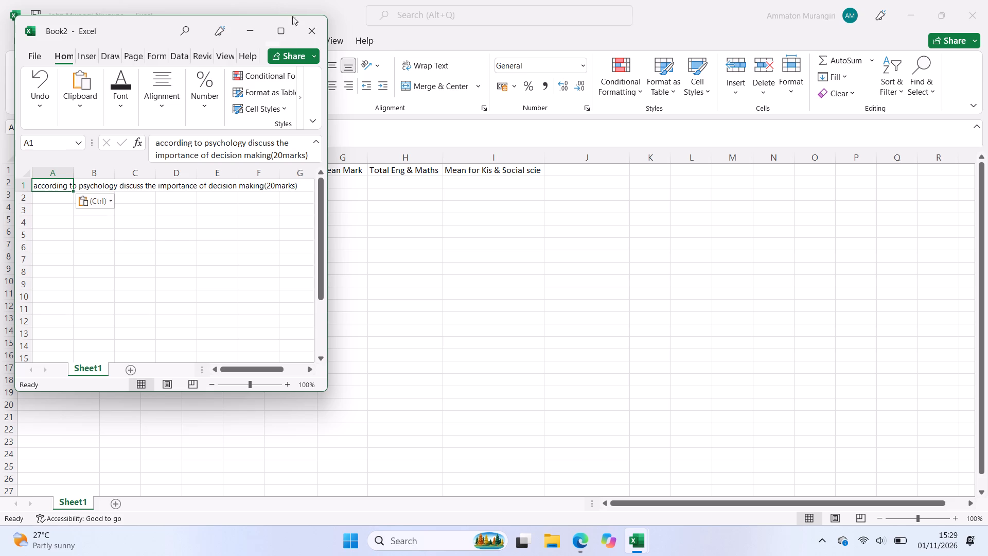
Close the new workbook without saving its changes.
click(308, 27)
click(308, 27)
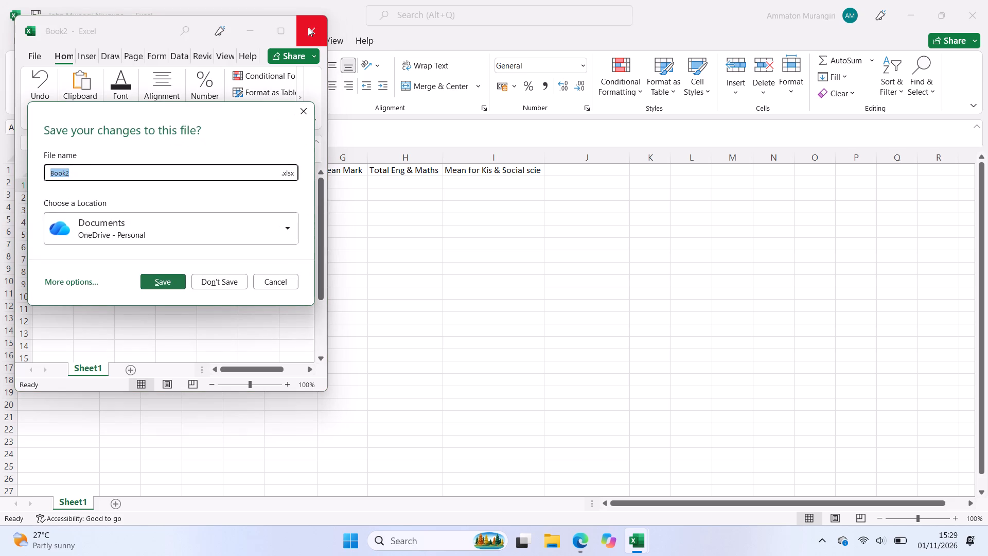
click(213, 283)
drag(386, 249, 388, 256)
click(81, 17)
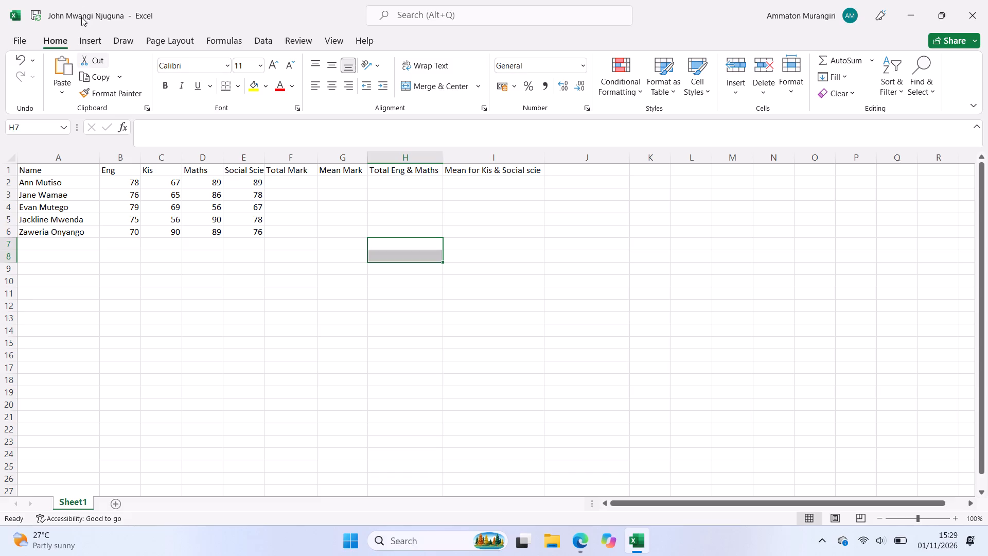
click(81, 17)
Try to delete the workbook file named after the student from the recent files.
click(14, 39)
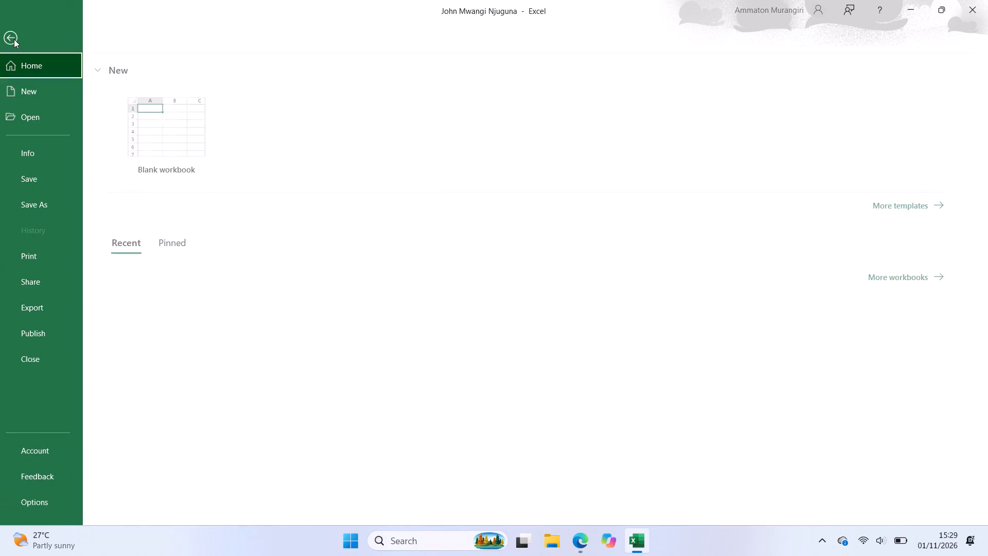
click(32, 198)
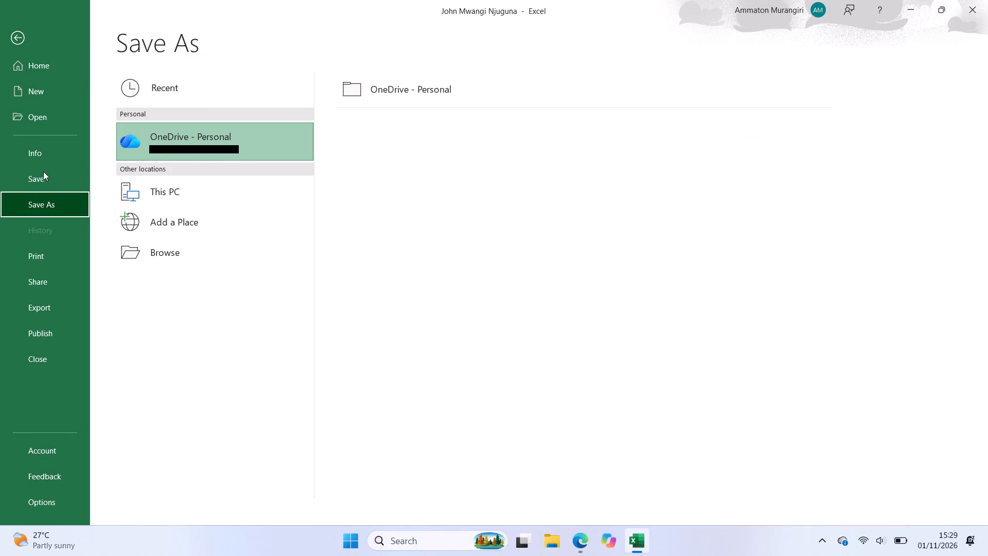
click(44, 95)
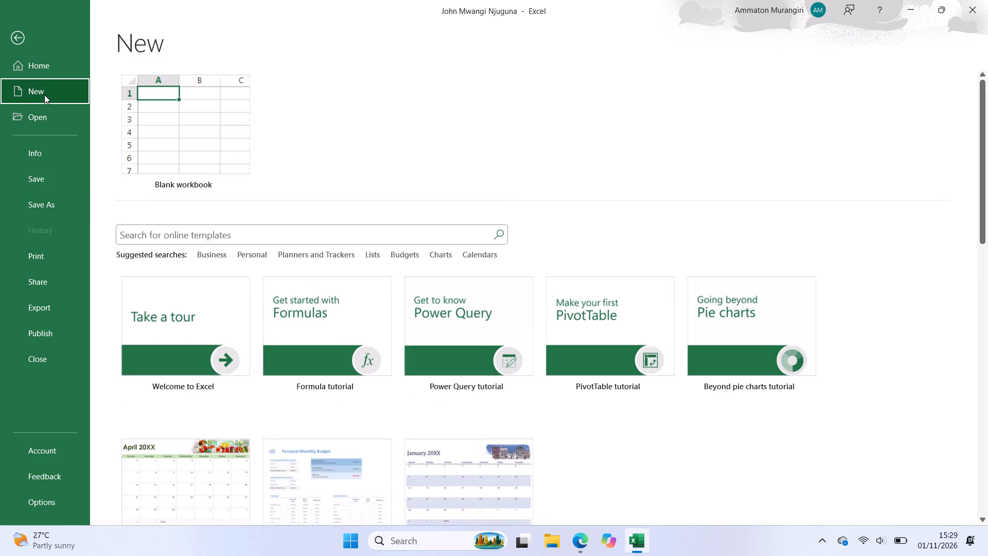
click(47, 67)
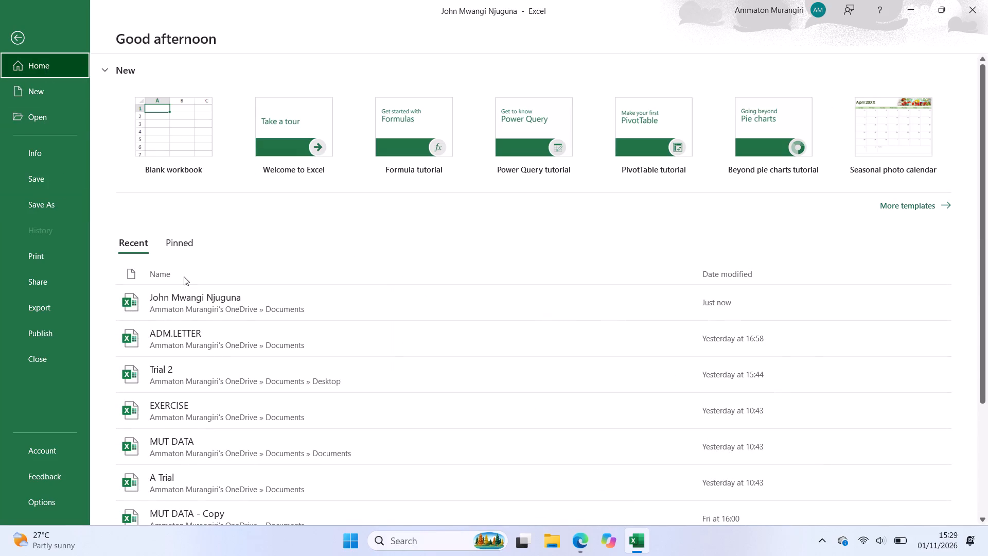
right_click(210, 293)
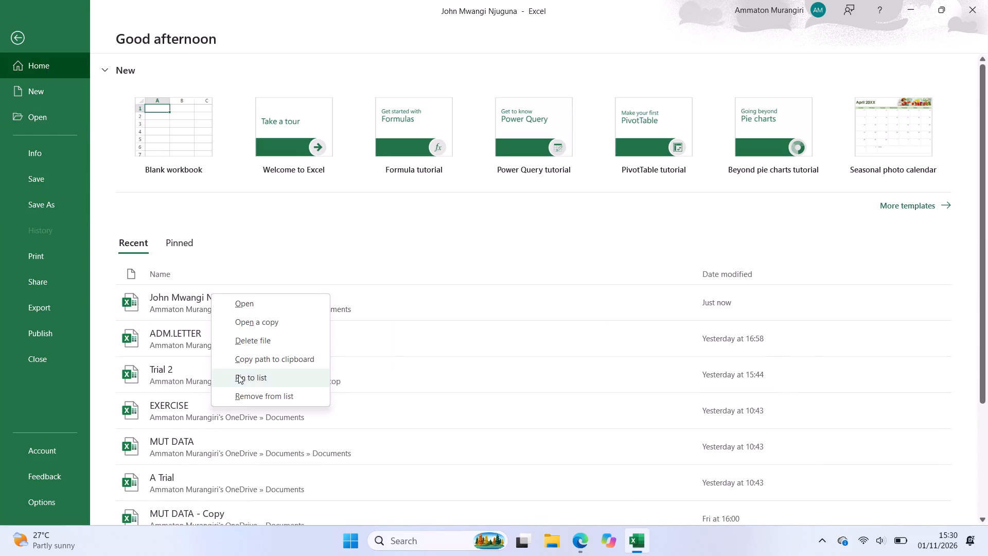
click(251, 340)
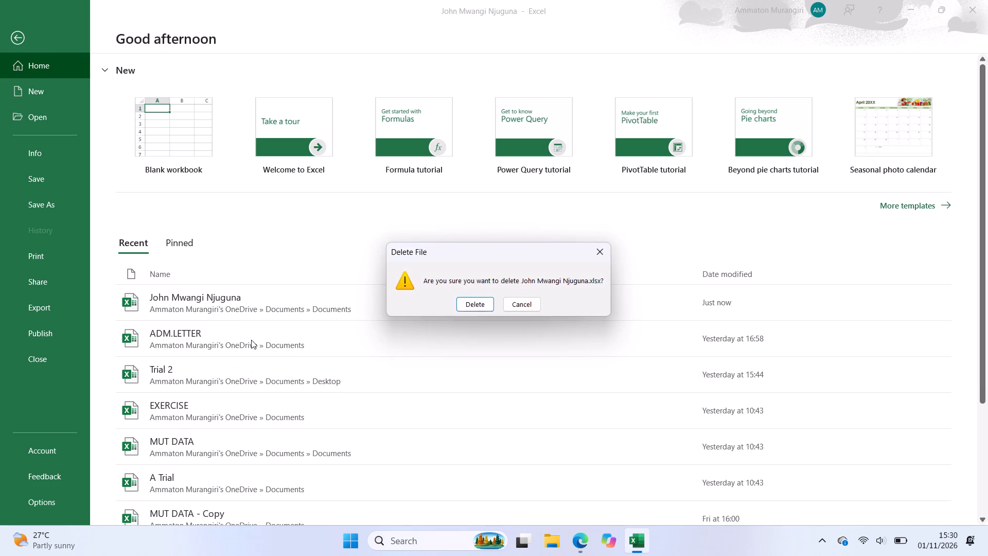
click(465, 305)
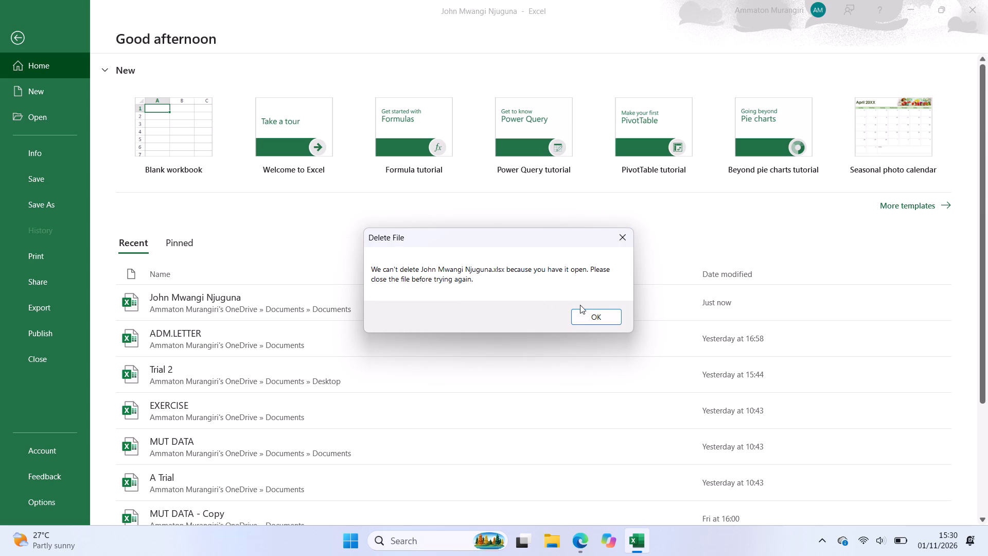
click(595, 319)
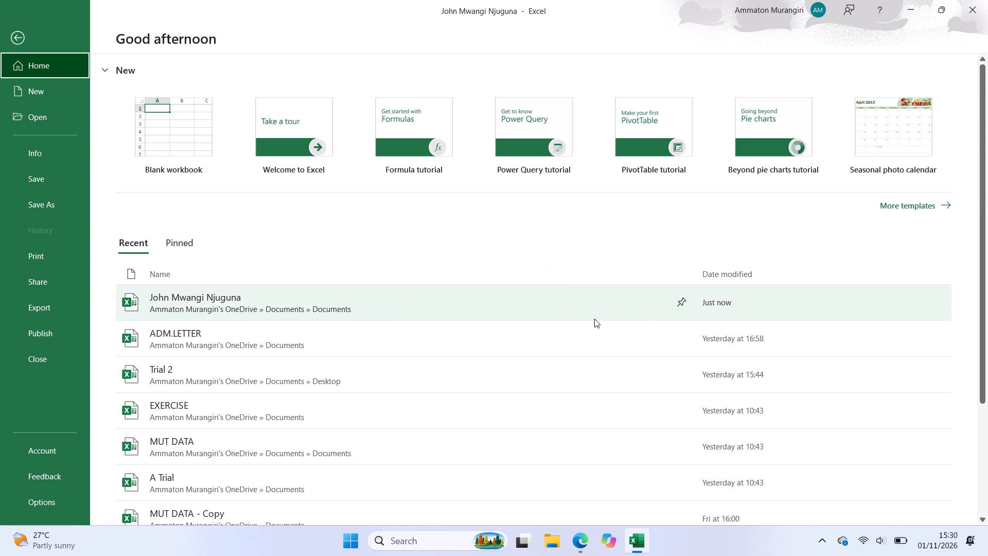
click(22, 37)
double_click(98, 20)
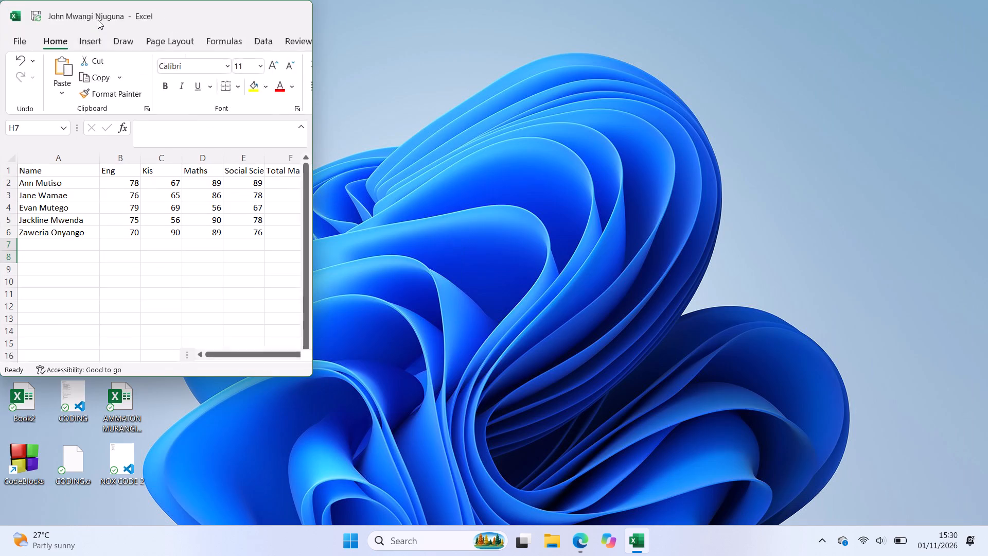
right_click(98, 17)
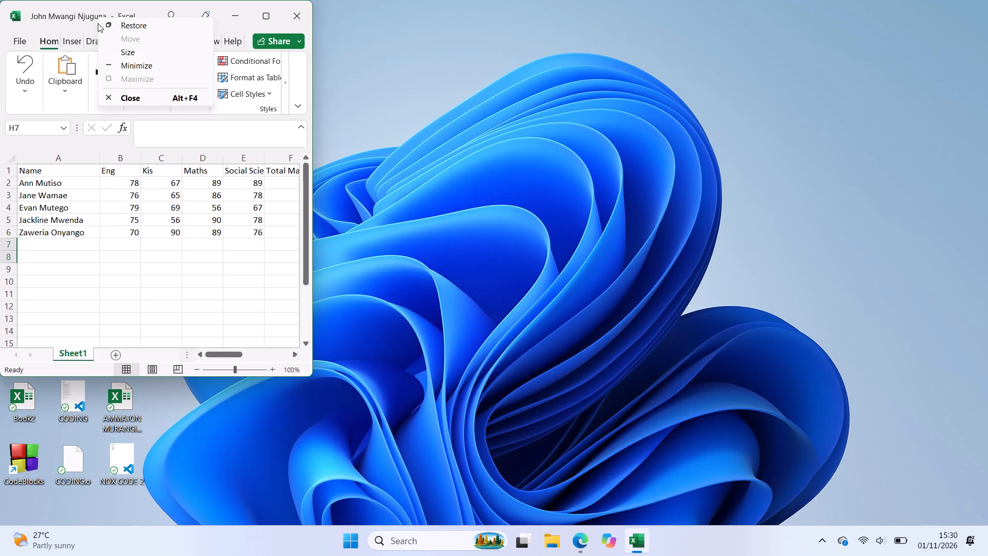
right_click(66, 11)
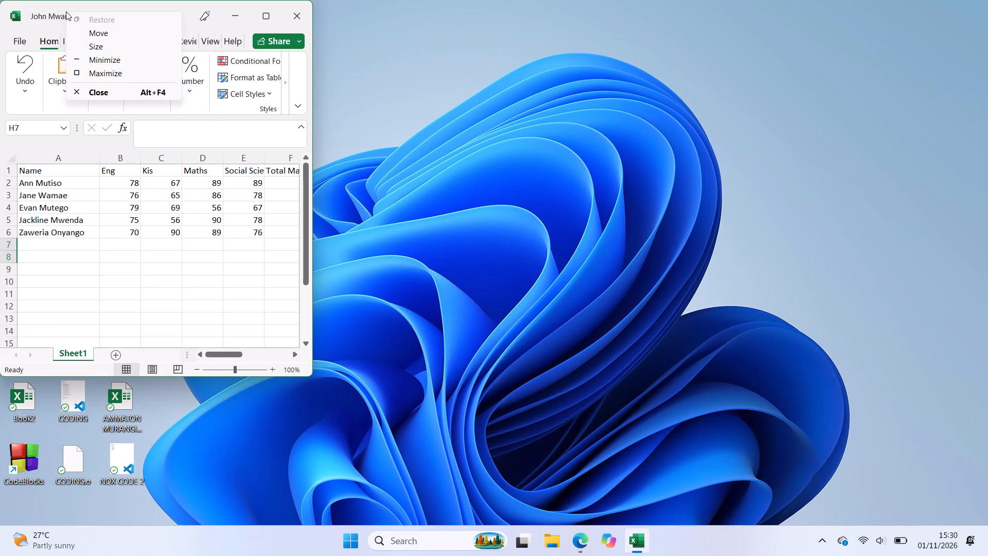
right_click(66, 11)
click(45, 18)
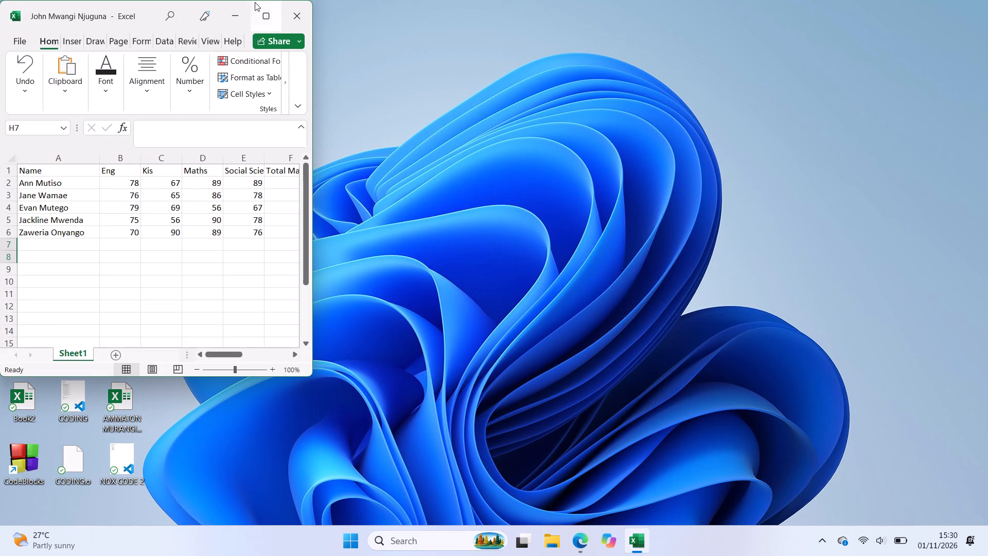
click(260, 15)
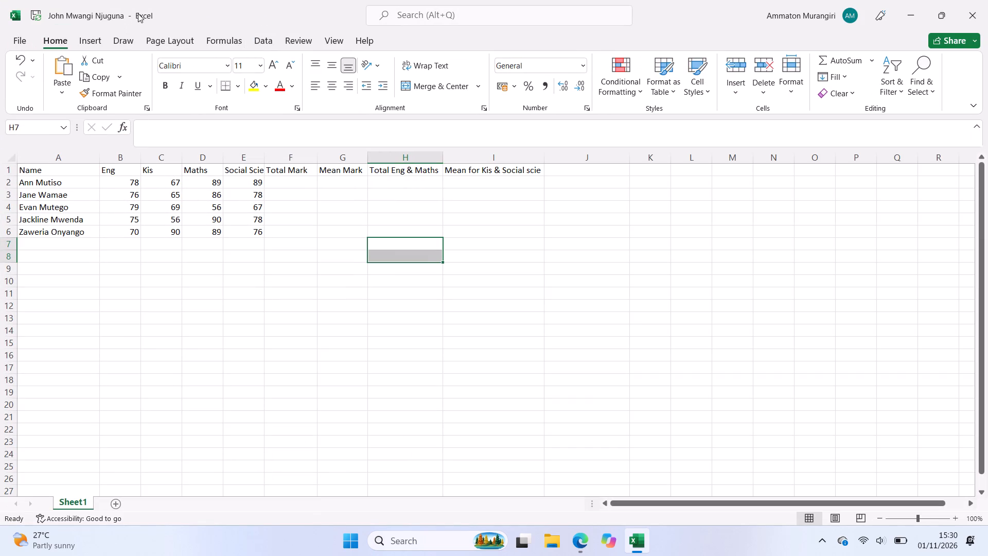
Save the marks workbook under its existing name.
click(197, 266)
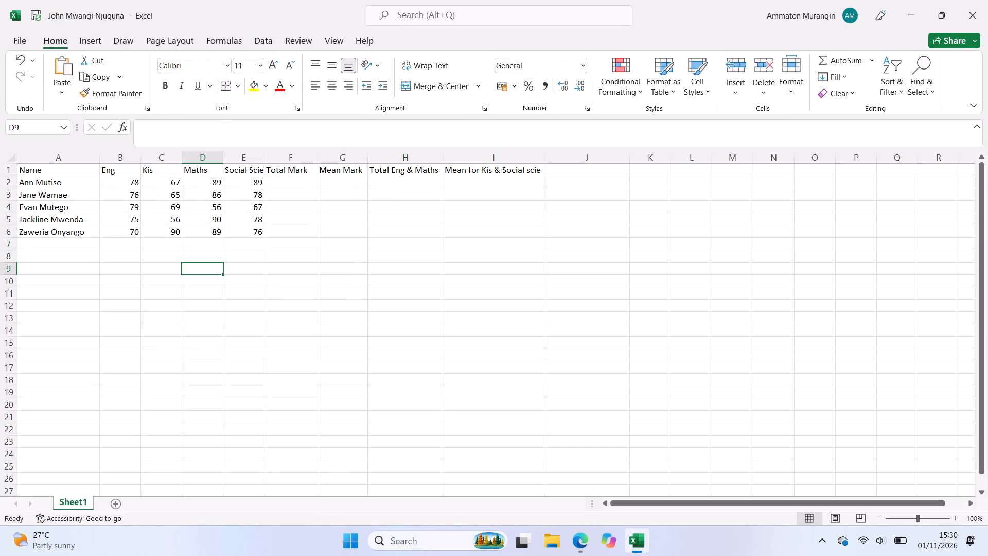
key(ctrl+s)
Create a new blank workbook while keeping the marks workbook open.
click(17, 39)
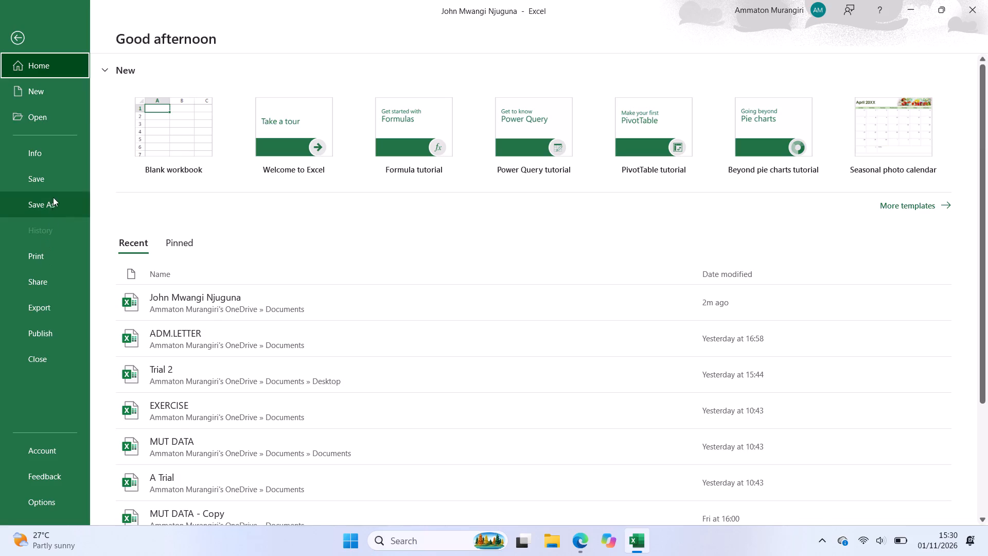
click(49, 146)
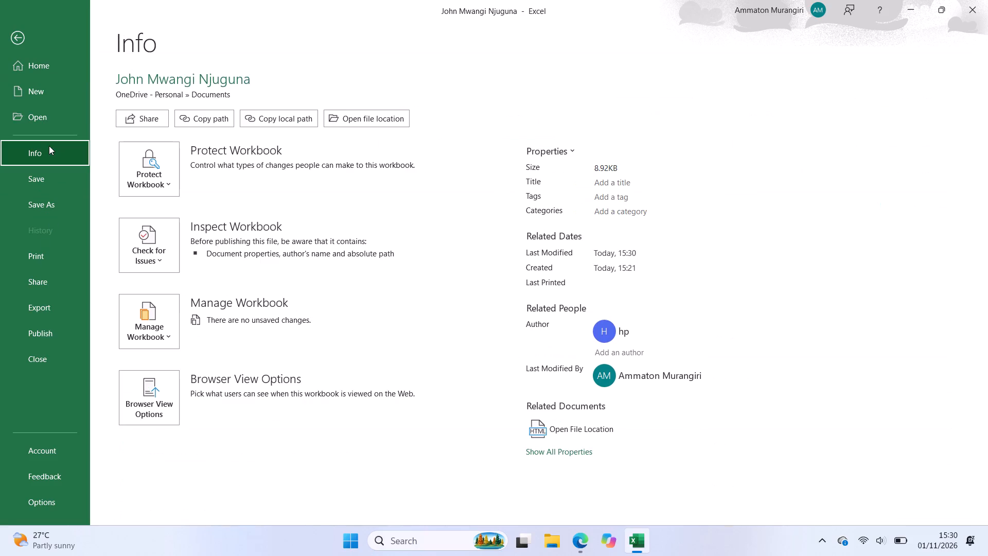
click(52, 110)
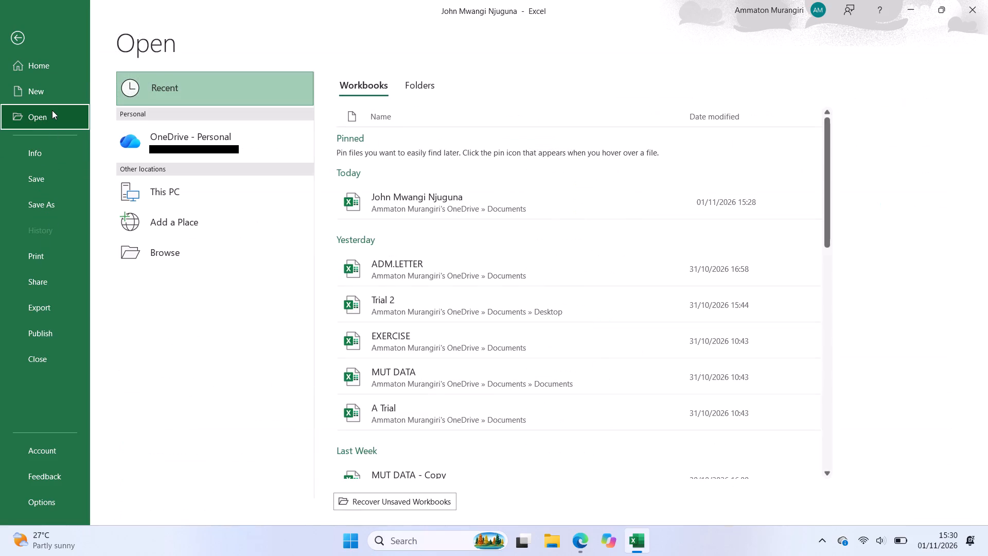
right_click(500, 192)
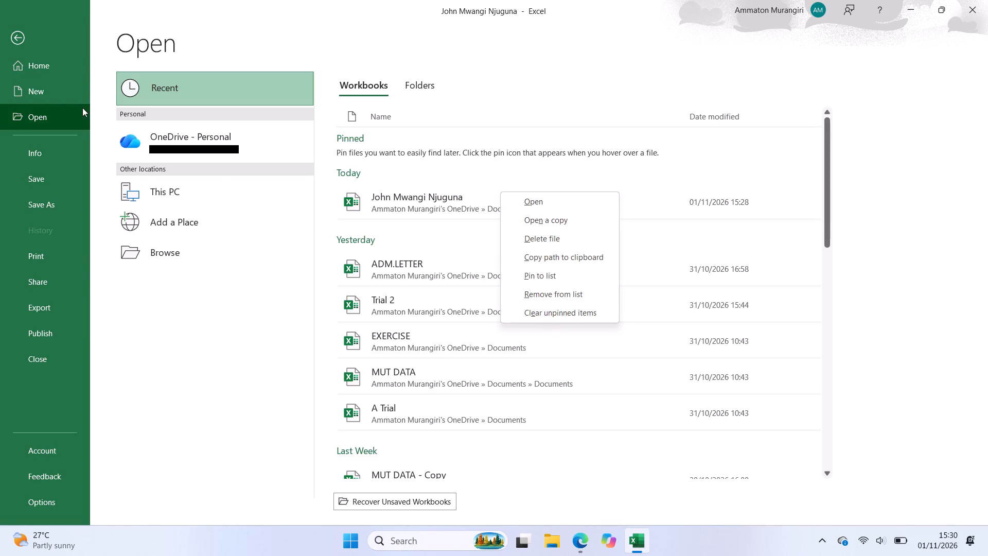
click(62, 61)
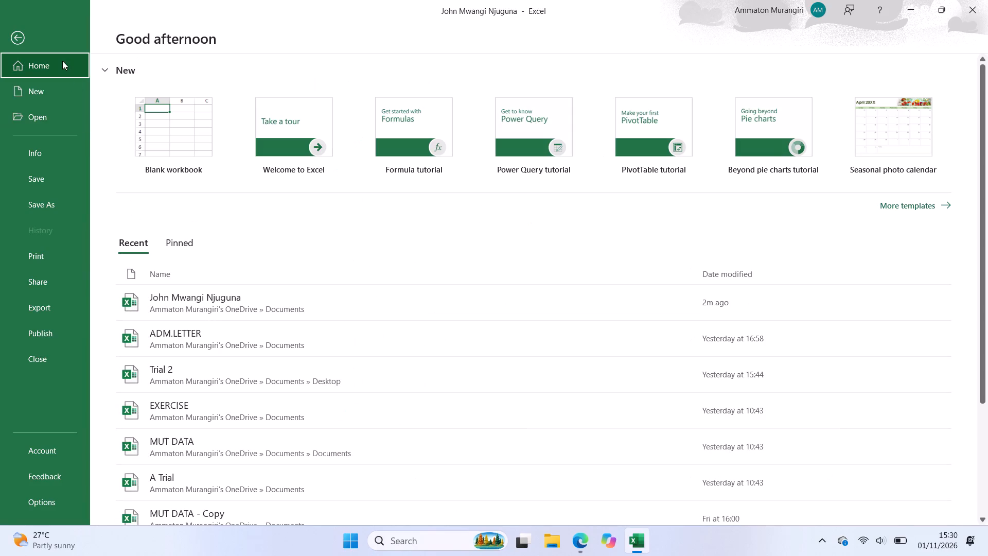
click(173, 145)
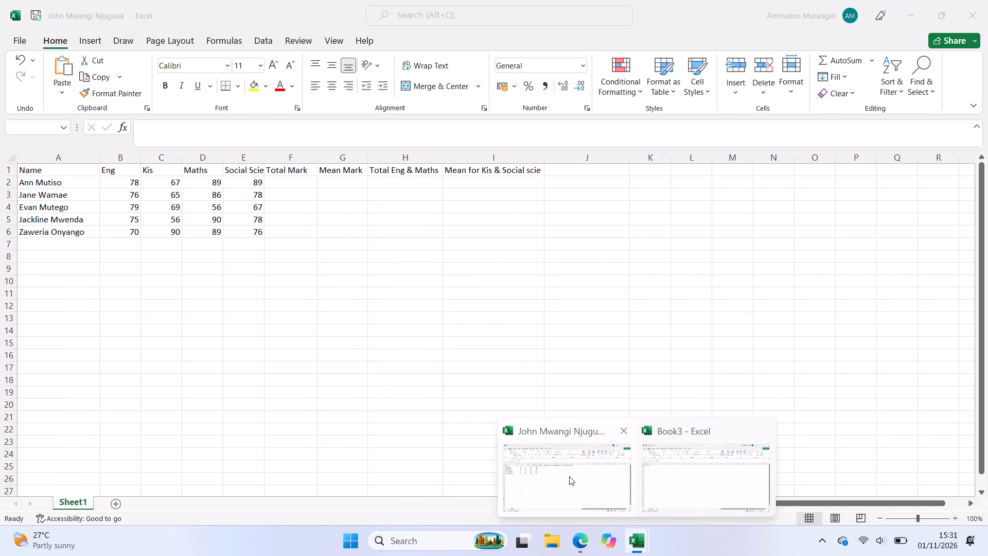
Copy the whole marks table, cells A1 to I6 including all headers, from the workbook named after the student.
click(569, 476)
click(54, 176)
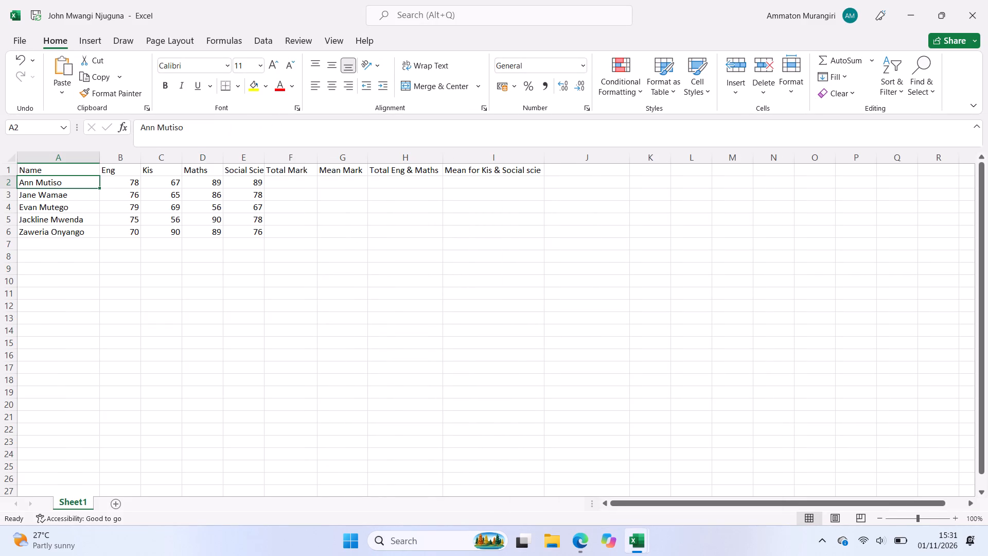
drag(55, 170, 55, 219)
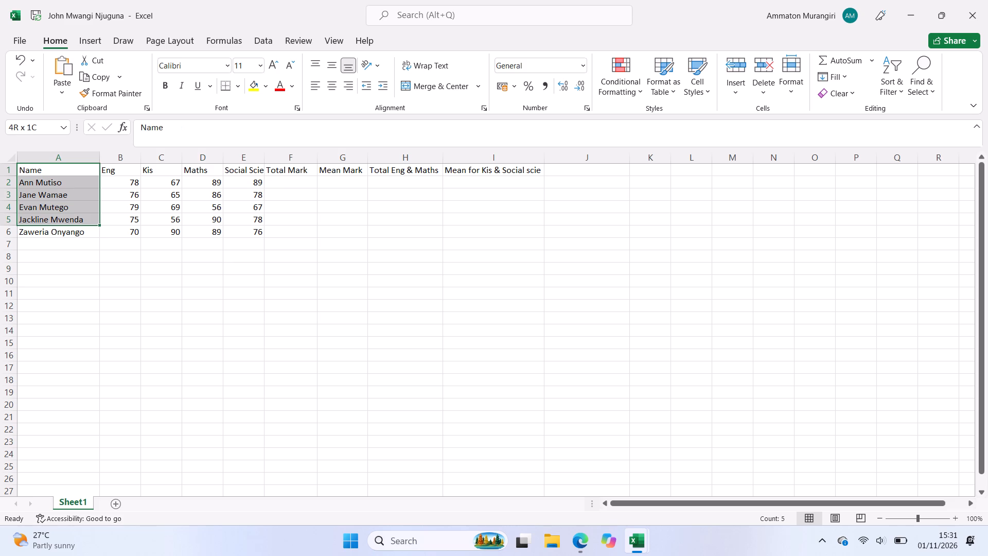
drag(55, 219, 284, 245)
click(290, 225)
double_click(292, 222)
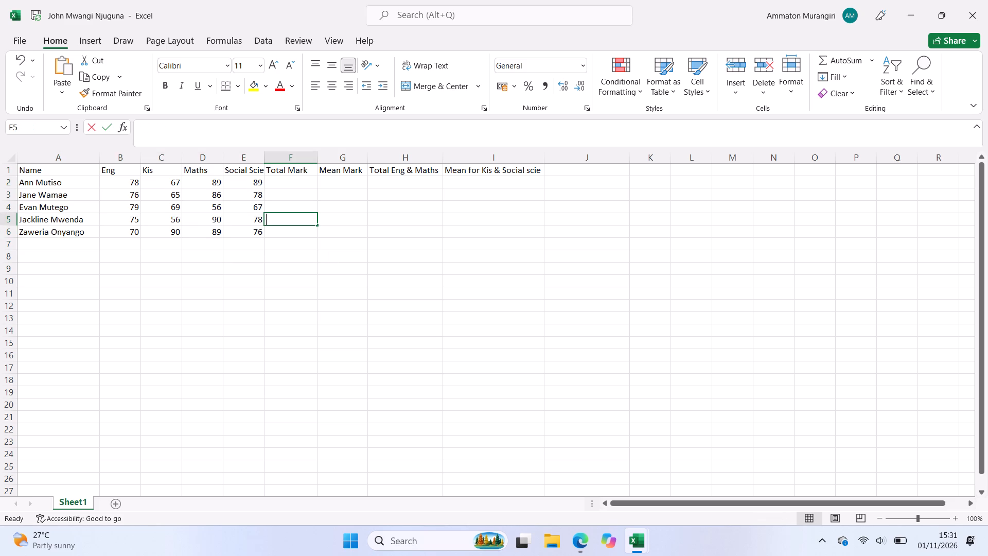
drag(70, 173, 339, 204)
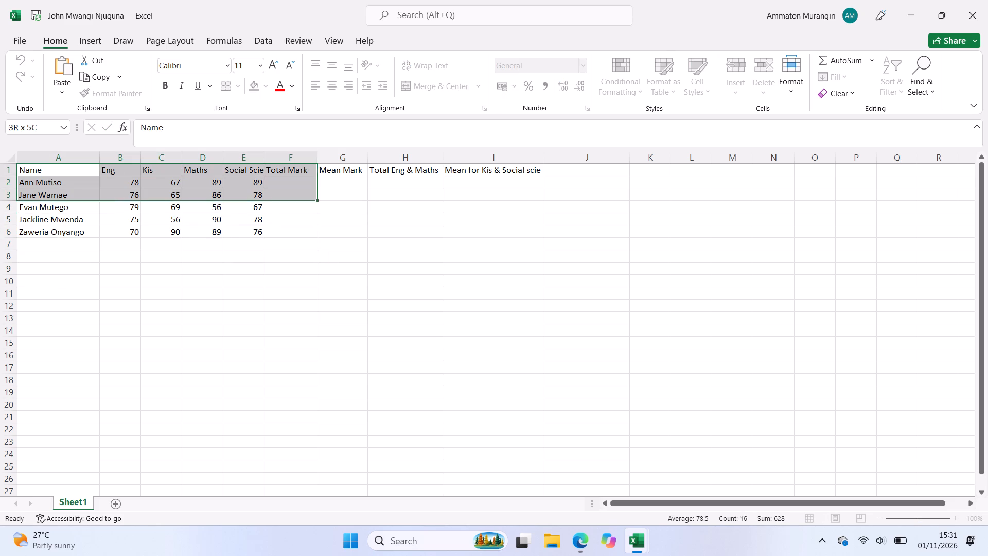
drag(339, 204, 451, 236)
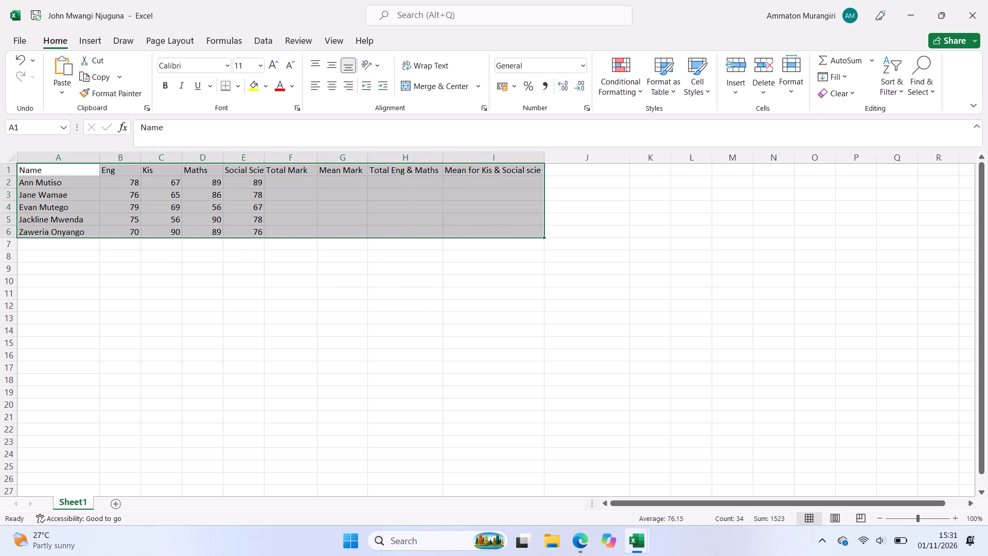
key(ctrl+c)
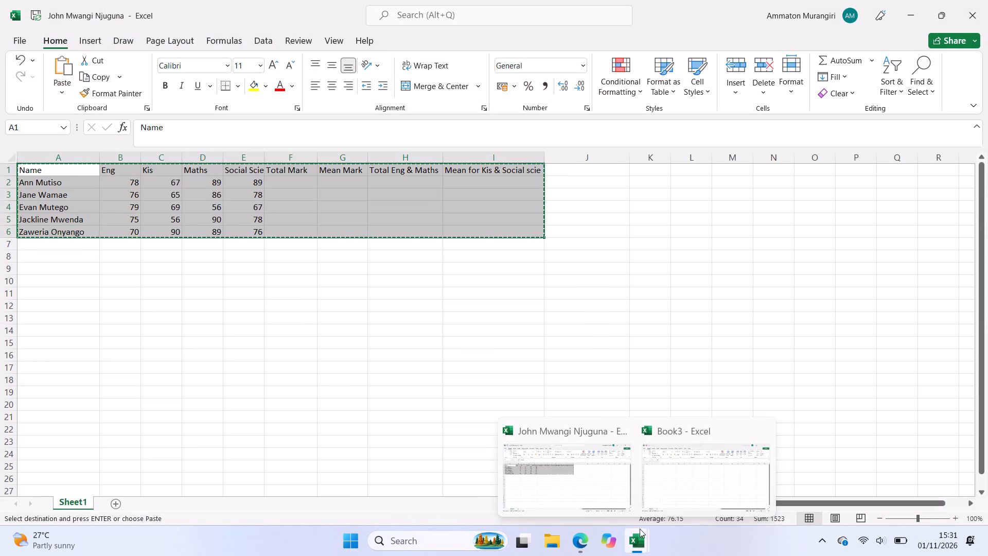
Paste the copied marks table into the blank workbook Book3, starting at cell A1.
click(659, 481)
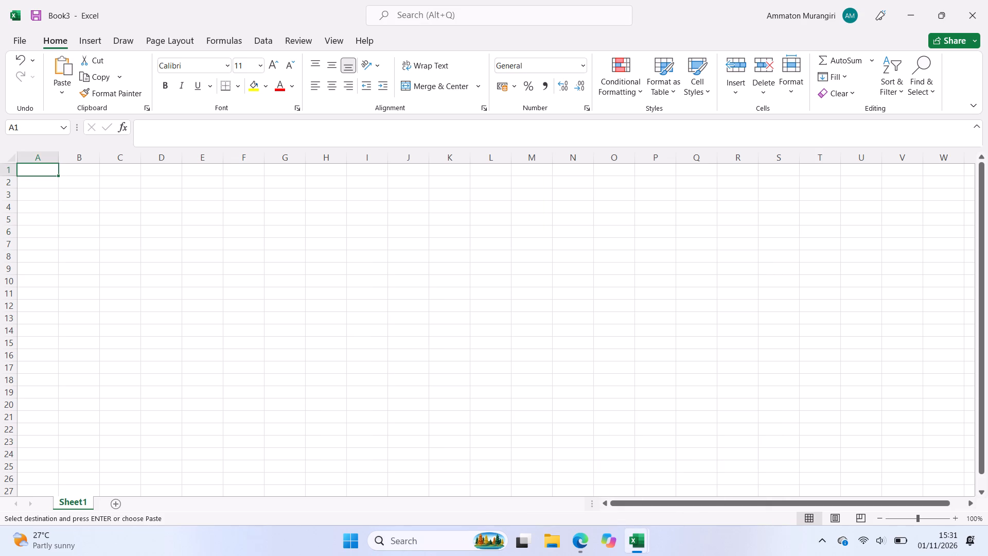
drag(51, 168, 430, 267)
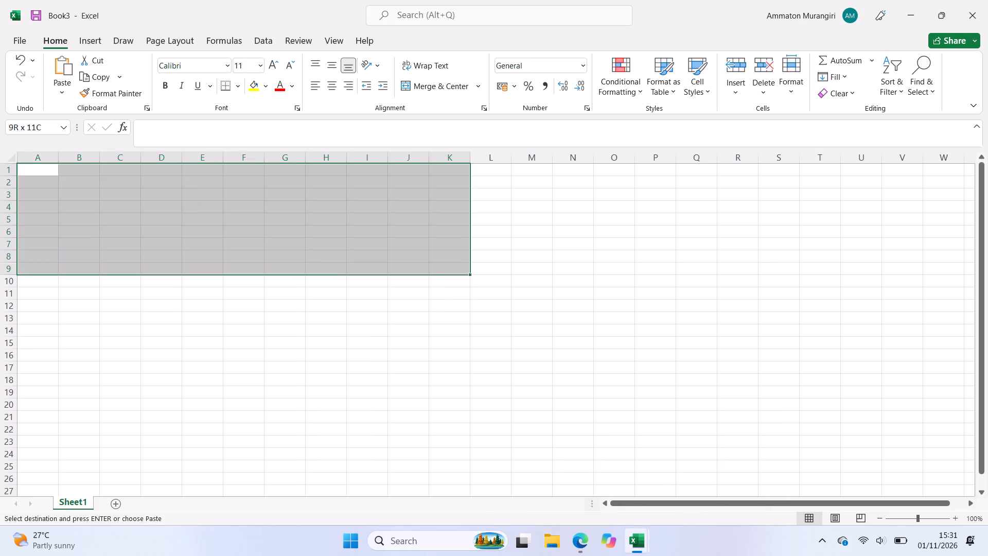
drag(430, 267, 585, 268)
drag(585, 268, 590, 281)
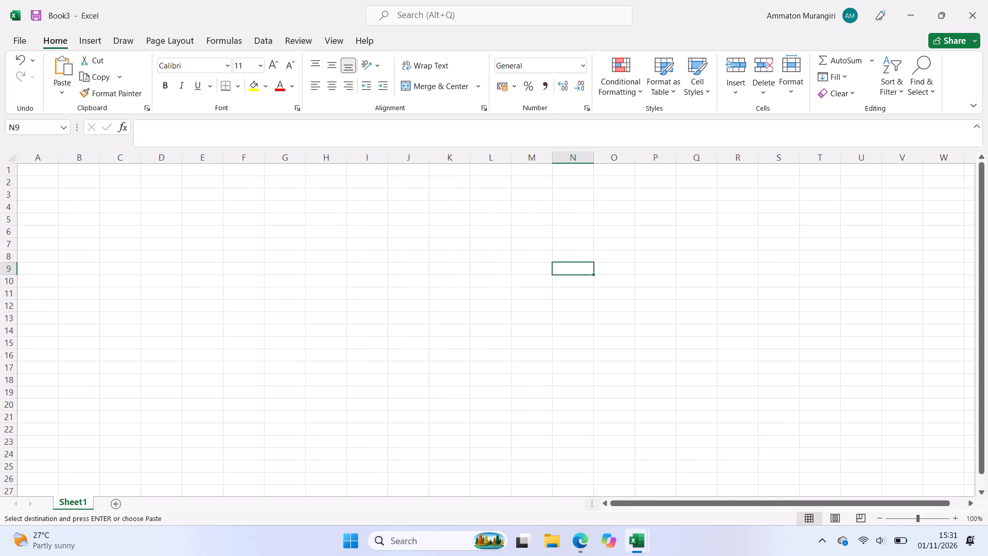
drag(590, 281, 593, 288)
click(593, 288)
drag(48, 173, 535, 304)
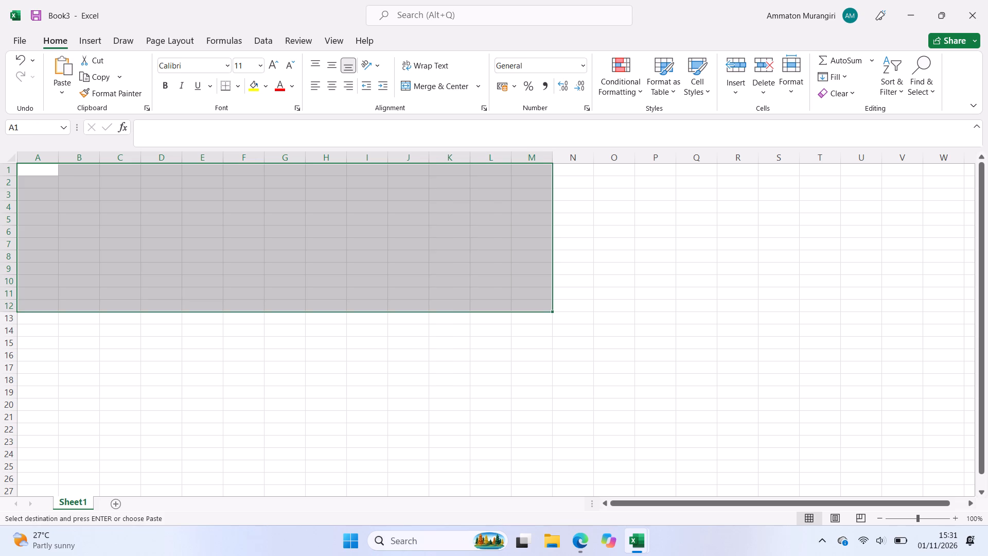
key(ctrl+v)
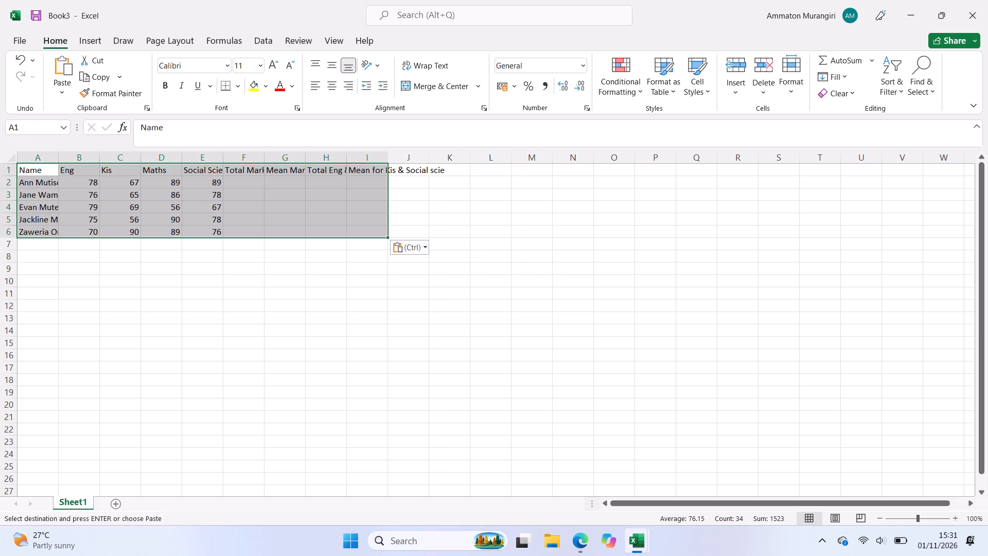
Widen columns I, H and G so the two mean headers and the Total Eng & Maths header fit fully.
click(403, 170)
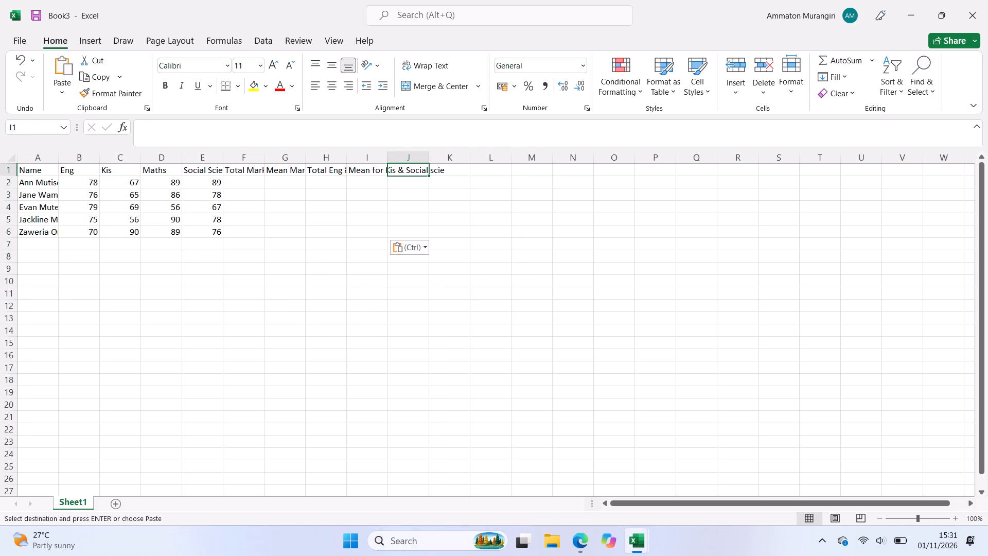
drag(388, 160, 466, 163)
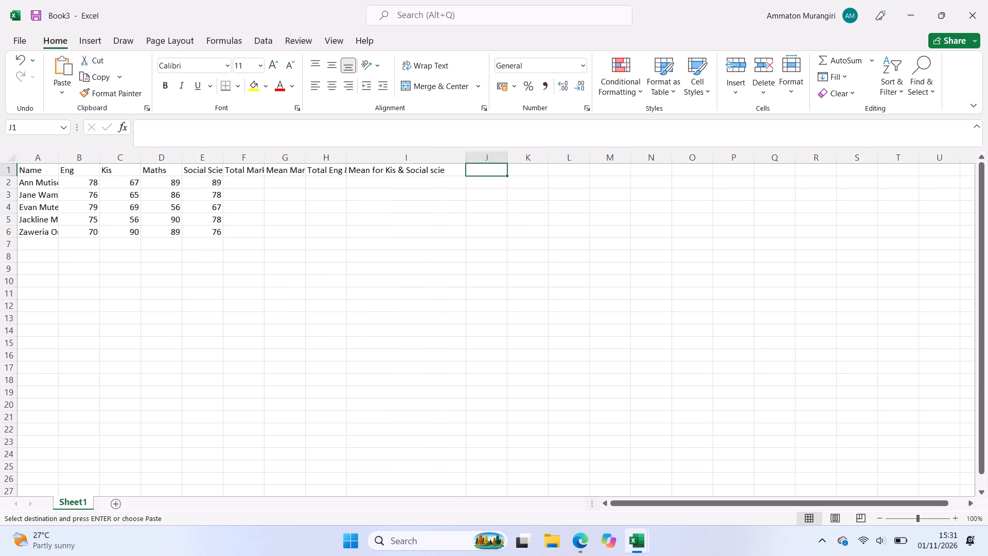
drag(345, 159, 377, 161)
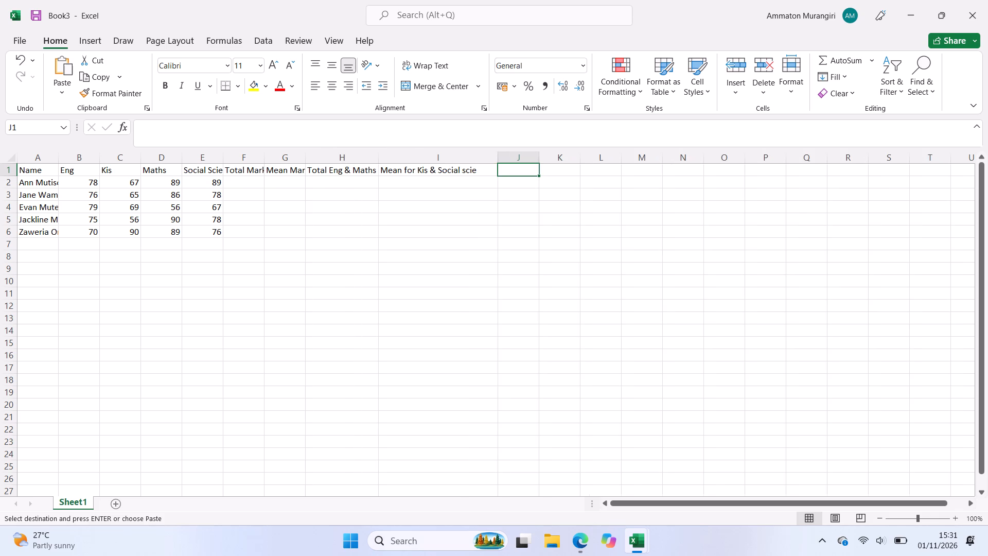
click(377, 161)
drag(377, 161, 382, 160)
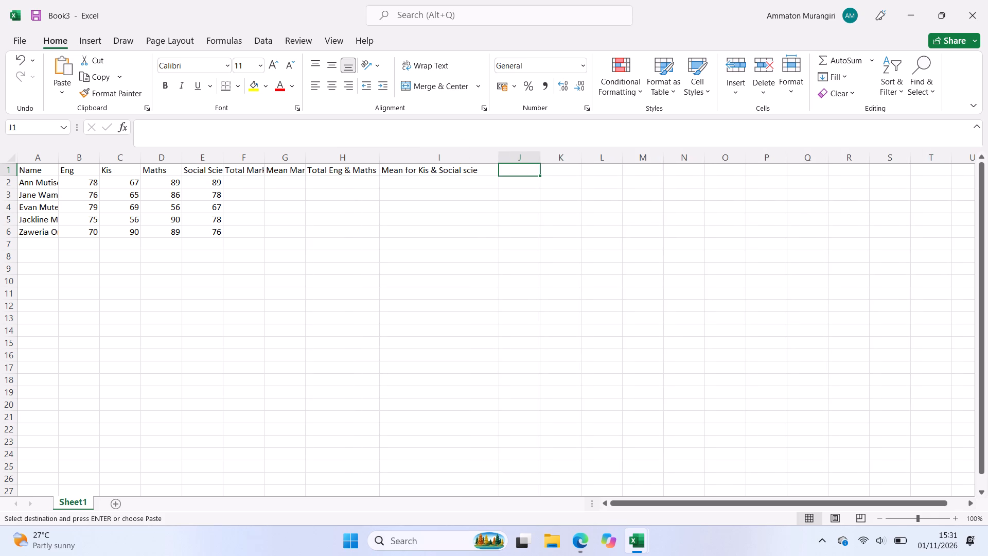
click(306, 160)
drag(307, 160, 318, 160)
Adjust the widths of the Total Mark, Social Scie and Name columns to fit their headers and the pupils' names.
drag(259, 162, 318, 171)
drag(270, 170, 289, 169)
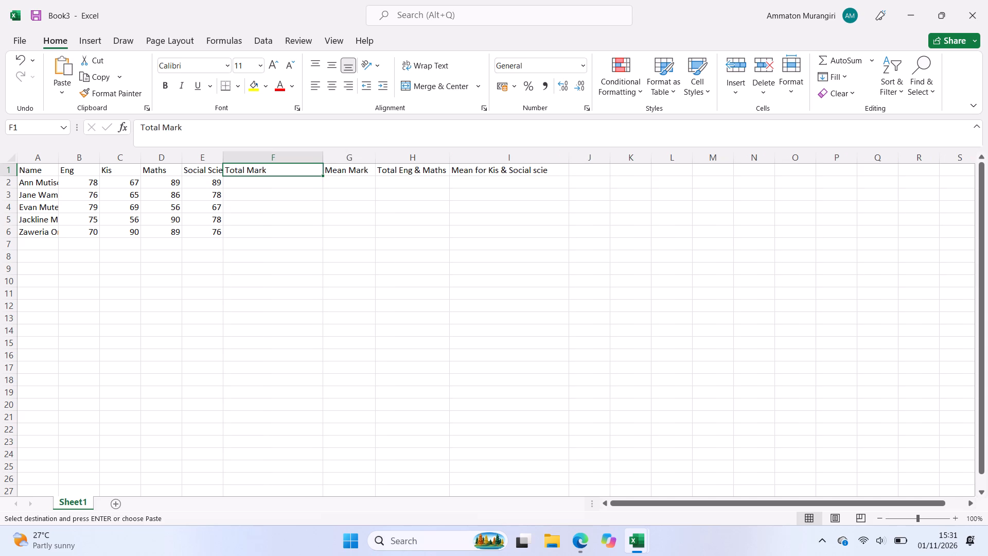
click(325, 161)
drag(325, 161, 298, 161)
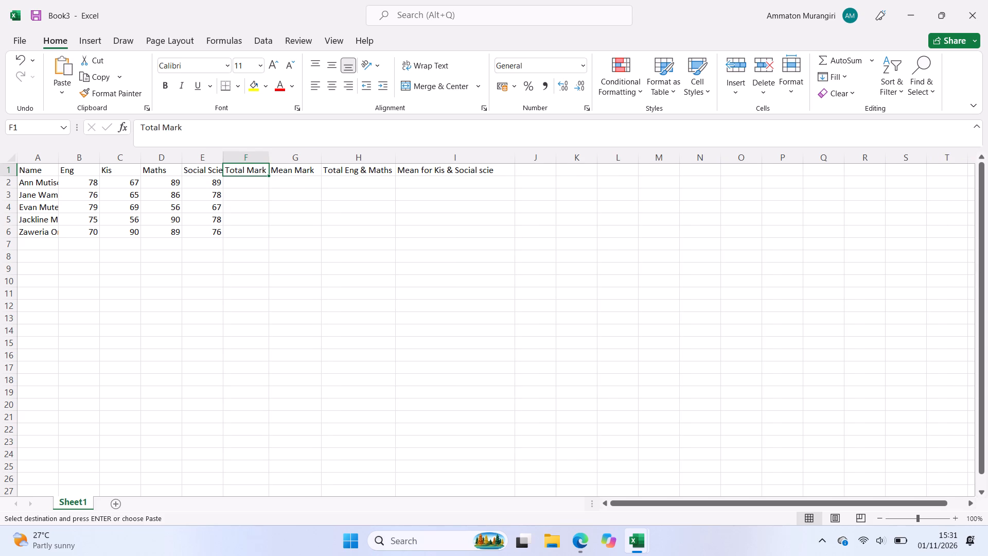
drag(269, 160, 276, 160)
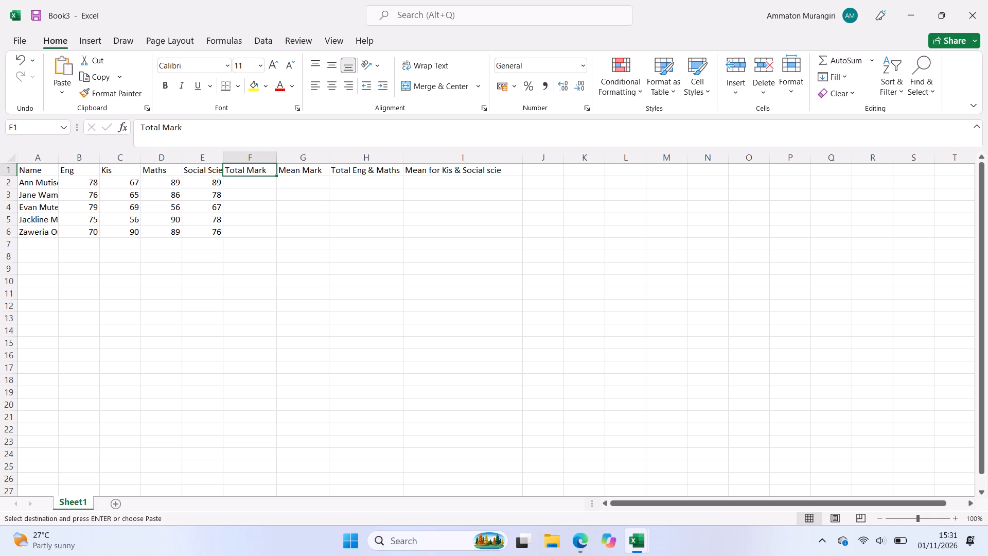
drag(221, 161, 233, 164)
click(233, 164)
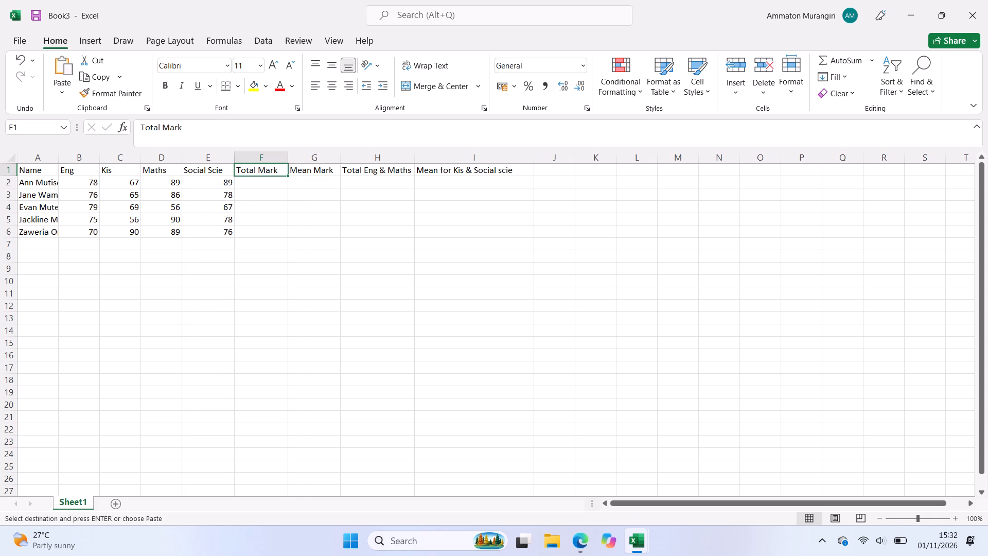
drag(62, 159, 115, 171)
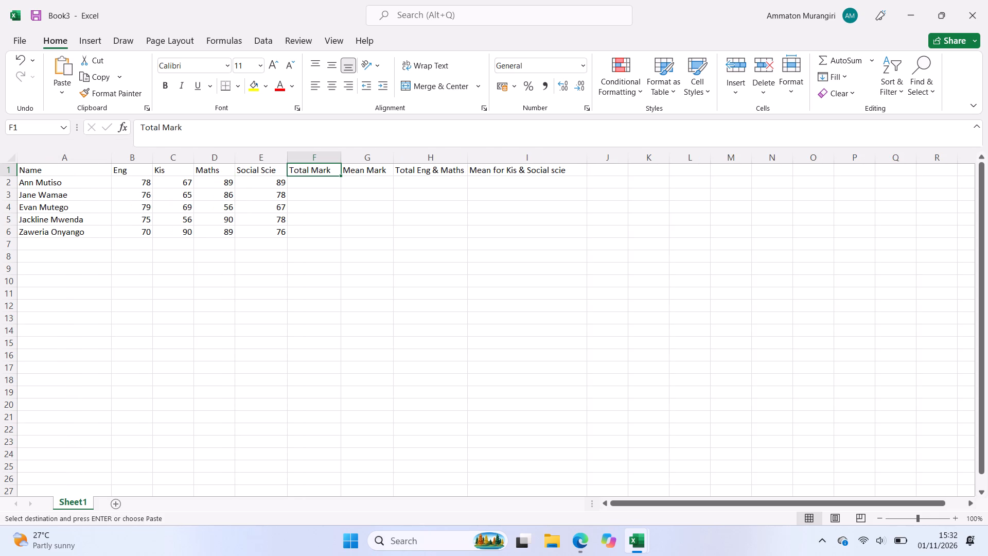
click(322, 184)
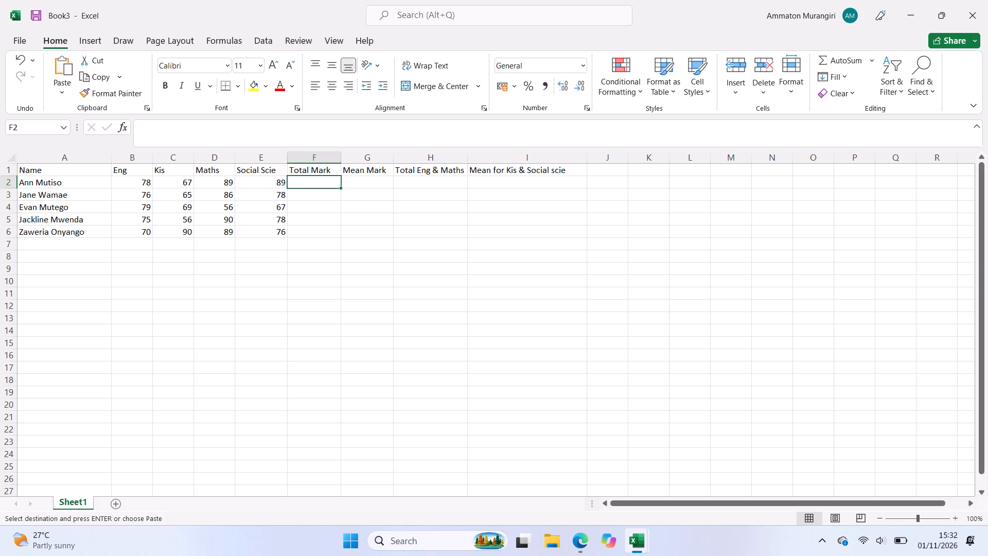
Begin saving the workbook and enter the student's full name followed by a full stop as the file name.
key(ctrl+s)
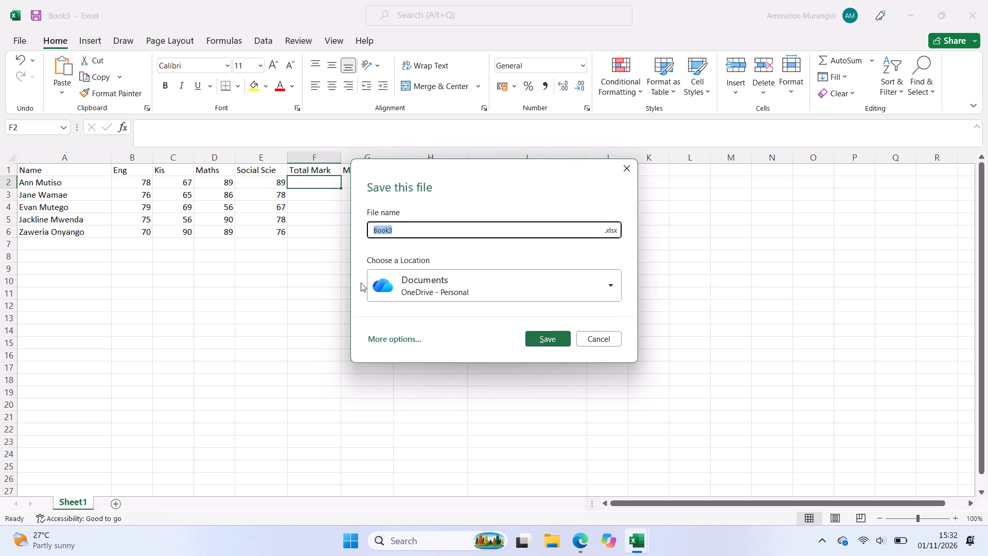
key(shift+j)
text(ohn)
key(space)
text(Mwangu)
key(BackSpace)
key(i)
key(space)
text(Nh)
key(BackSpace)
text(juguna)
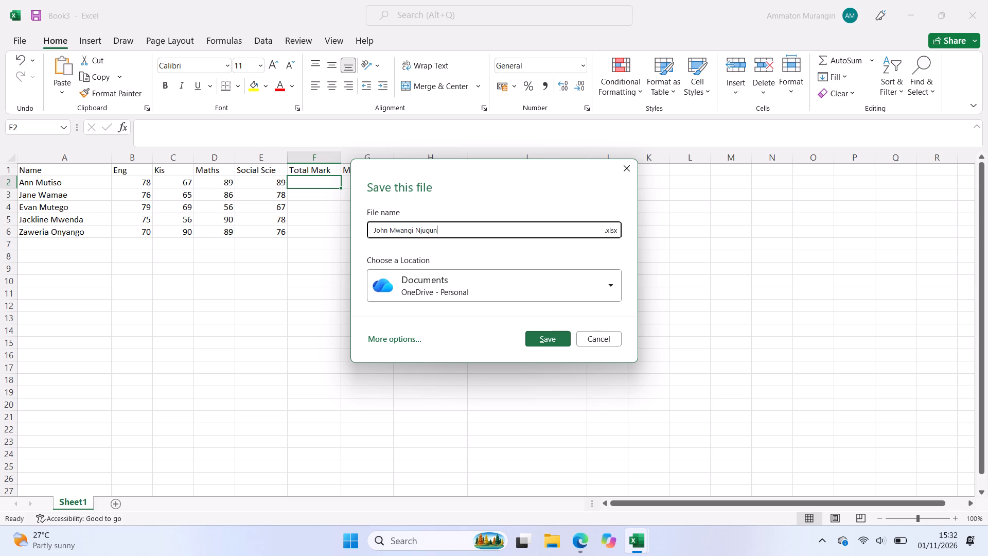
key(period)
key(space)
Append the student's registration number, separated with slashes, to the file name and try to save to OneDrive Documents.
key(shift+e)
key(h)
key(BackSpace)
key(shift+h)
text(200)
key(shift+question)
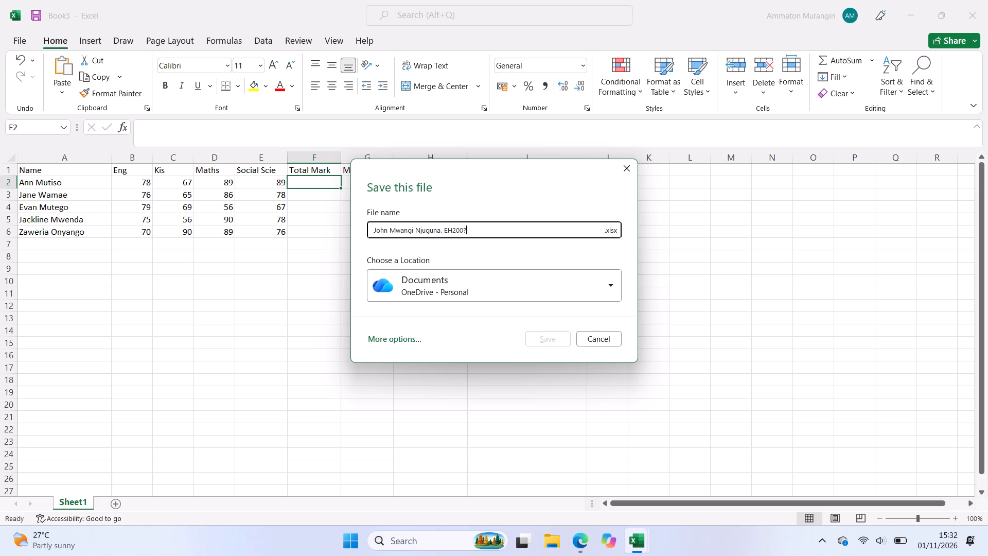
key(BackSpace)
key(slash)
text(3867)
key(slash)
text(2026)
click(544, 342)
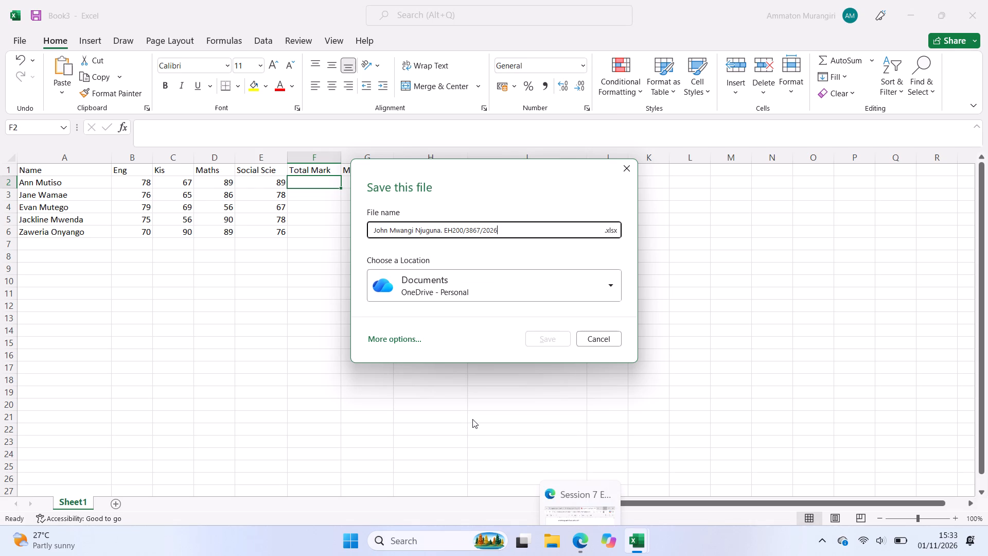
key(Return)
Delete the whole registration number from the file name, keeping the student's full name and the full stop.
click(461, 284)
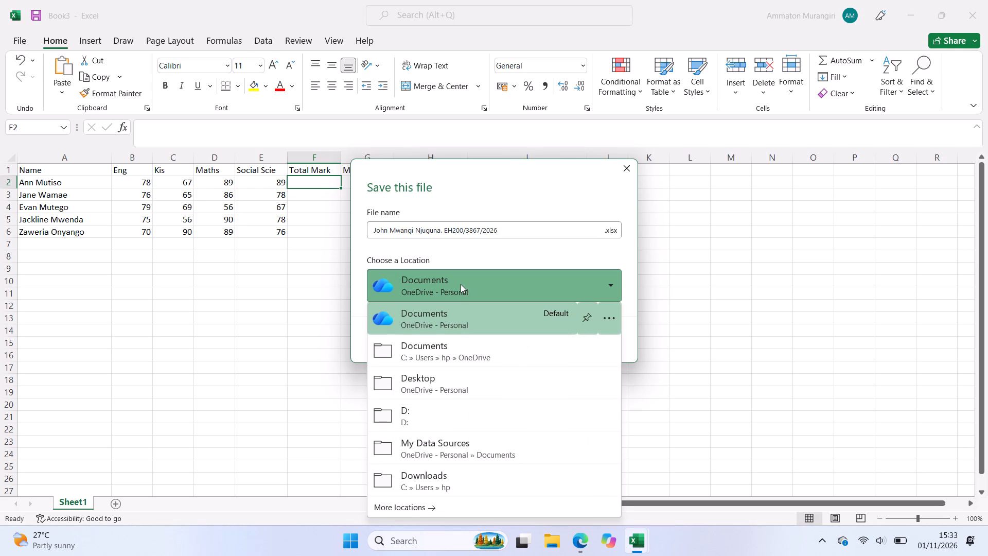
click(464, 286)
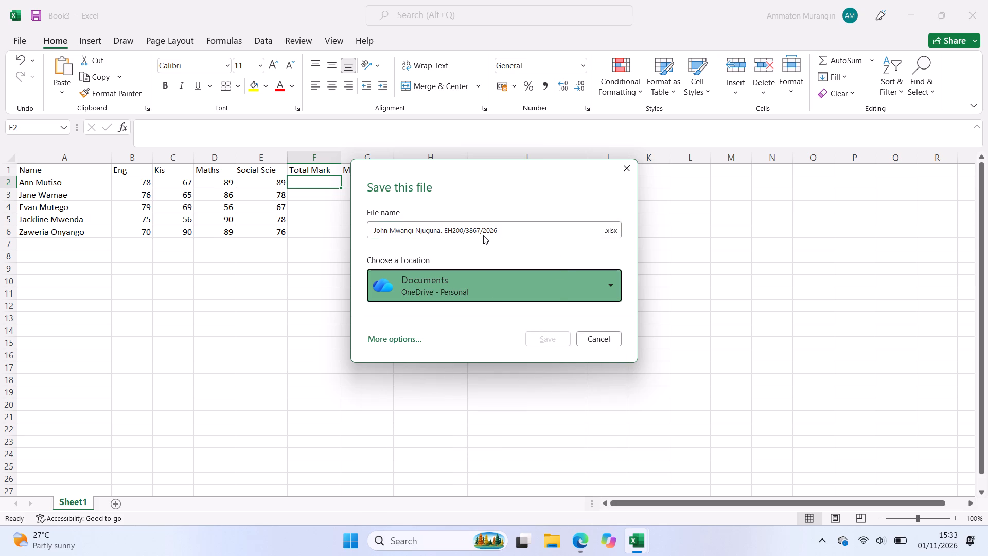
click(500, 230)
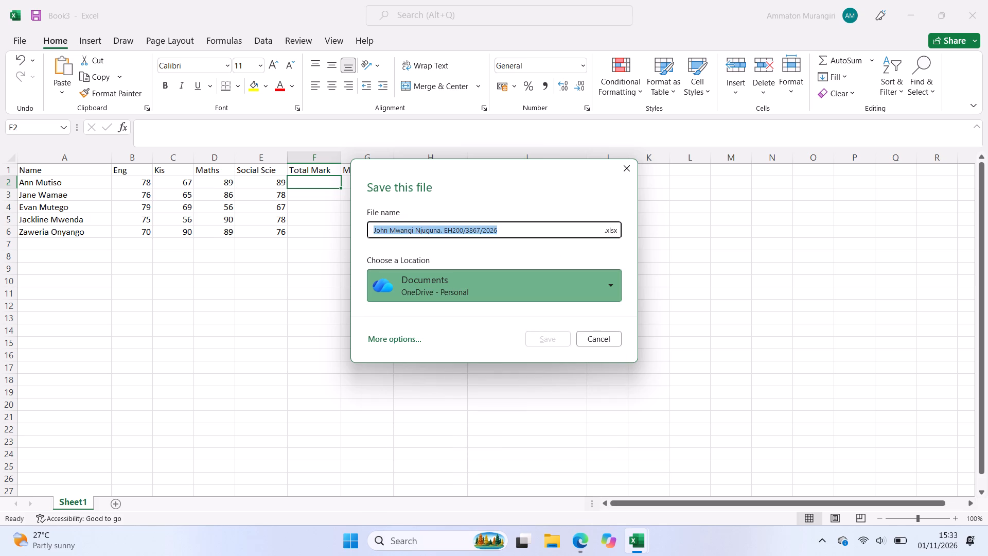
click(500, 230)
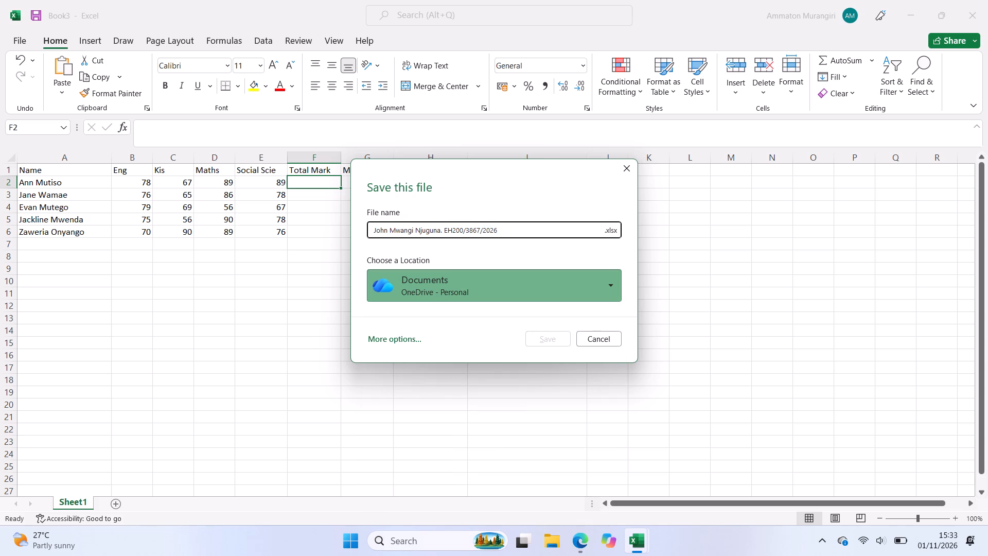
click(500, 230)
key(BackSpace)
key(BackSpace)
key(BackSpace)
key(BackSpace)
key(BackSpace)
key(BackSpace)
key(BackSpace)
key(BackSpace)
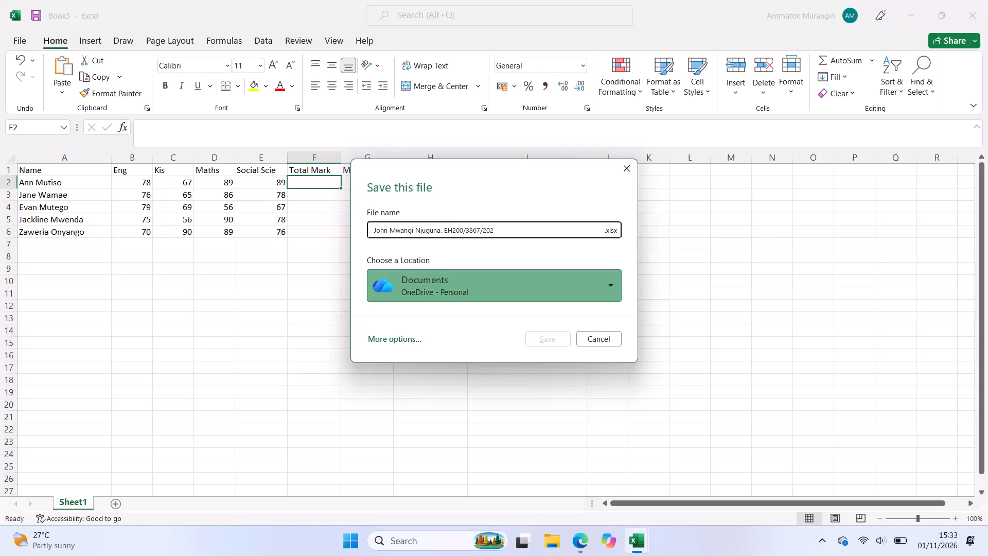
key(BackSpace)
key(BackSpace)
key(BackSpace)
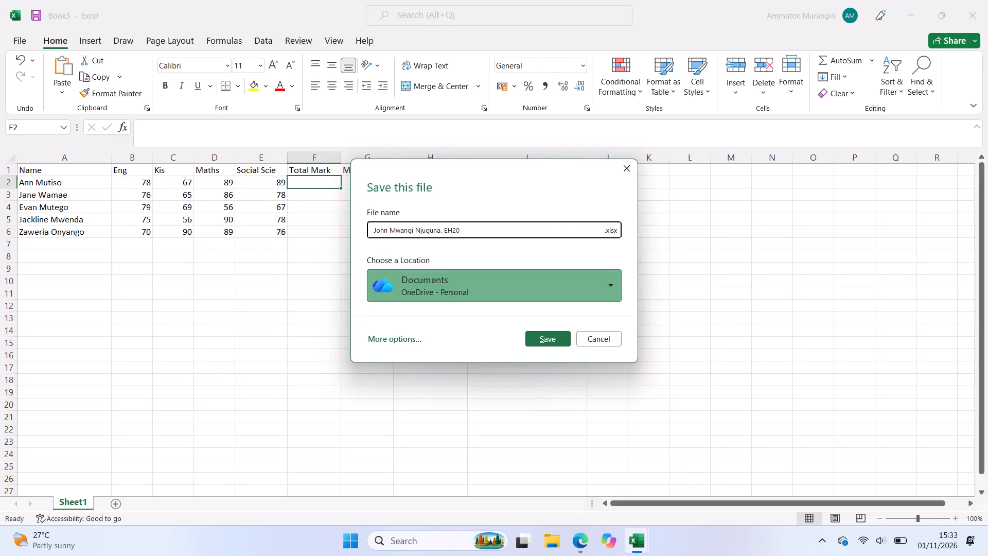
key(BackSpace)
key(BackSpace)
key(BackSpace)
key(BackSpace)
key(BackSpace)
Enter the student's registration number again after the name in the file name, with slashes between its parts.
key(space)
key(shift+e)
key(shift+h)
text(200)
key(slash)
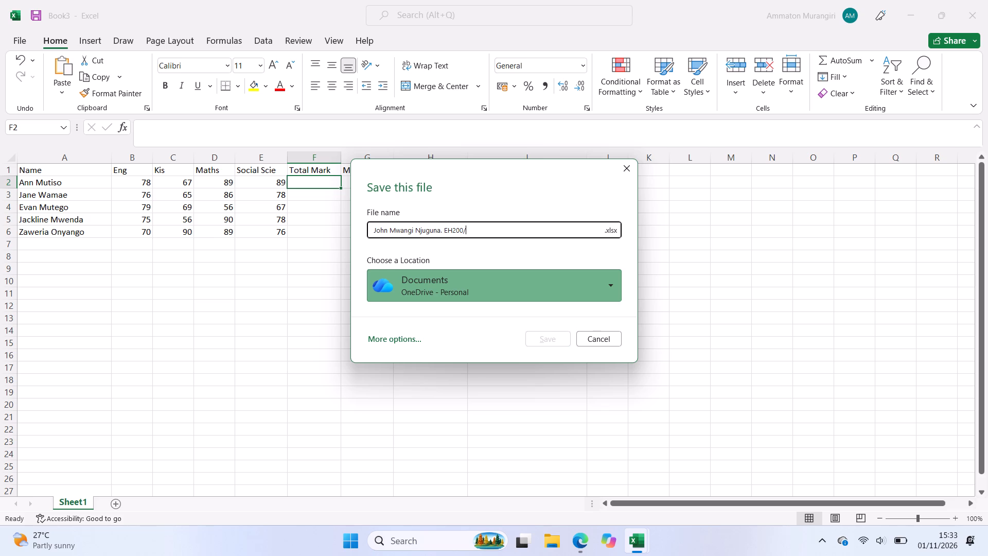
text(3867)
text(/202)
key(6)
Remove the full stop and the student's last two names, keeping only the first name before the registration number.
click(440, 230)
key(Delete)
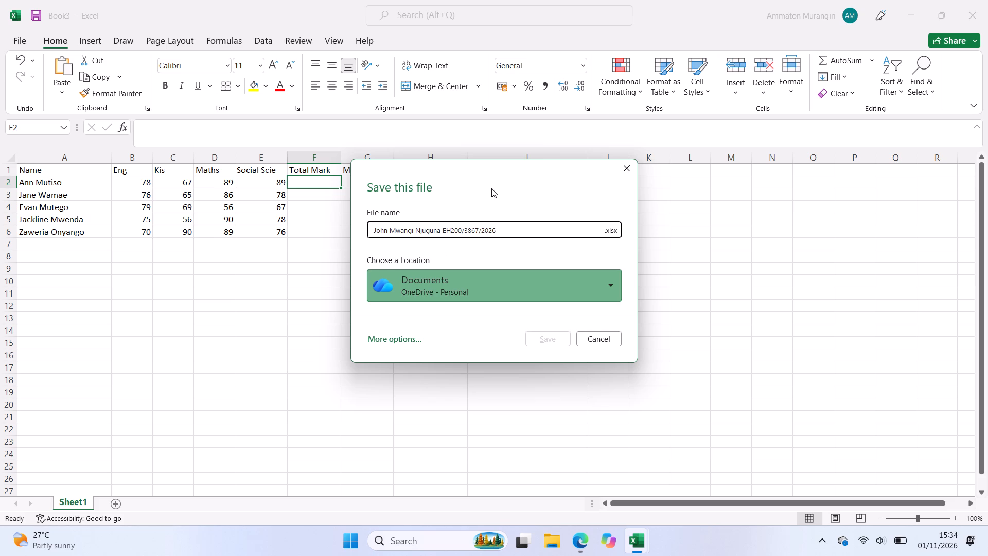
key(BackSpace)
key(BackSpace)
key(BackSpace)
key(BackSpace)
key(BackSpace)
key(BackSpace)
key(BackSpace)
key(BackSpace)
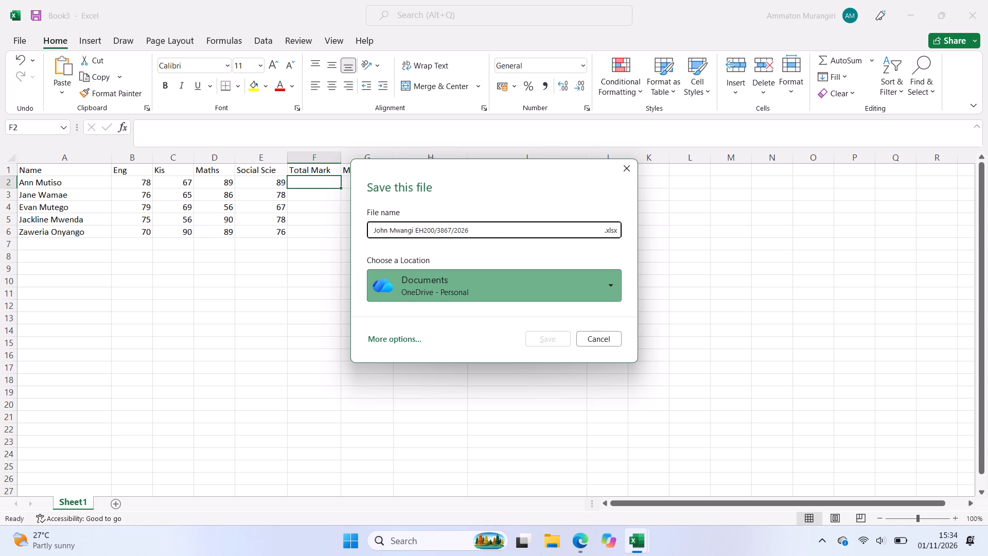
key(BackSpace)
key(BackSpace)
key(BackSpace)
key(BackSpace)
key(BackSpace)
key(BackSpace)
key(BackSpace)
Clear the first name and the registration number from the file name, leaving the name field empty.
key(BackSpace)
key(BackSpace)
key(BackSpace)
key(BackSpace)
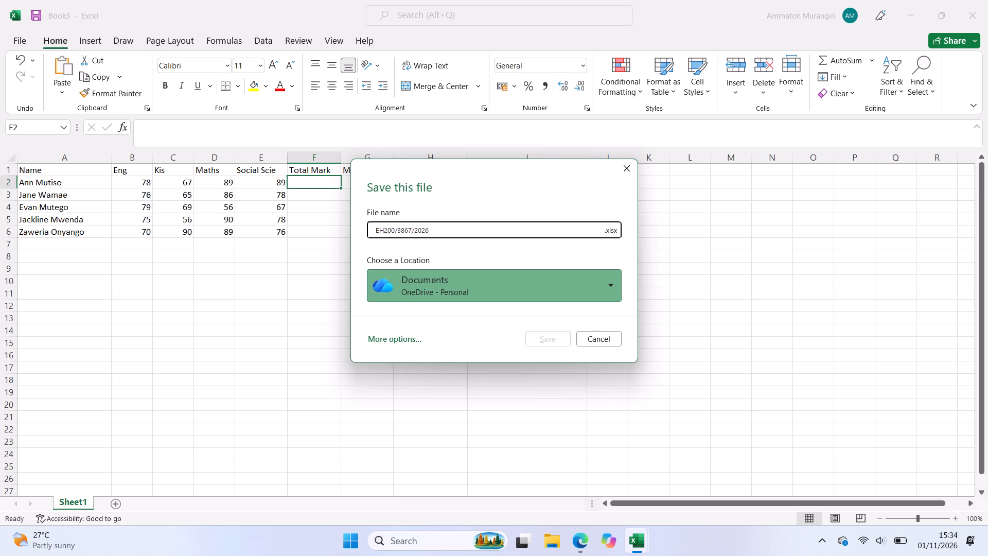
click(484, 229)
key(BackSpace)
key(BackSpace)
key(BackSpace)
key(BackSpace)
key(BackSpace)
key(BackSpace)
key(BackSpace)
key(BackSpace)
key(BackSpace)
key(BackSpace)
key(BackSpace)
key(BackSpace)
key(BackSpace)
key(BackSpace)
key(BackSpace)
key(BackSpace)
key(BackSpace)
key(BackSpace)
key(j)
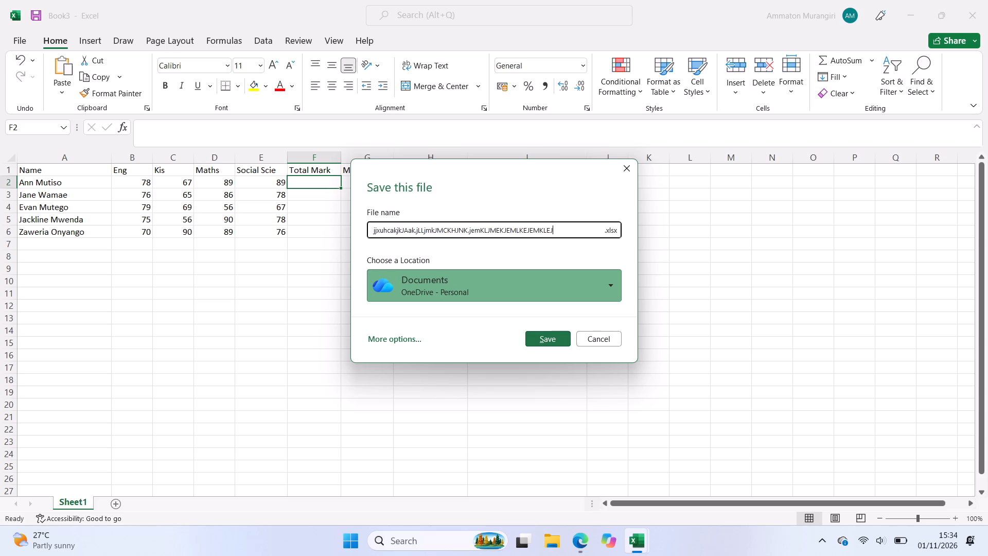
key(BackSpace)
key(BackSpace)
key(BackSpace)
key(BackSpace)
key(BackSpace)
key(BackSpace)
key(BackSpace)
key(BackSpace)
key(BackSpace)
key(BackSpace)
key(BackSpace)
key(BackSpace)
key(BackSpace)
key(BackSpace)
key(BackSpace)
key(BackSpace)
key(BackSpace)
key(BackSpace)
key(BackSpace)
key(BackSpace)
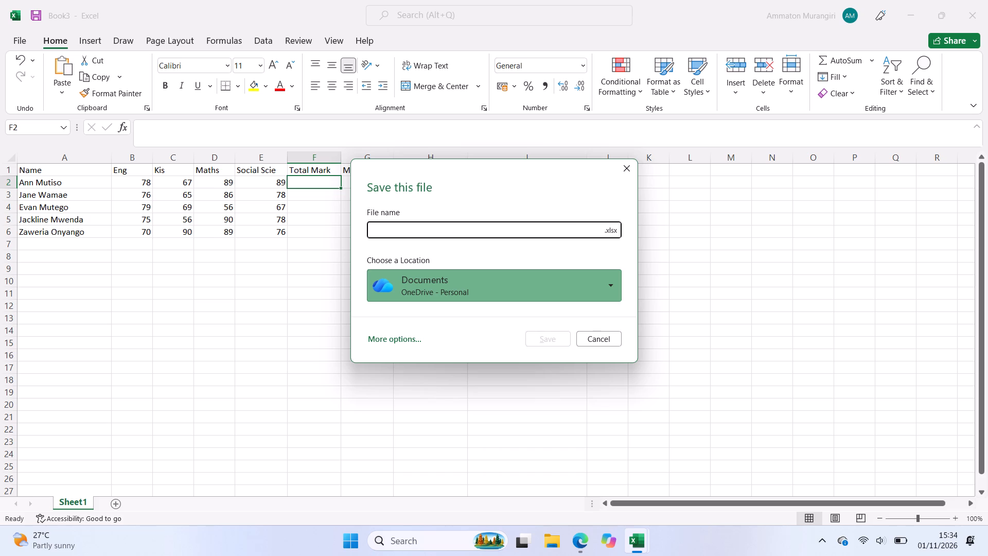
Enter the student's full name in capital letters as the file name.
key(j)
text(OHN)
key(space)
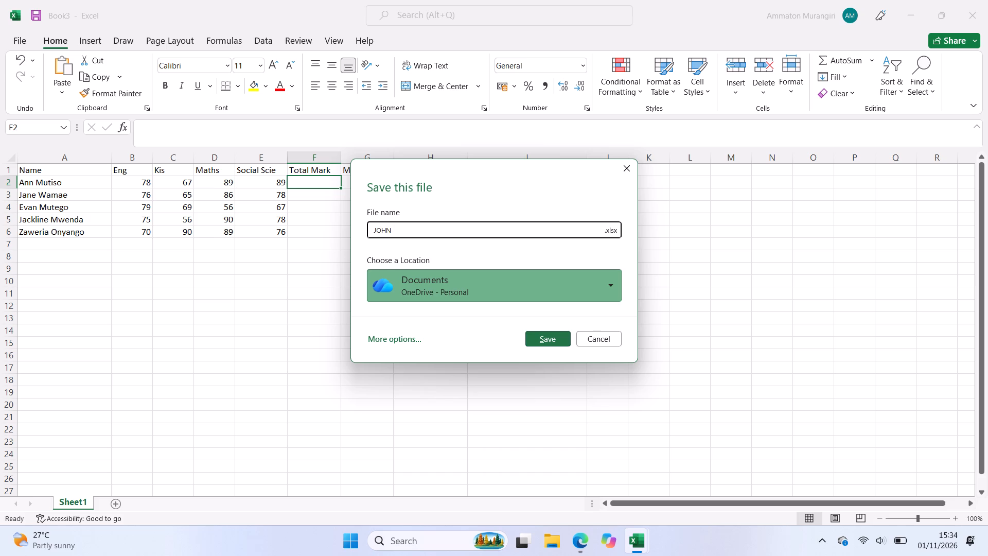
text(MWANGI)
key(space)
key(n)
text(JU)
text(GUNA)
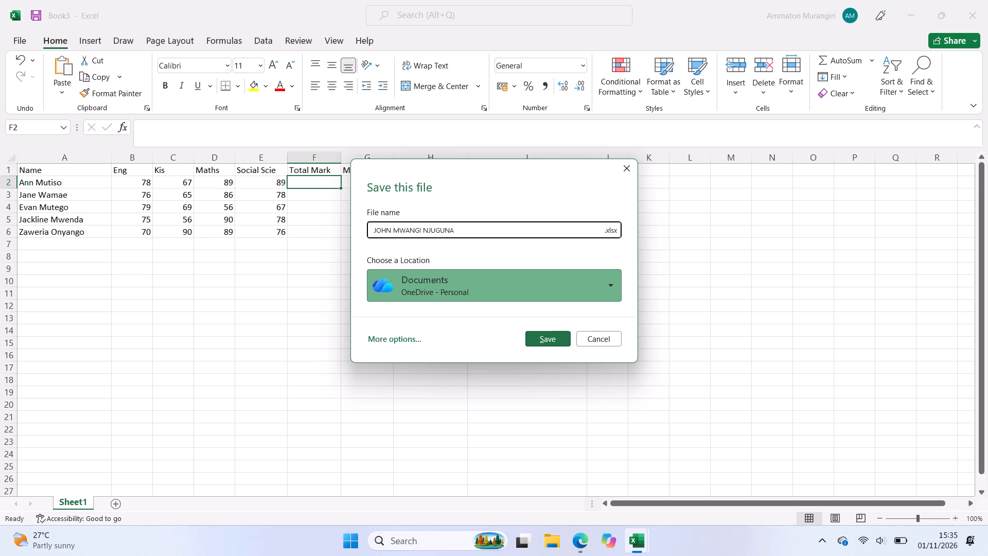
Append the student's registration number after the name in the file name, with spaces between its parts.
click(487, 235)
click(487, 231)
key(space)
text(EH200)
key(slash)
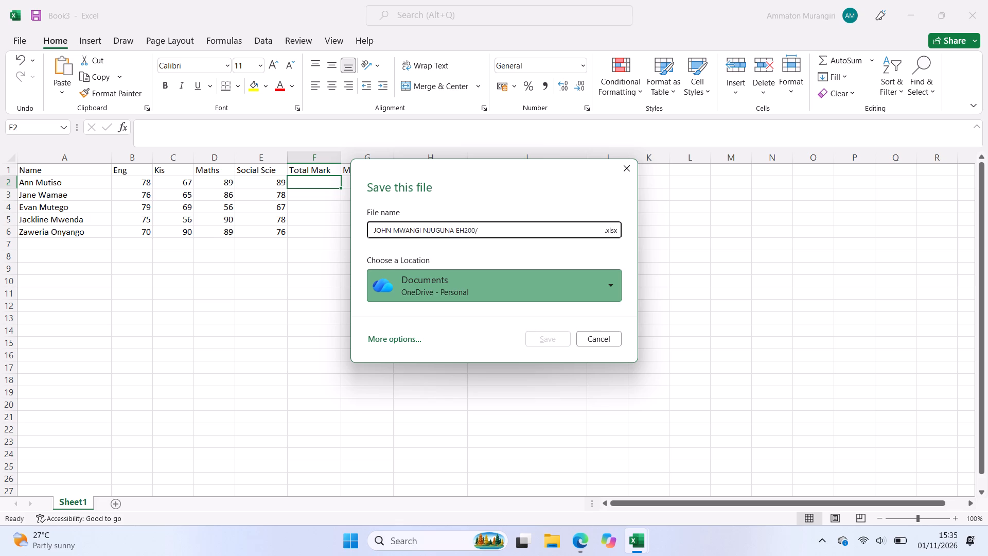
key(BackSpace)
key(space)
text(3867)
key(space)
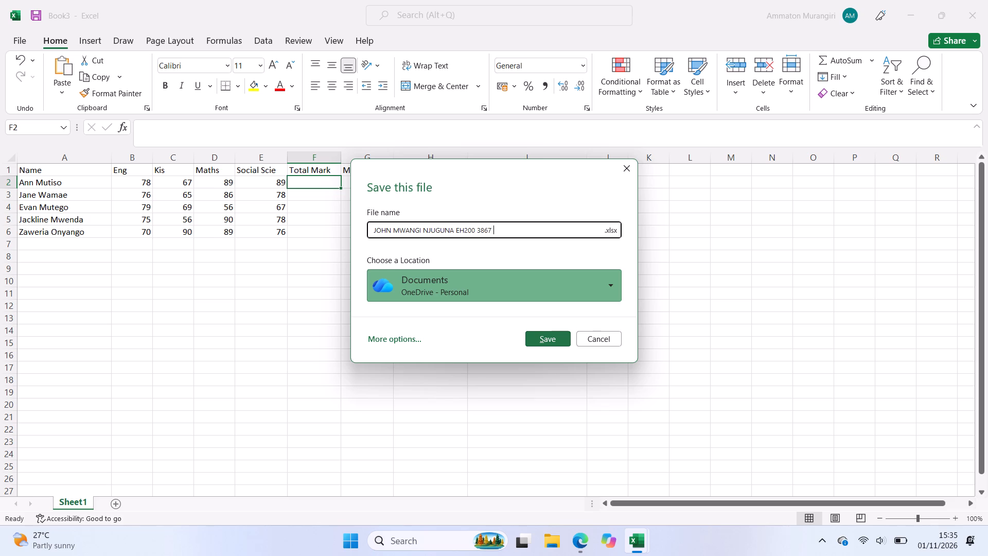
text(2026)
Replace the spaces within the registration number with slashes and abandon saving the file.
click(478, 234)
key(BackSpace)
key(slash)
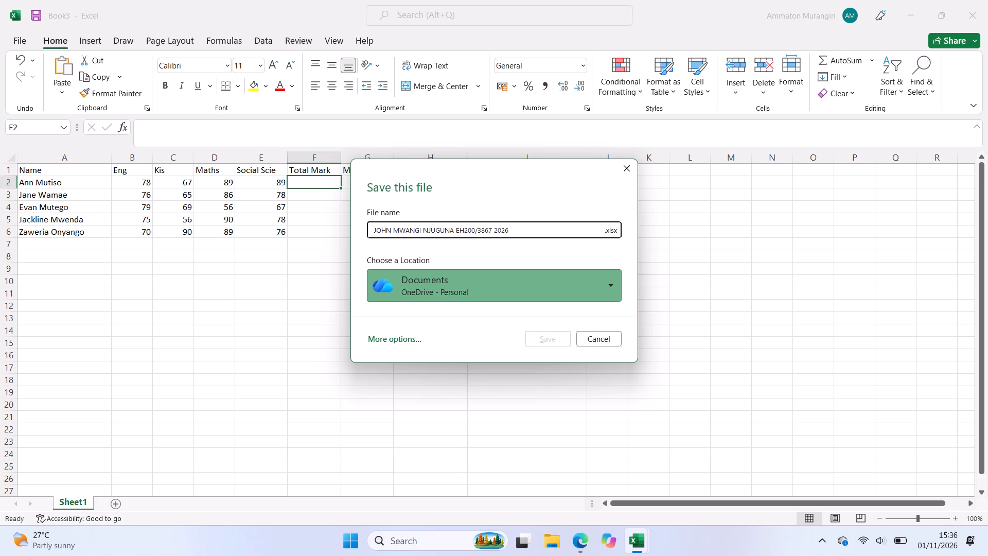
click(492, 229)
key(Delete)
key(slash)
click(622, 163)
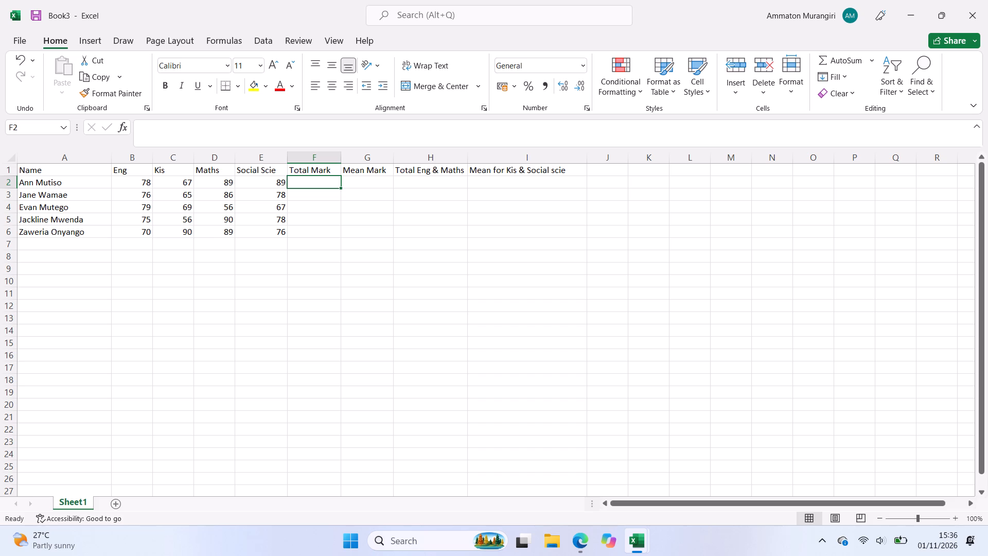
Enter the formula =SUM(B2:E2) in cell F2 to total the first student's four subject marks.
click(324, 184)
key(equal)
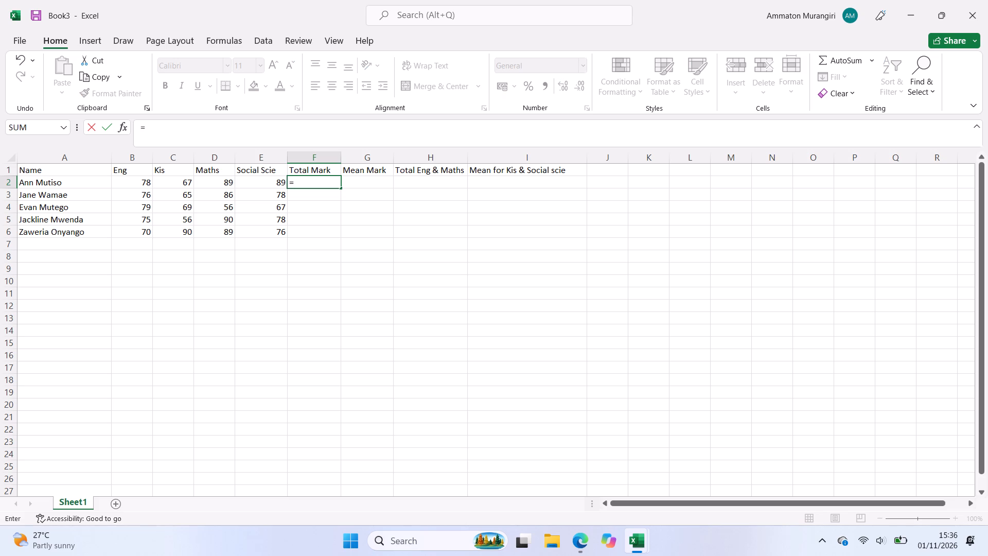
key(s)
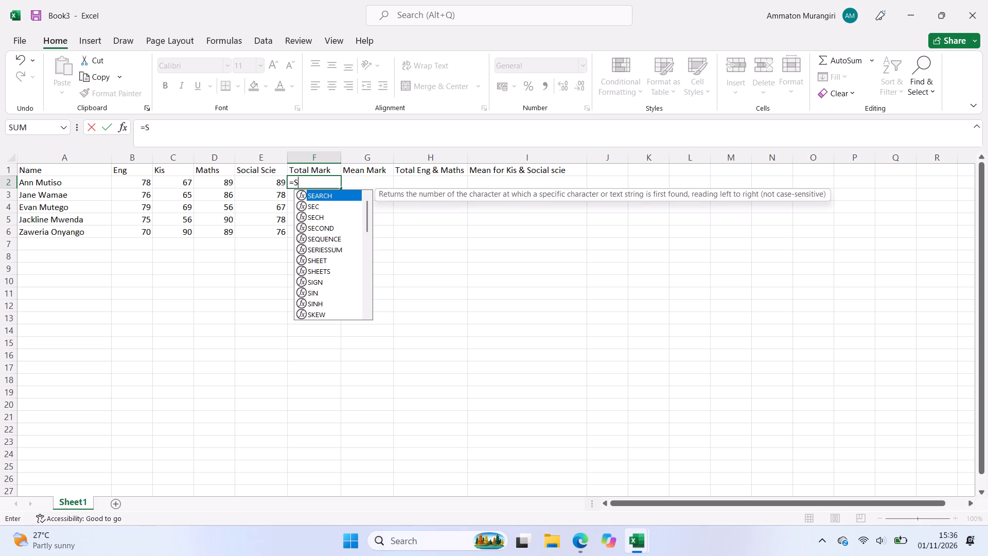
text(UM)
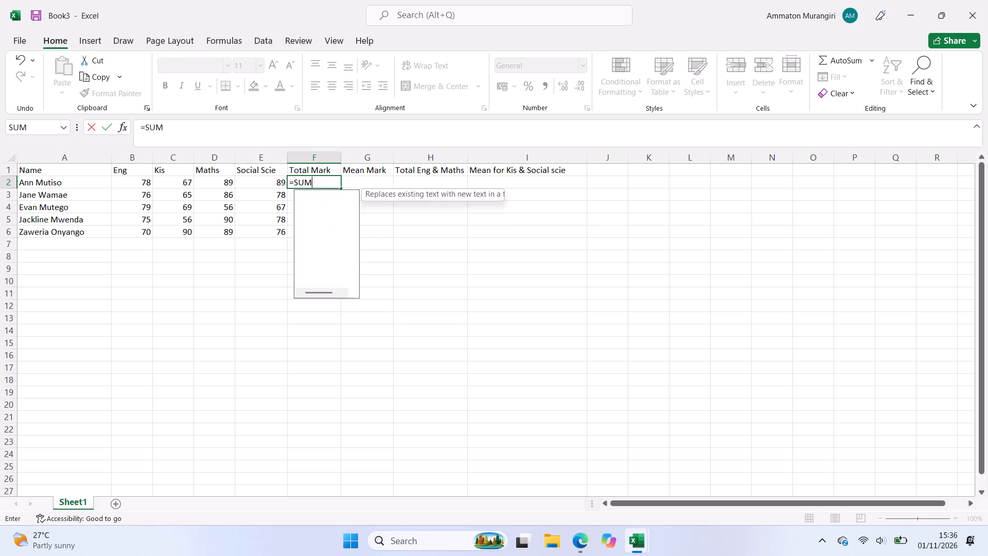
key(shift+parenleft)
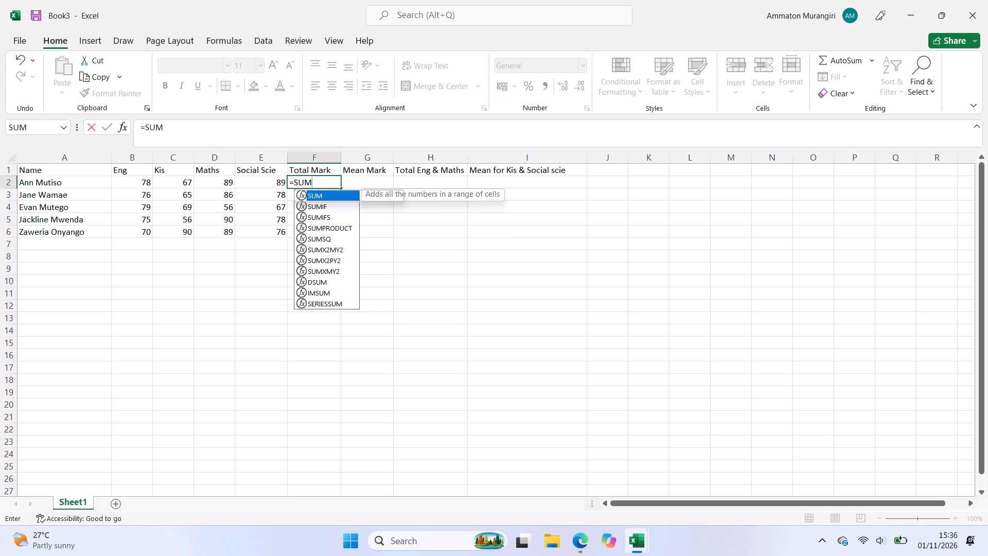
double_click(144, 185)
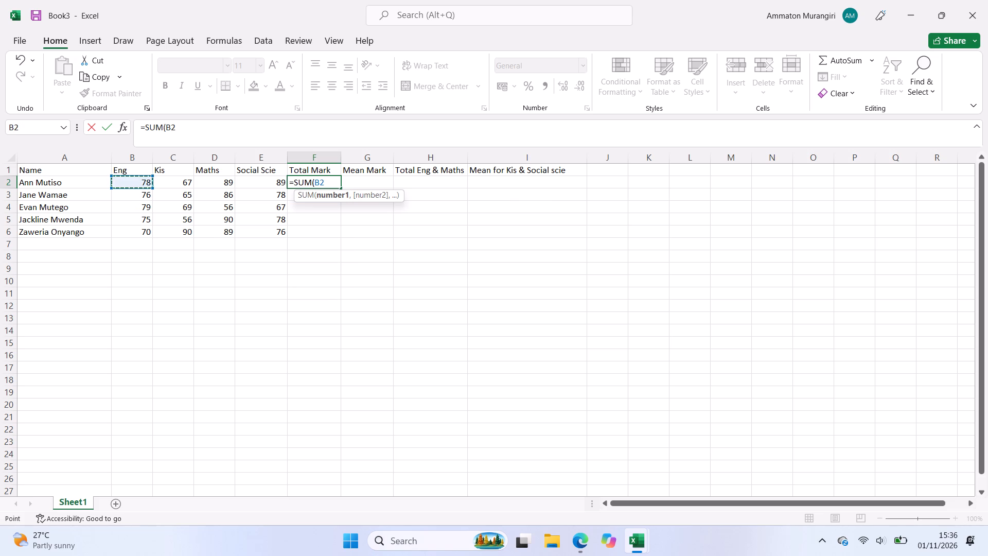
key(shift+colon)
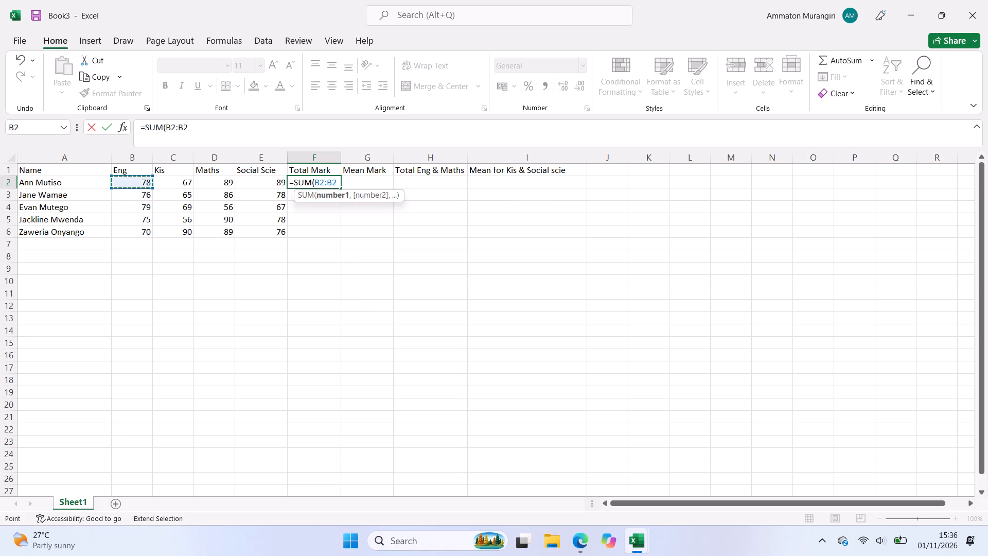
click(285, 184)
click(276, 184)
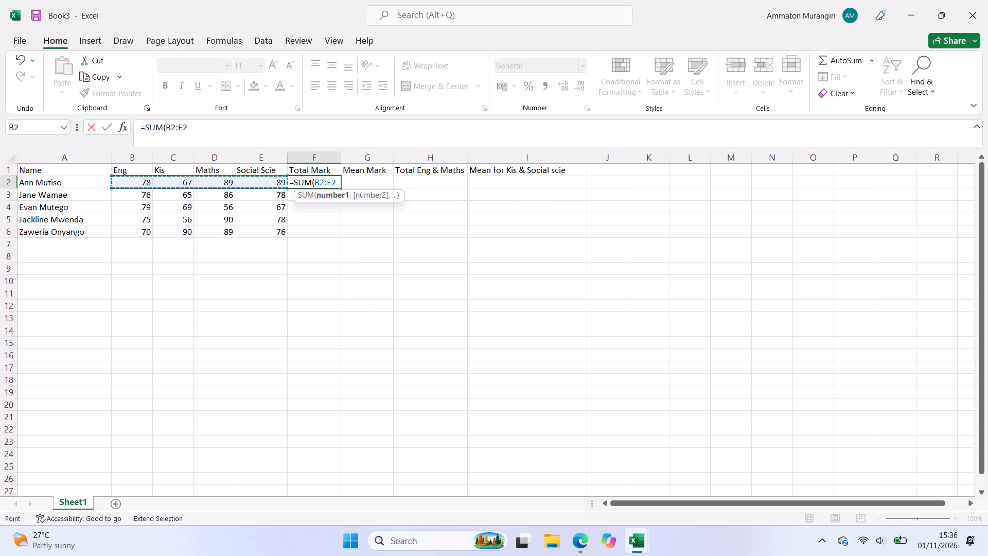
key(shift+parenright)
key(Return)
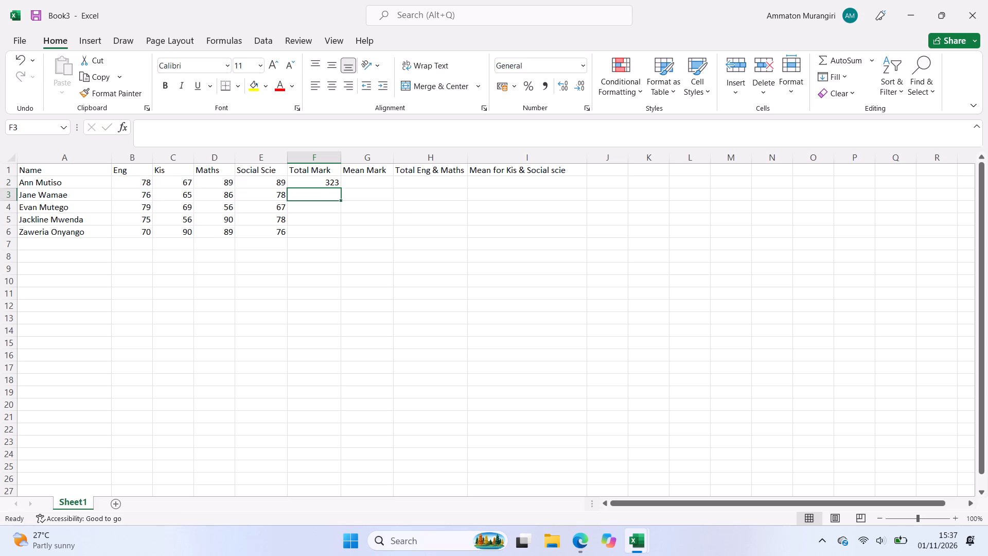
Fill the Total Mark formula from F2 down to F6 for the remaining students.
click(301, 179)
drag(339, 185, 340, 190)
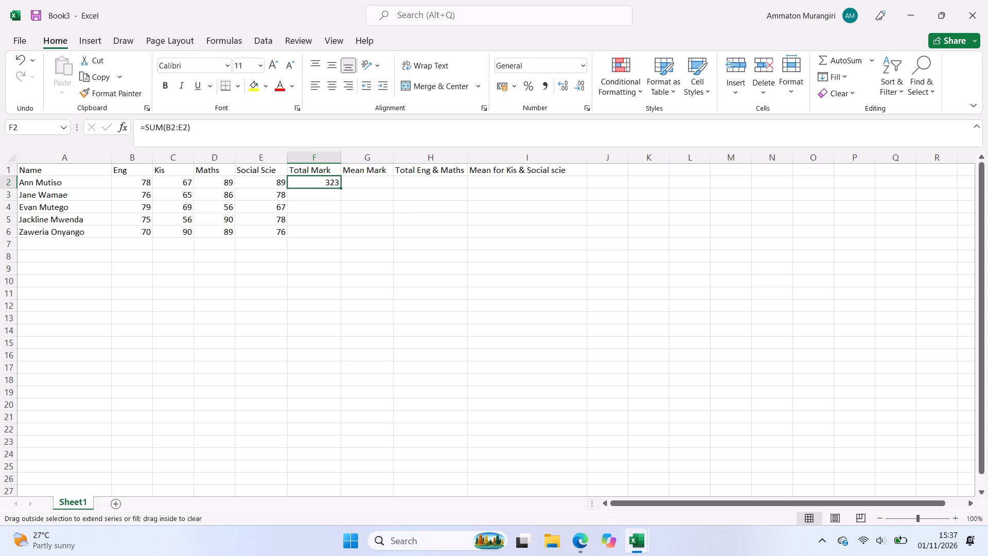
drag(340, 190, 340, 237)
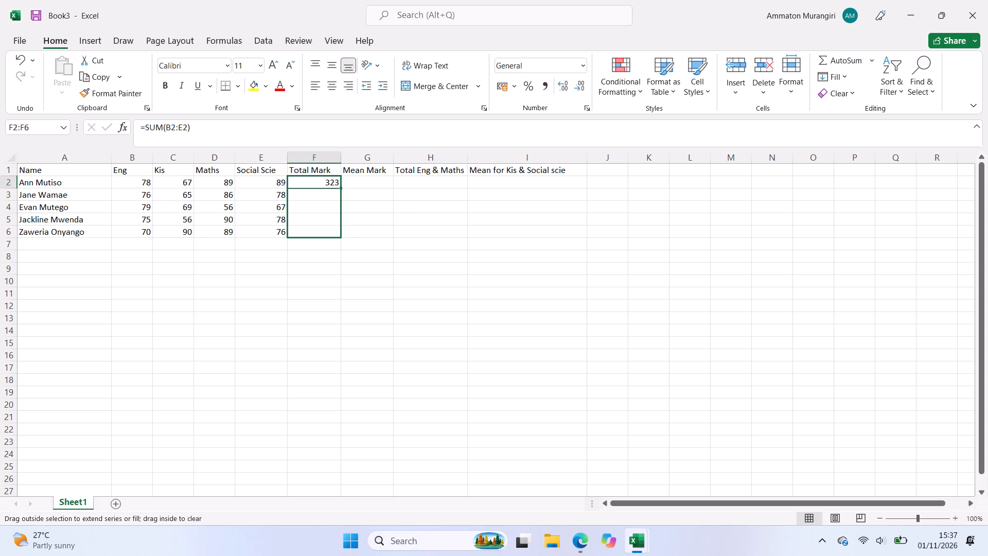
Enter the formula =AVERAGE(B2:E2) in cell G2 to calculate the first student's Mean Mark.
click(359, 184)
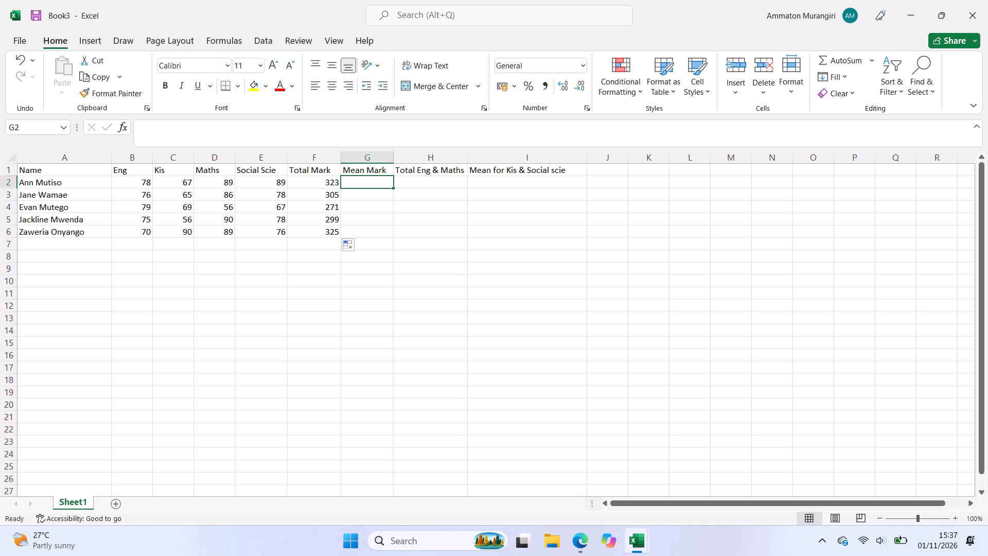
key(equal)
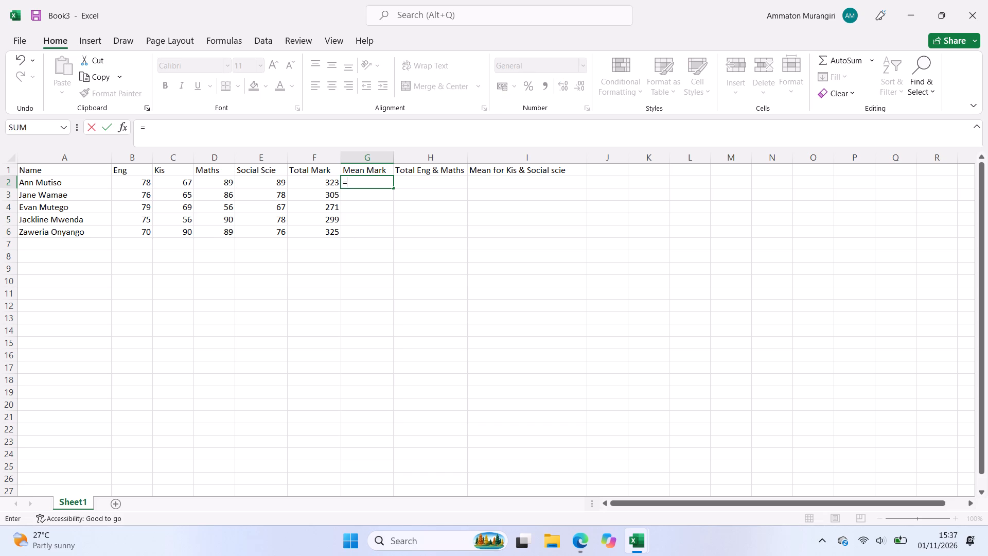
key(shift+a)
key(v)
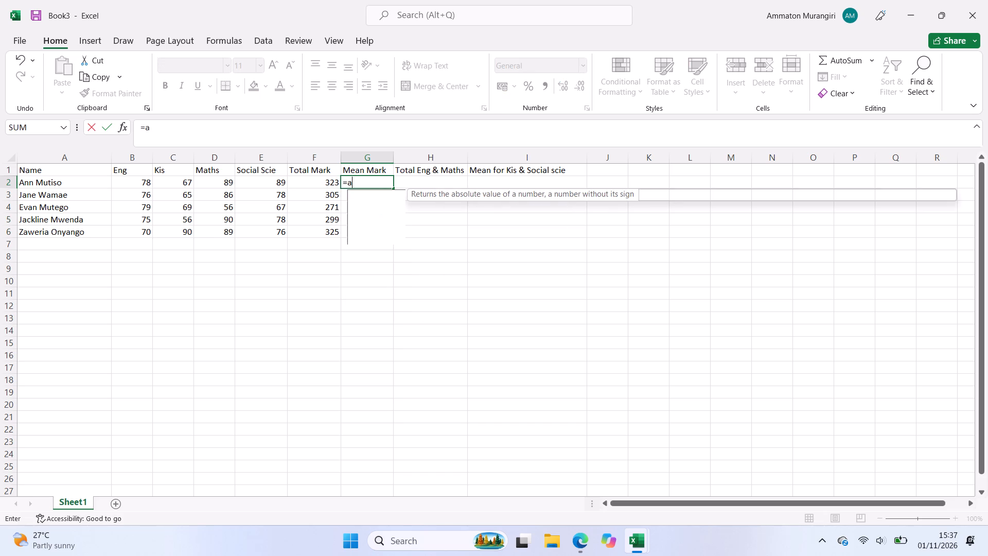
key(BackSpace)
key(BackSpace)
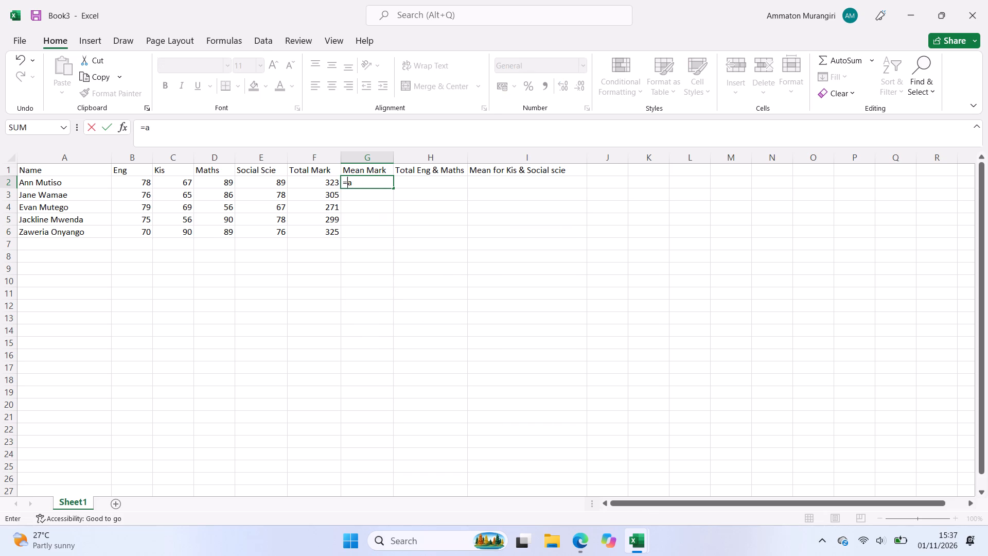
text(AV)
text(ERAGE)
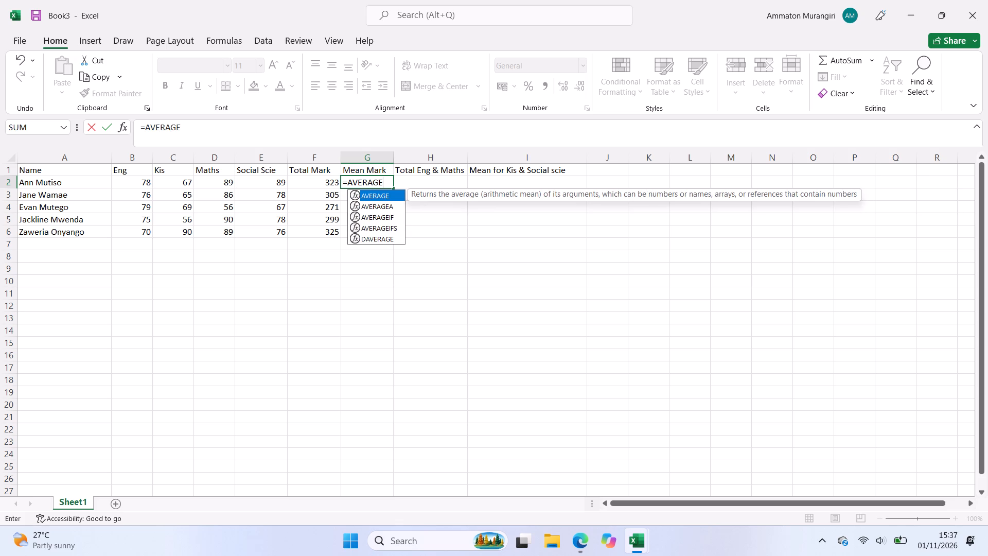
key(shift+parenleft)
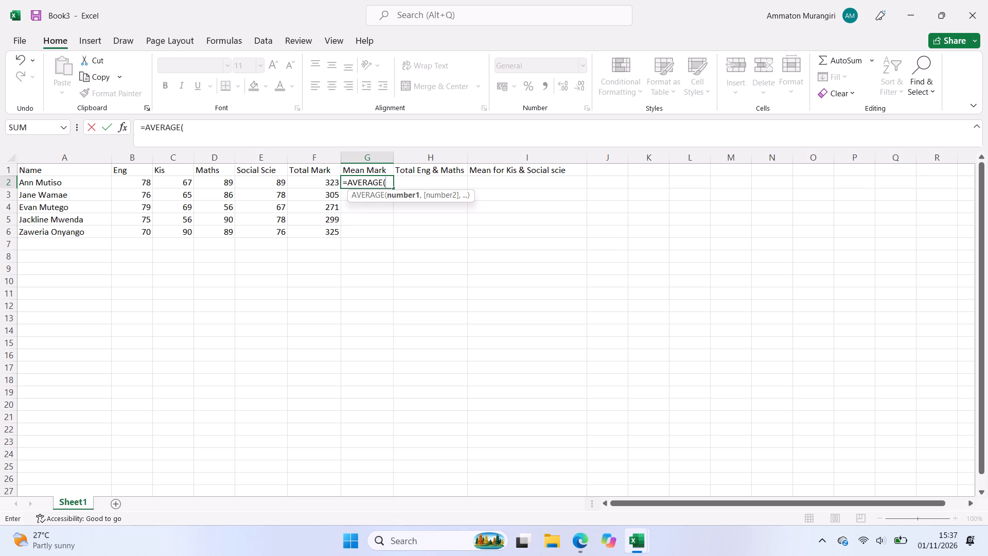
click(138, 181)
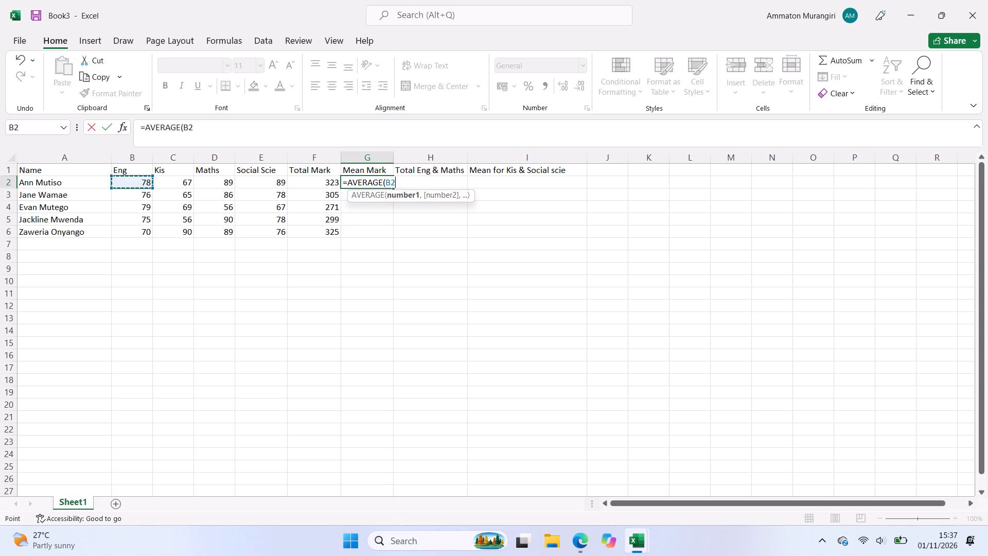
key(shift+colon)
click(278, 185)
key(shift+parenright)
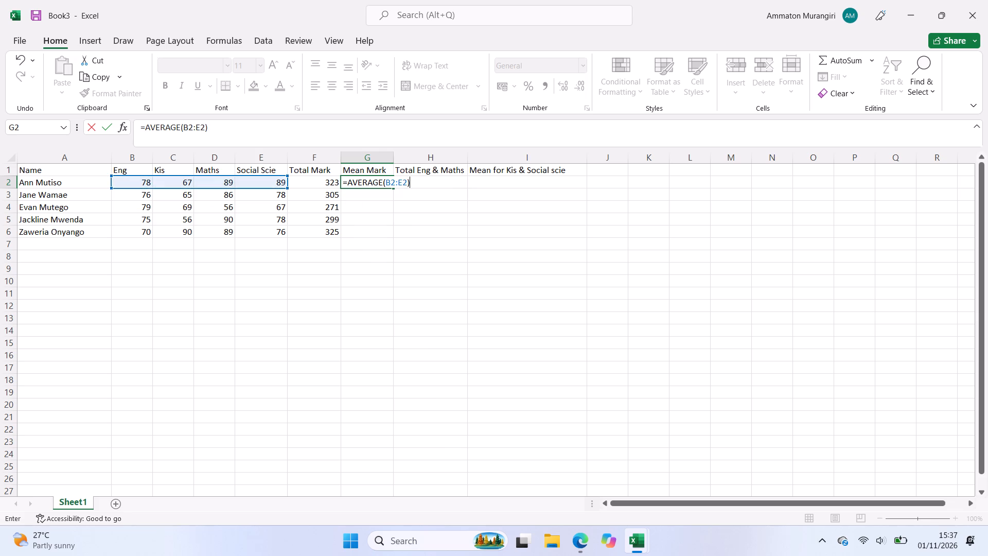
key(Return)
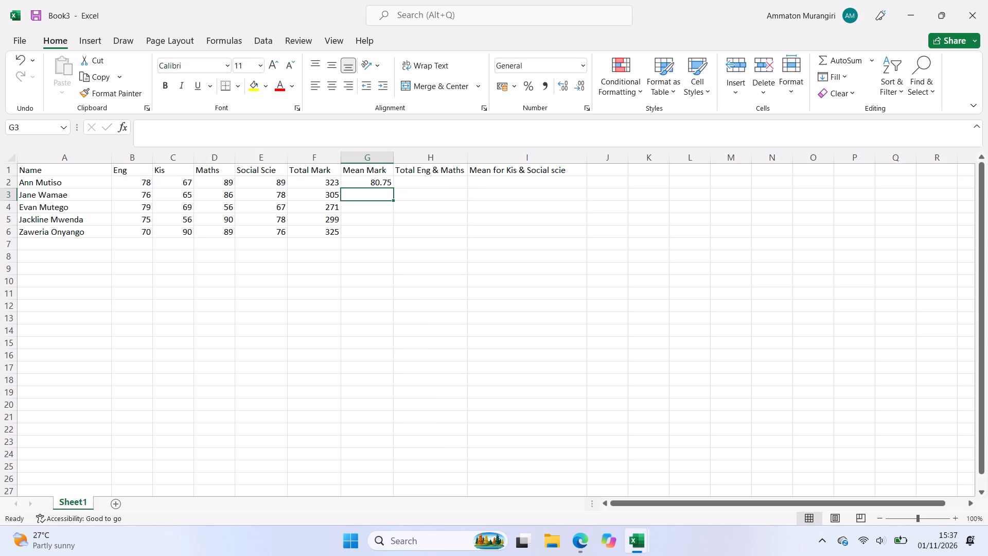
Fill the Mean Mark formula from G2 down to G6 for the remaining students.
double_click(359, 181)
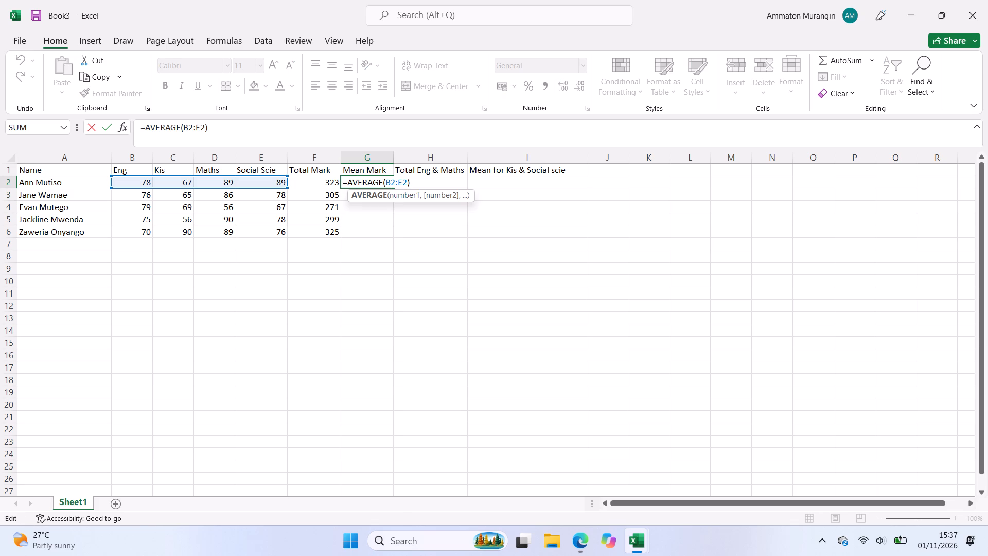
click(358, 211)
click(372, 186)
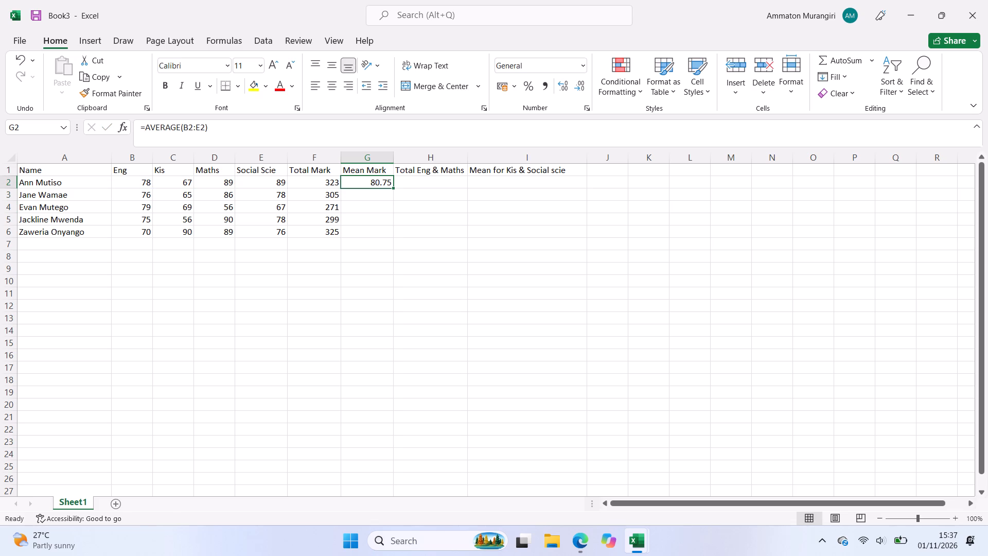
drag(392, 188, 388, 237)
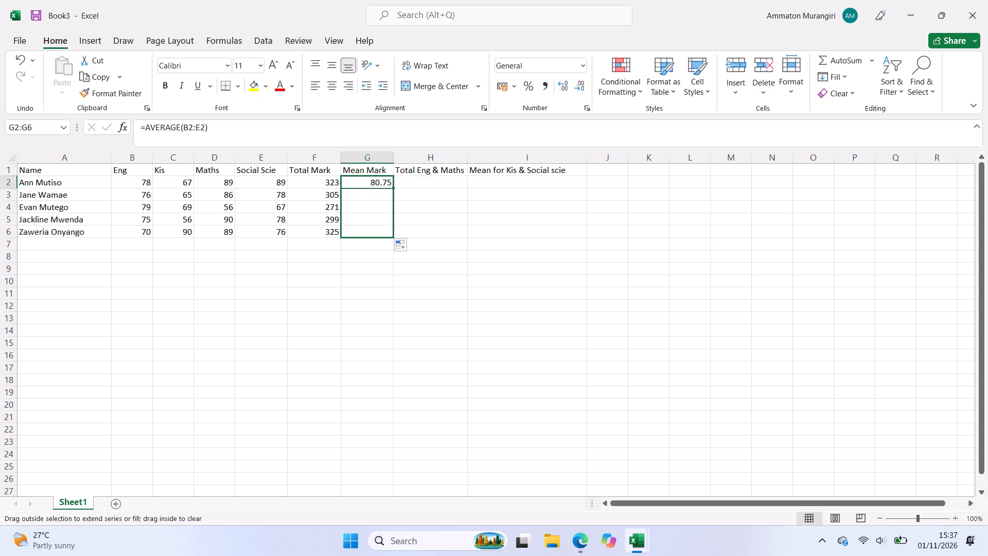
Widen the Mean Mark column slightly.
drag(394, 160, 403, 160)
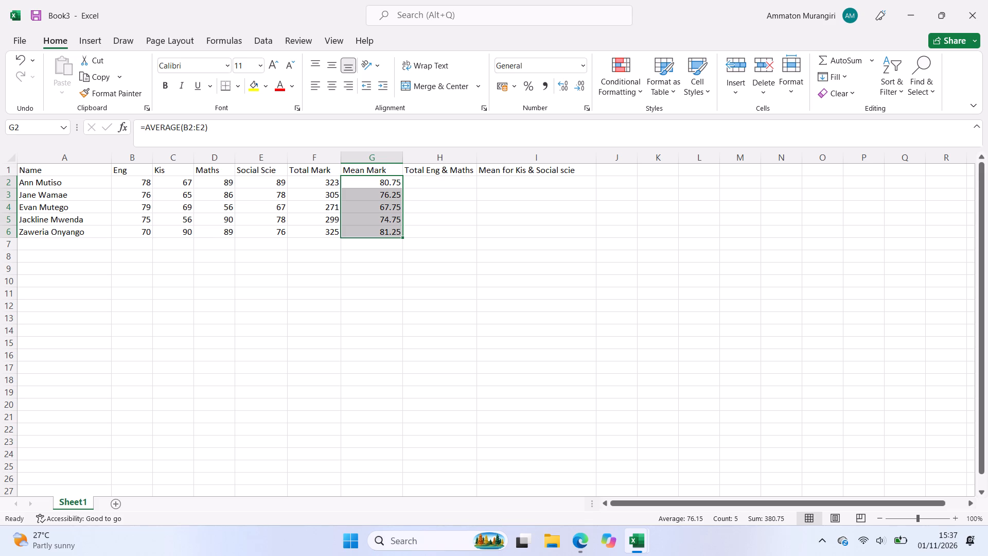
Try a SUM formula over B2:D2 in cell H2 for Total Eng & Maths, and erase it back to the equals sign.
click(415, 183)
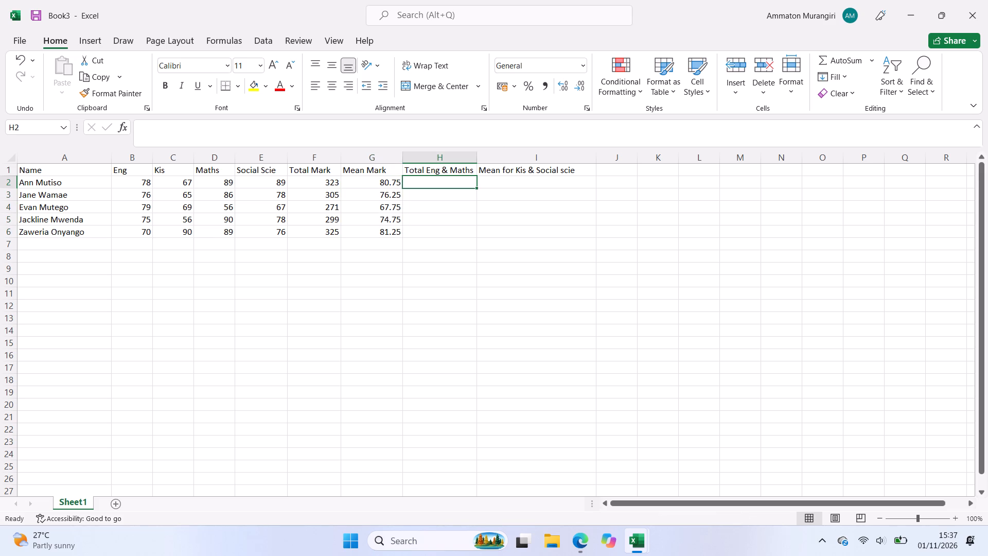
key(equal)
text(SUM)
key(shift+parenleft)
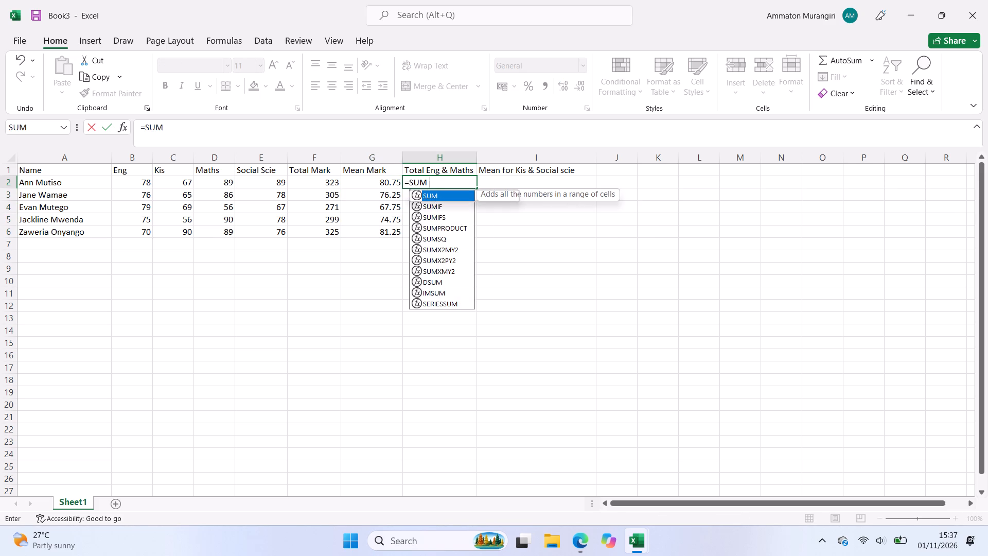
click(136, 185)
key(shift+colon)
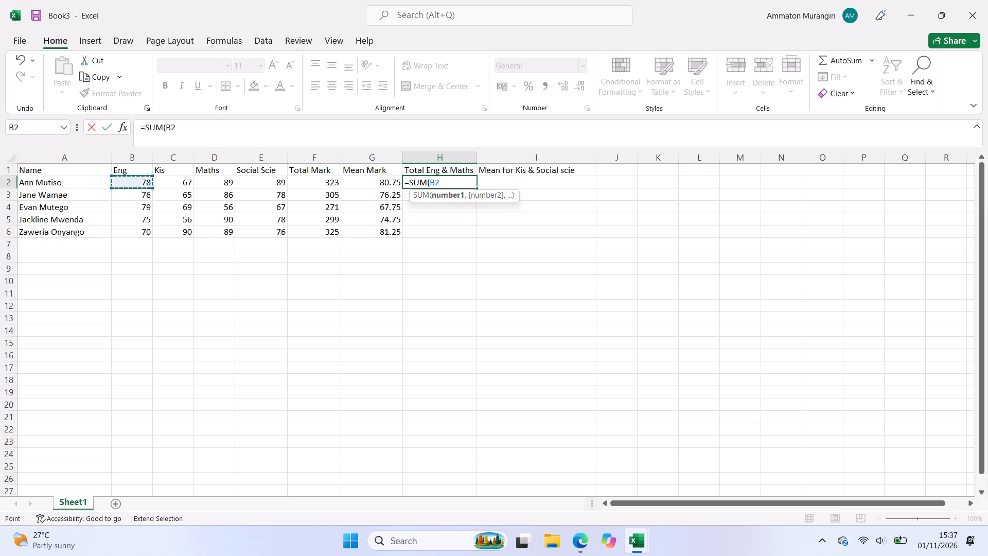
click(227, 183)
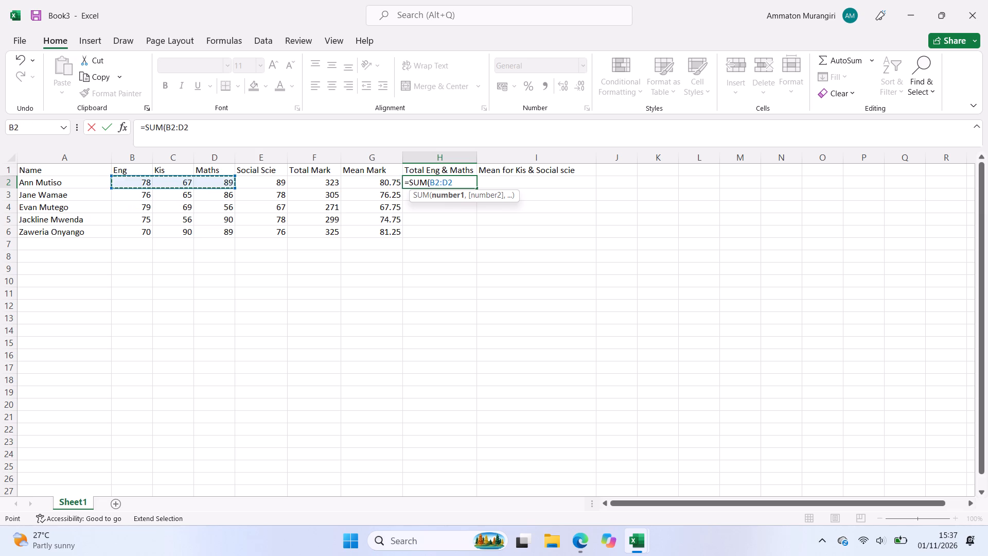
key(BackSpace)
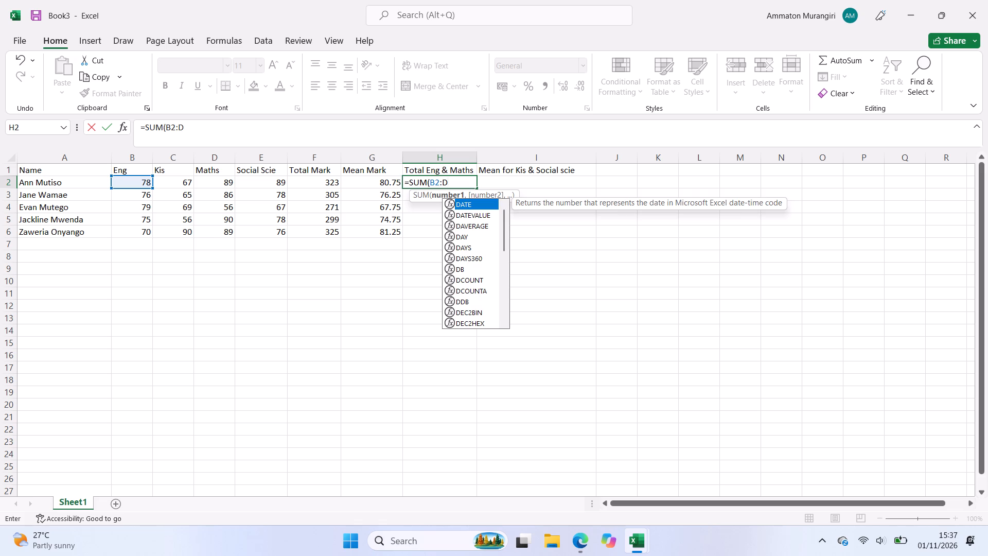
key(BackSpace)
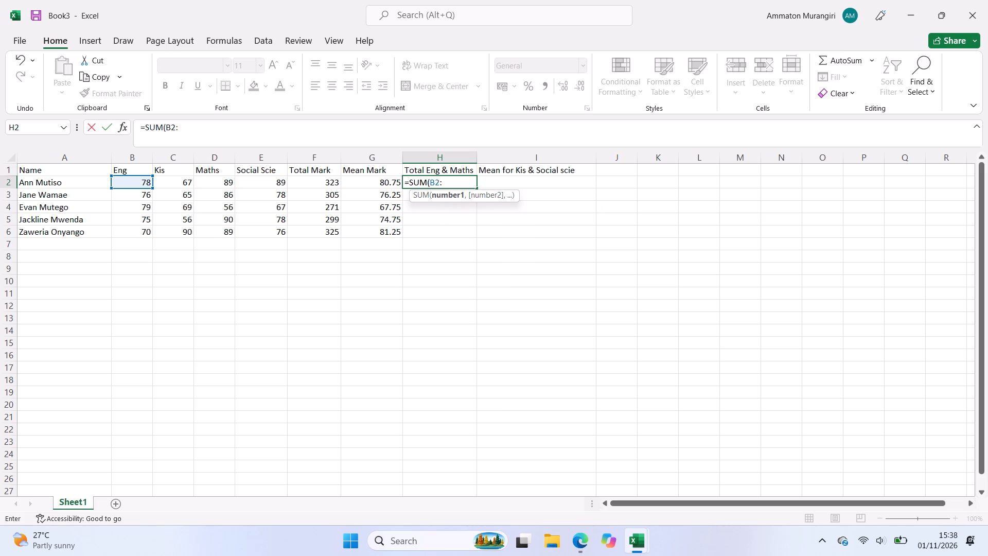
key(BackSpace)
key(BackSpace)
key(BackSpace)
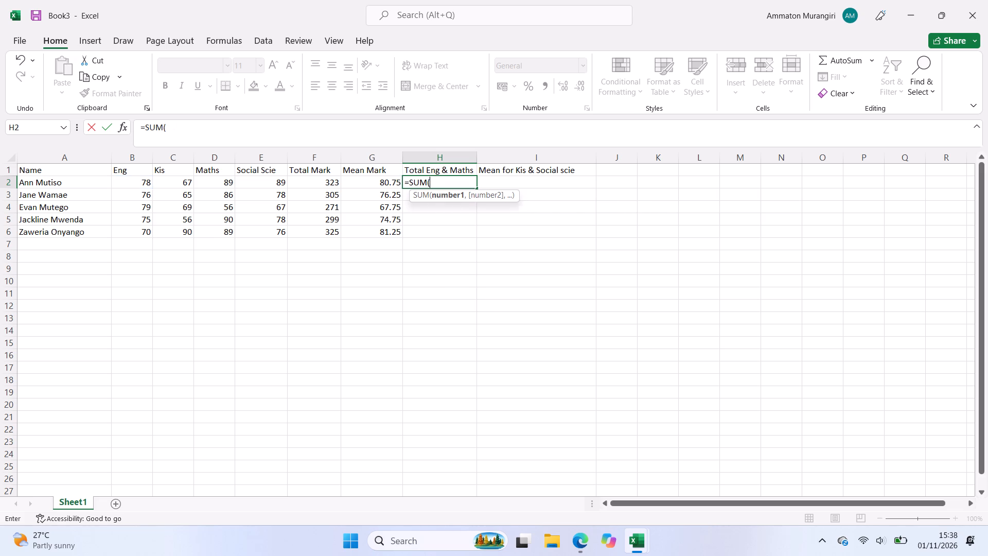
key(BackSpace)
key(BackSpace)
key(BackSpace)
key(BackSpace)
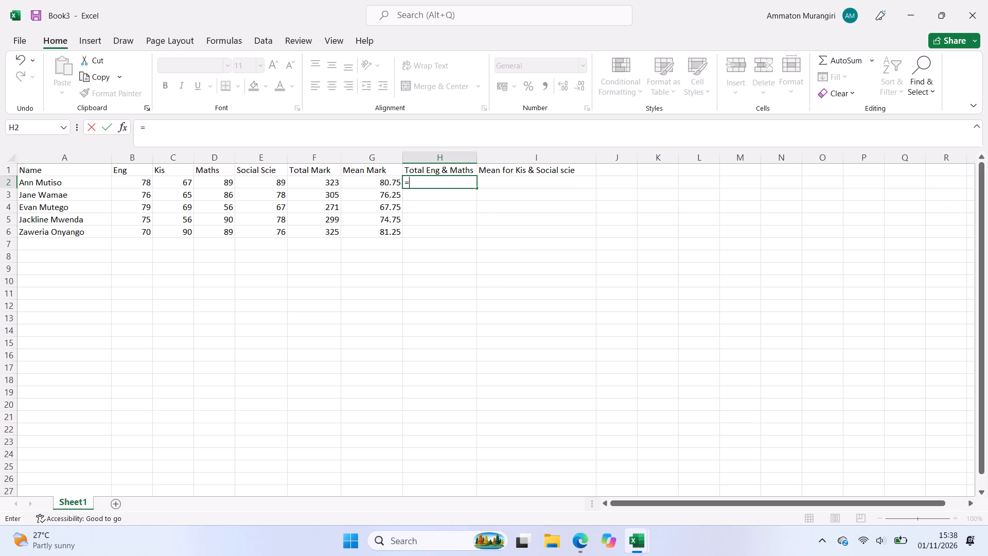
Enter the formula =(B2+D2) in cell H2 to total the first student's Eng and Maths marks.
key(shift+parenleft)
click(142, 183)
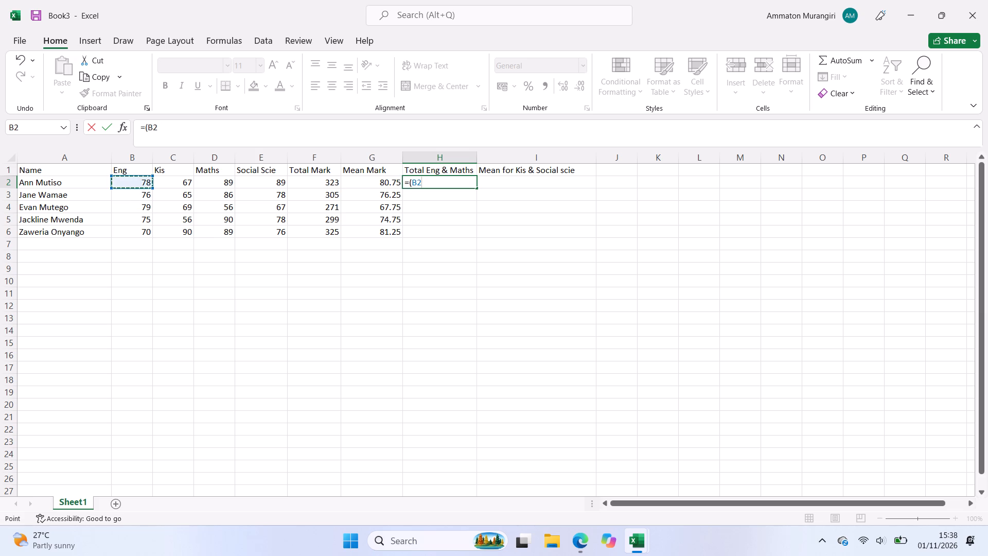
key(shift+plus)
click(206, 183)
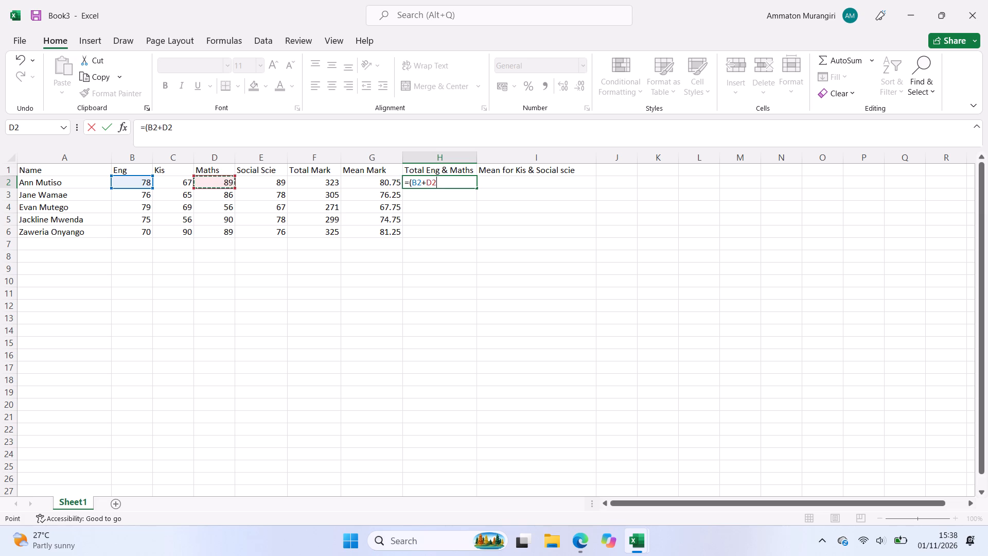
key(shift+parenright)
key(Return)
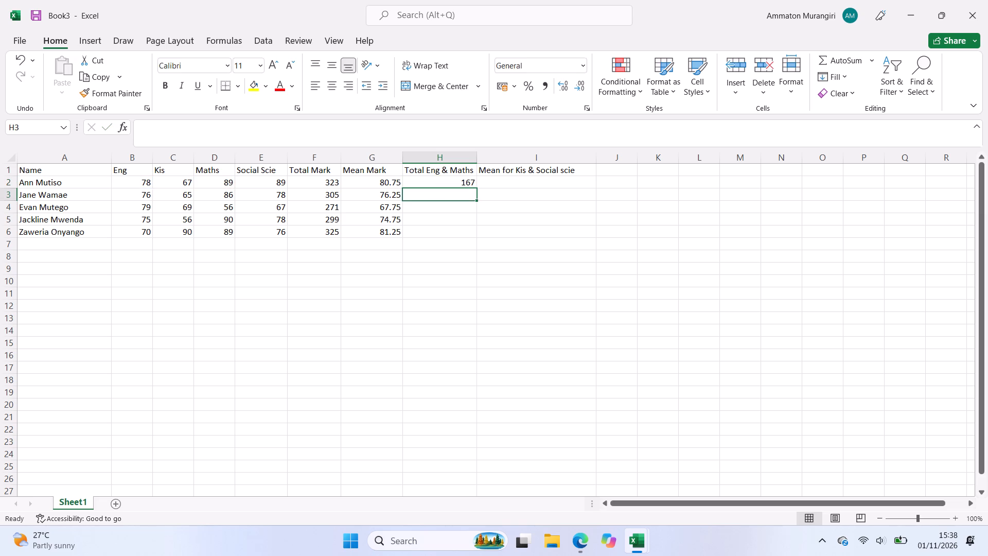
Fill the Total Eng & Maths formula from H2 down to H6 for the remaining students.
click(419, 182)
drag(474, 187, 472, 236)
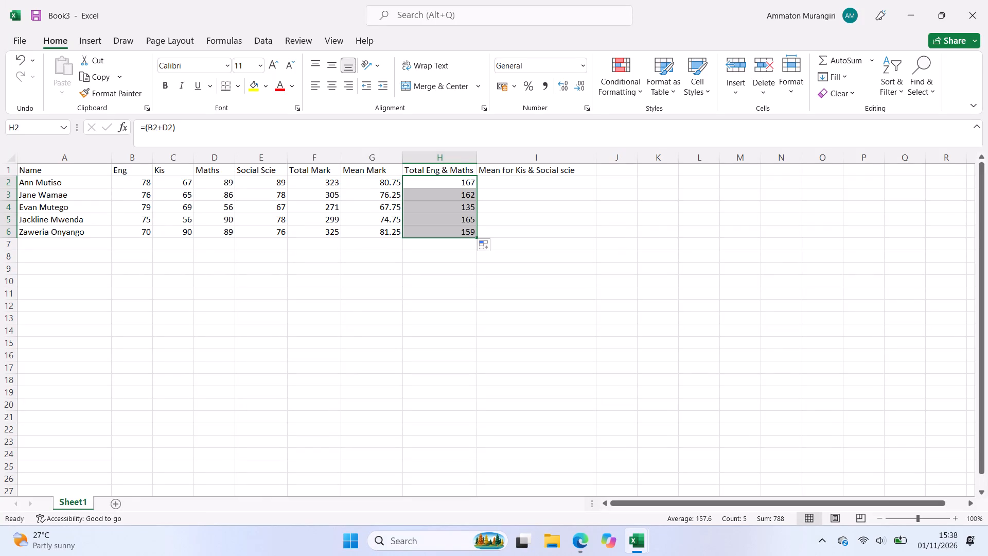
Start a bracketed formula in cell I2, insert the AVERAGE function, and clear its suggested range.
click(497, 182)
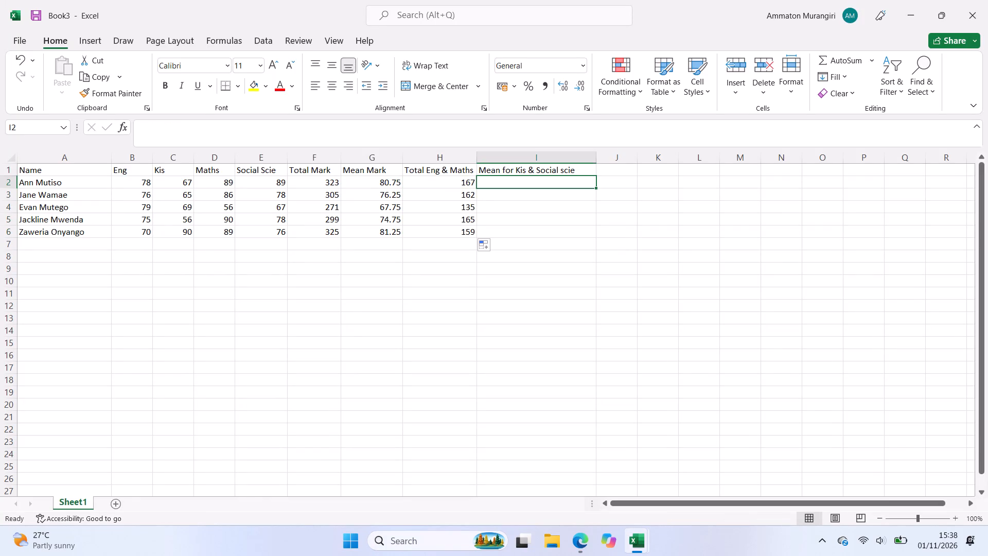
key(equal)
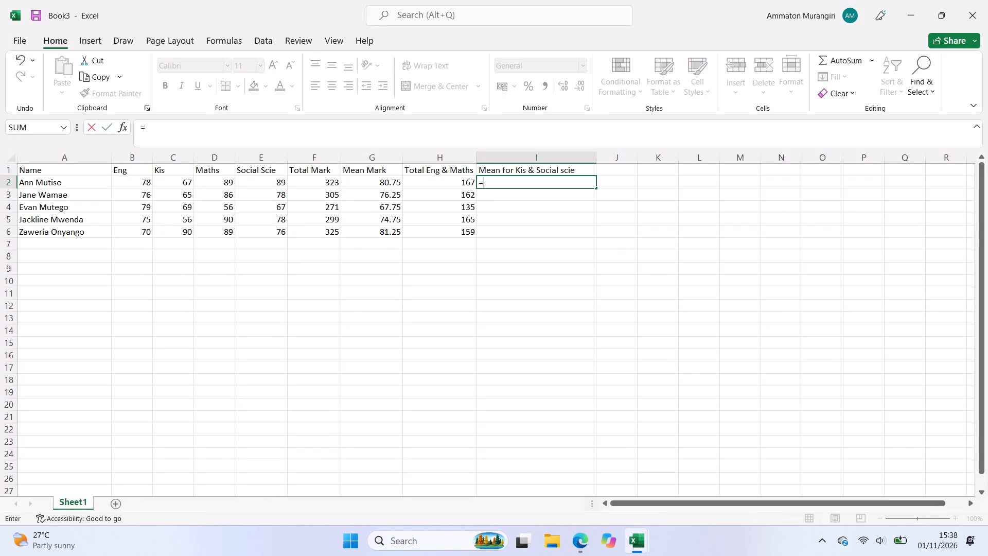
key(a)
key(BackSpace)
key(shift+parenleft)
click(873, 60)
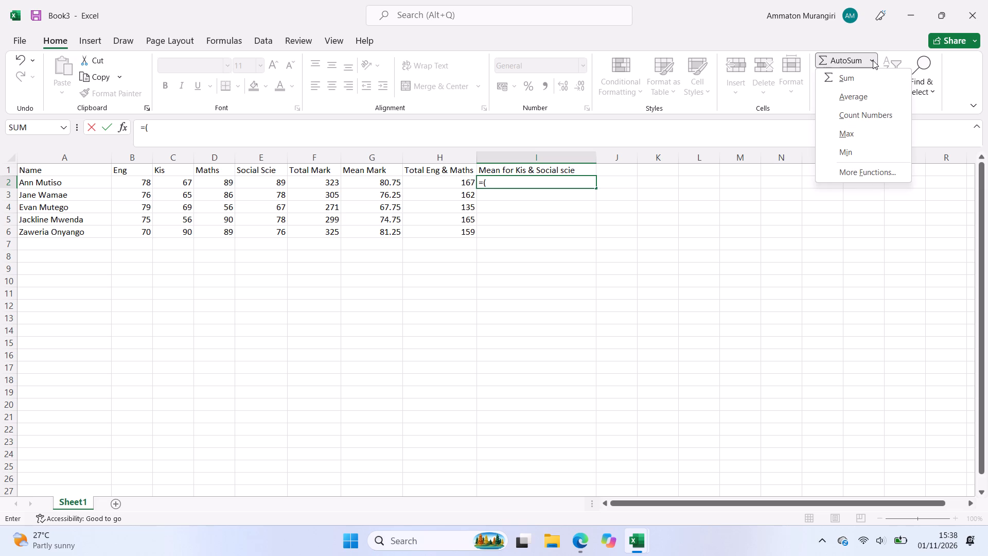
click(856, 176)
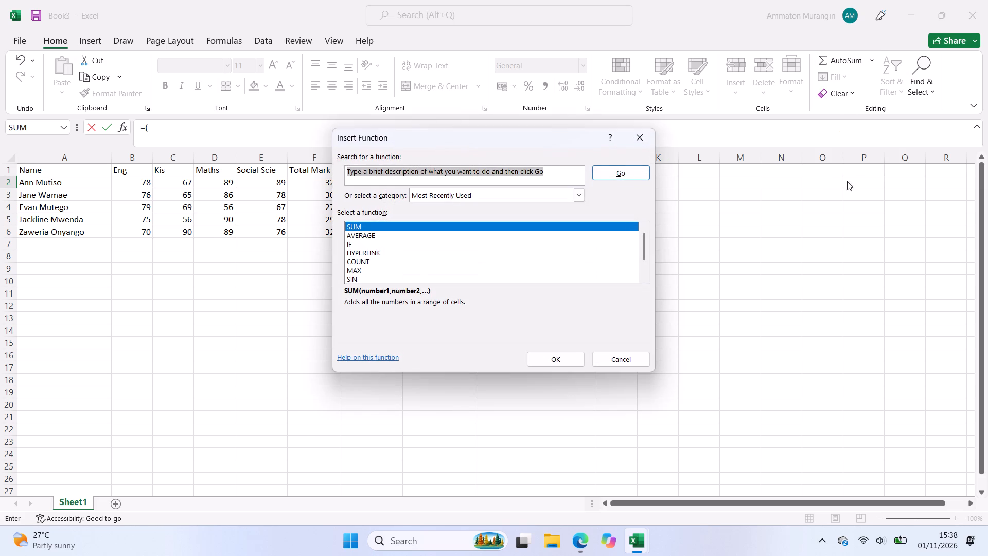
click(436, 232)
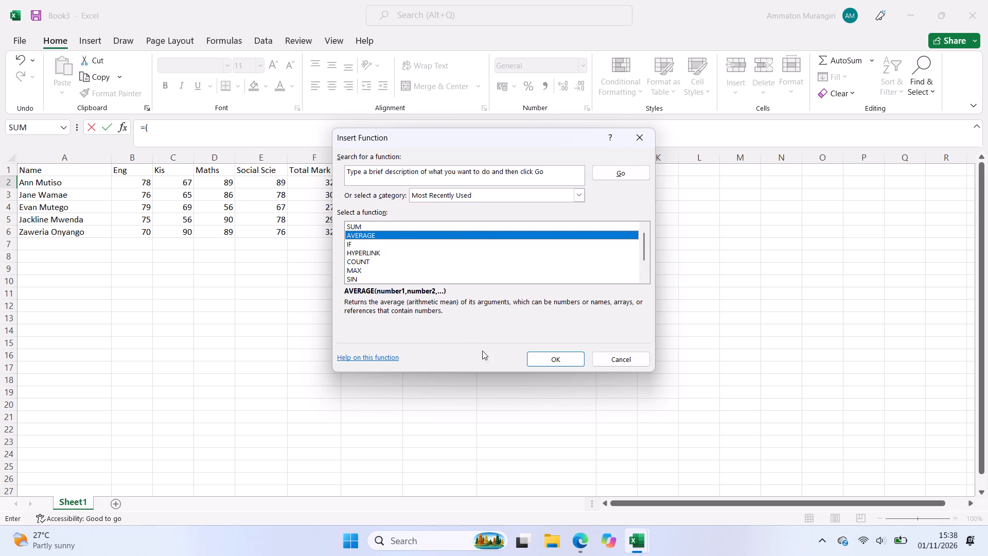
click(537, 354)
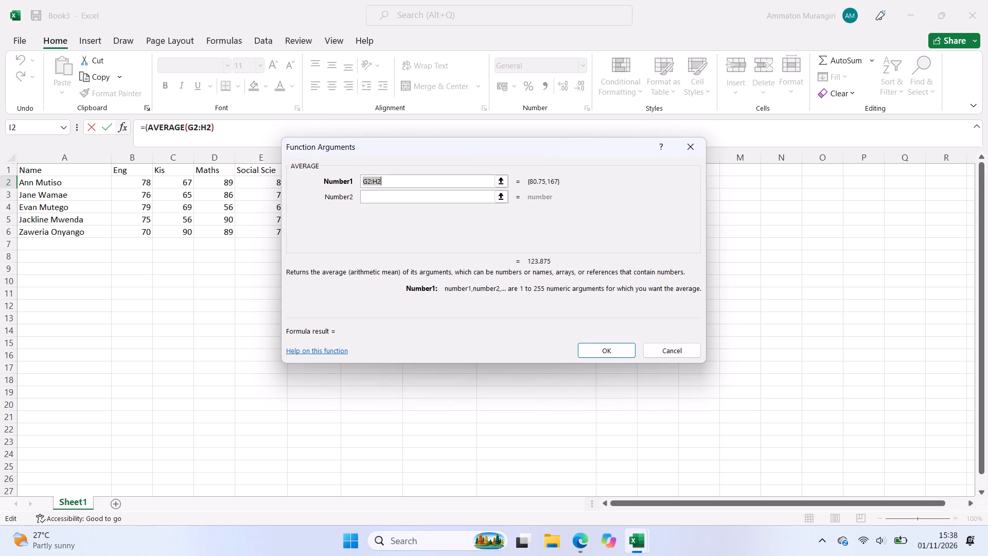
key(BackSpace)
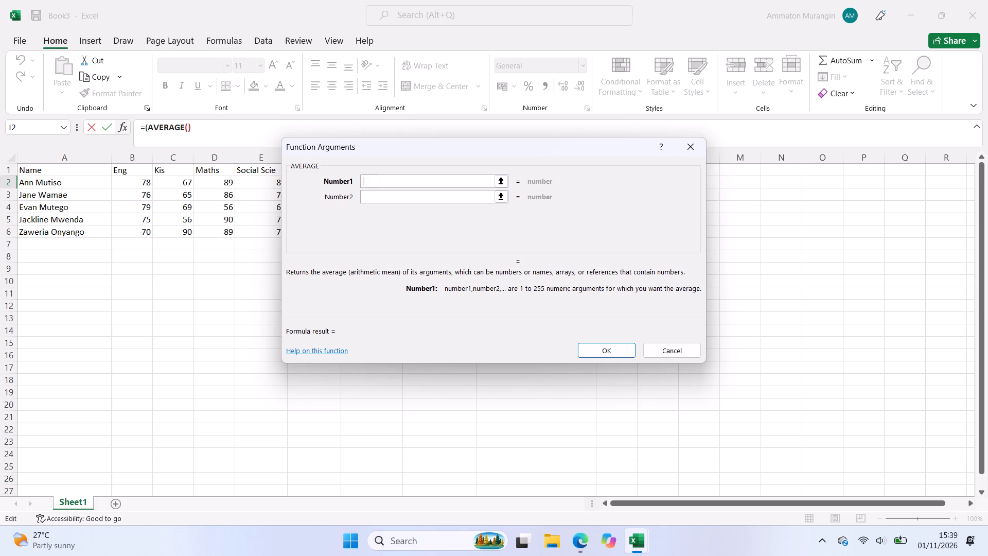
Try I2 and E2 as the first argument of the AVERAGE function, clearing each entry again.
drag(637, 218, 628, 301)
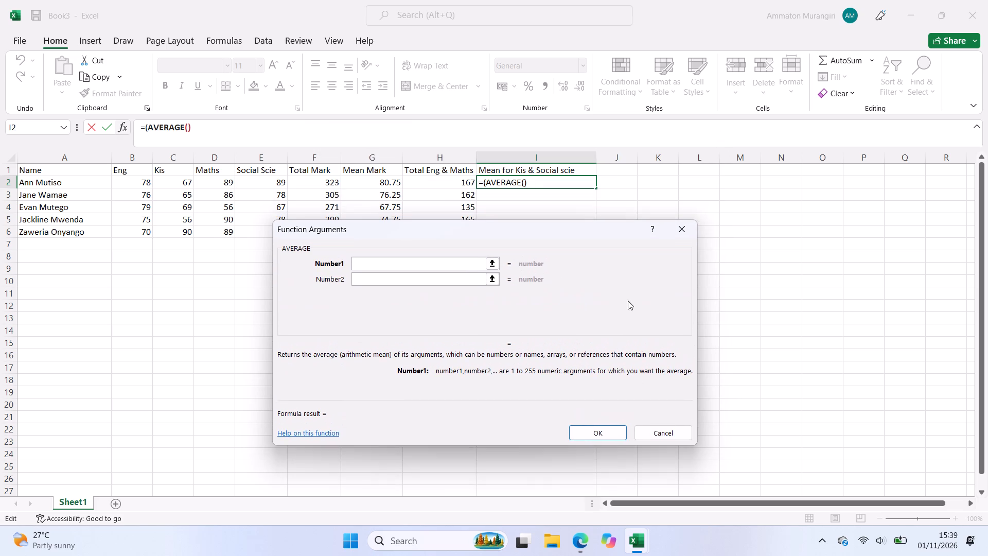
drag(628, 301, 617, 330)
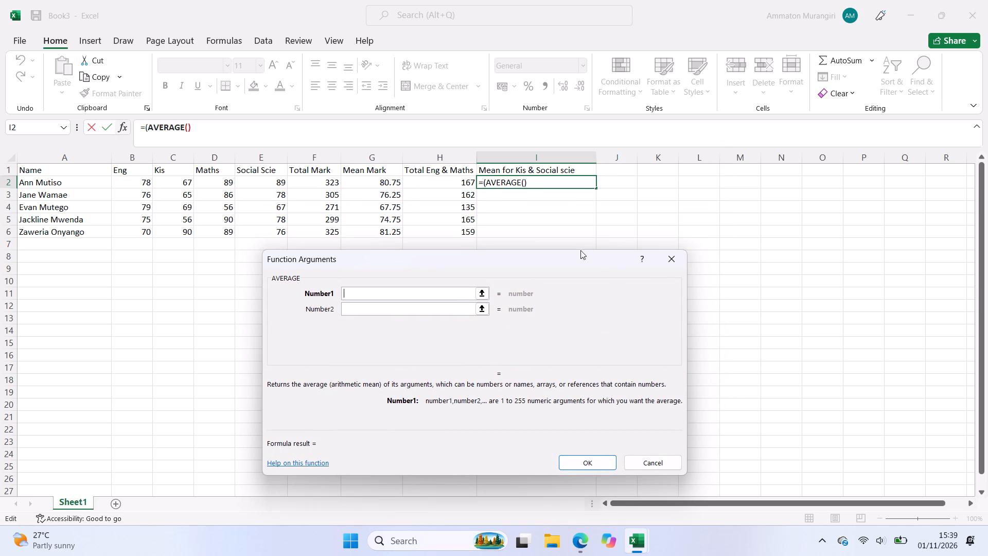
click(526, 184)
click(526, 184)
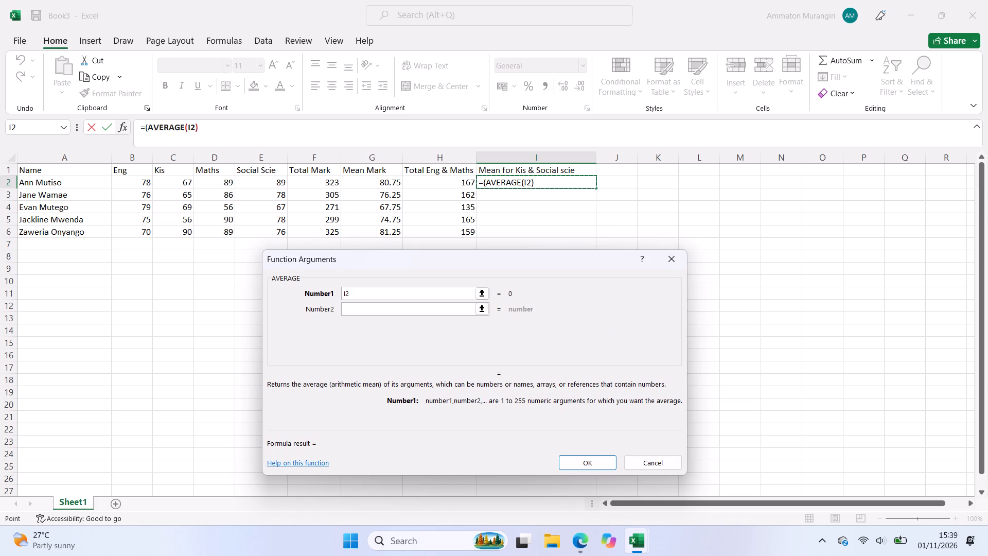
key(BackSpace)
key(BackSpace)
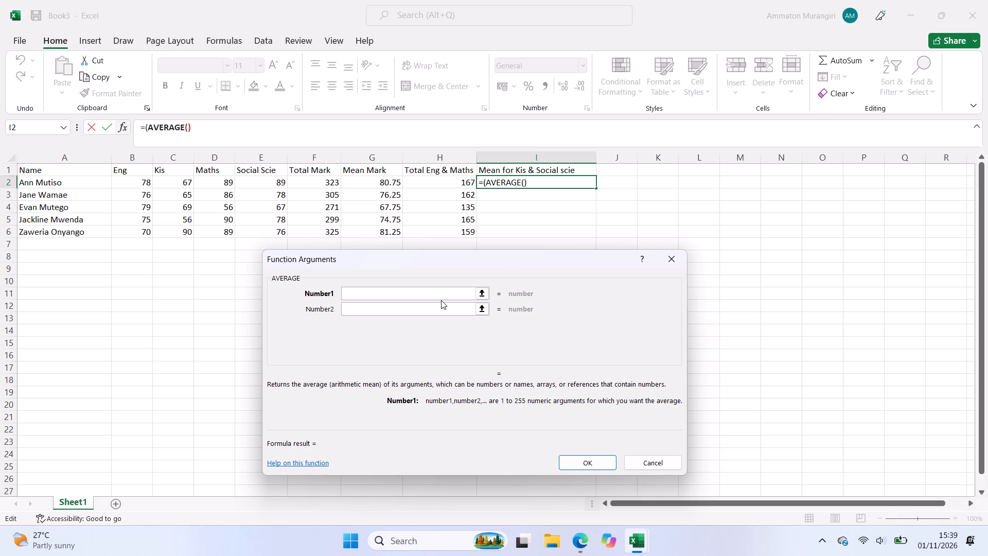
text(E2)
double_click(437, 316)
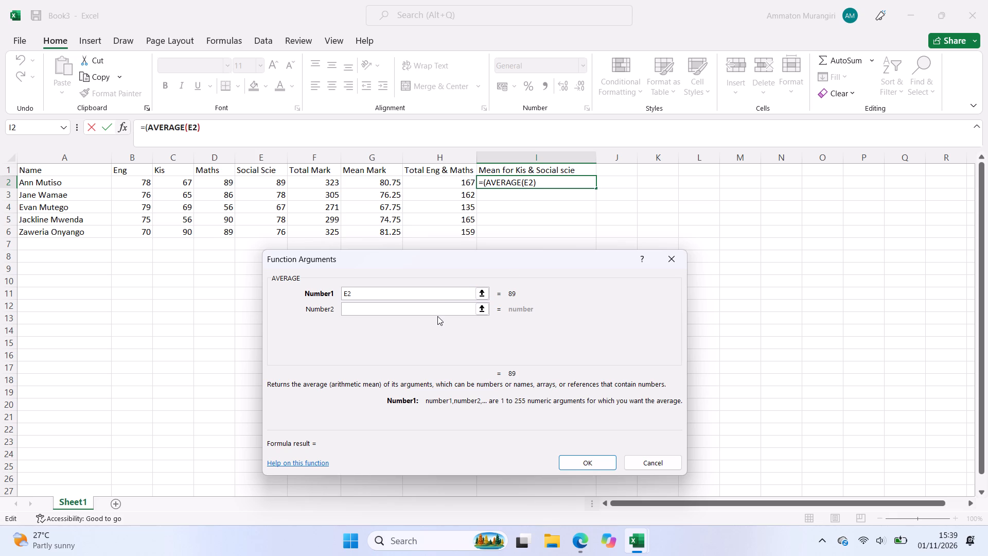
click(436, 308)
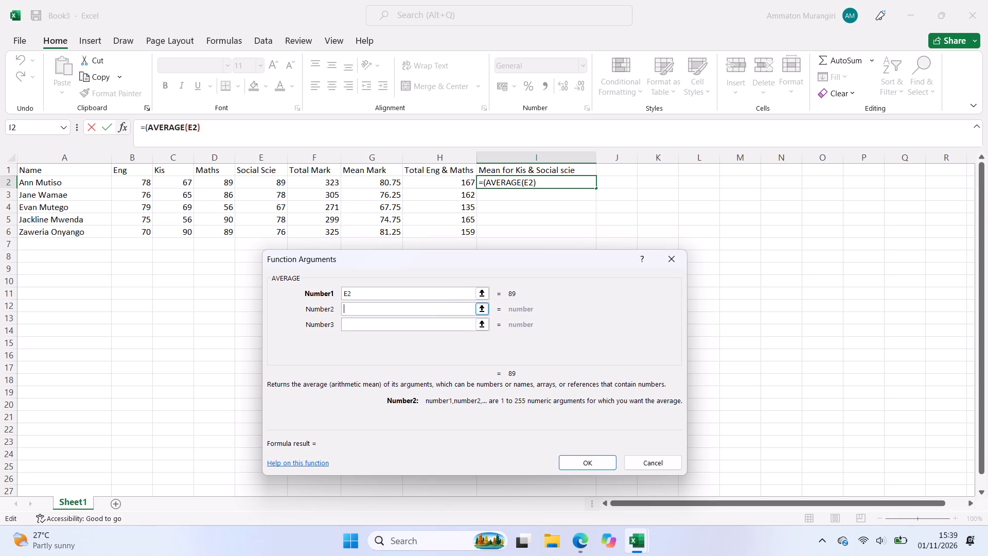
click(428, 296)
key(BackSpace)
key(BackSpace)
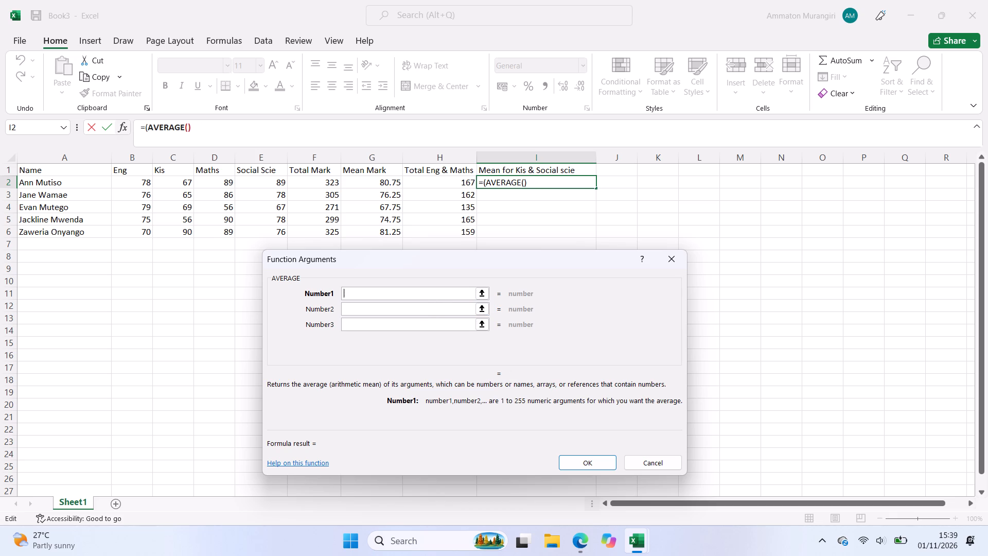
Set the AVERAGE arguments to C2 and E2 and accept the corrected formula =(AVERAGE(C2,E2)) in cell I2.
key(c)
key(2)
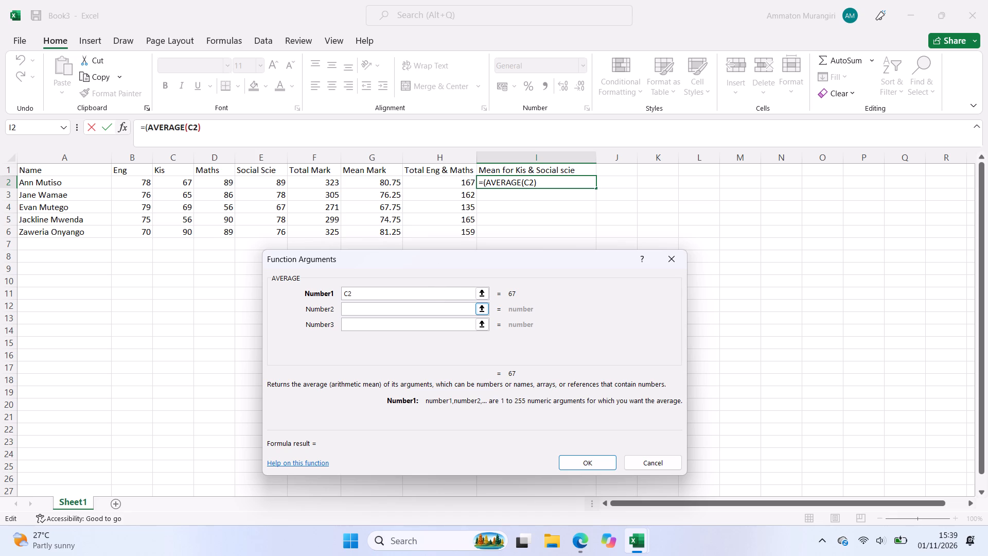
click(433, 307)
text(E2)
double_click(592, 464)
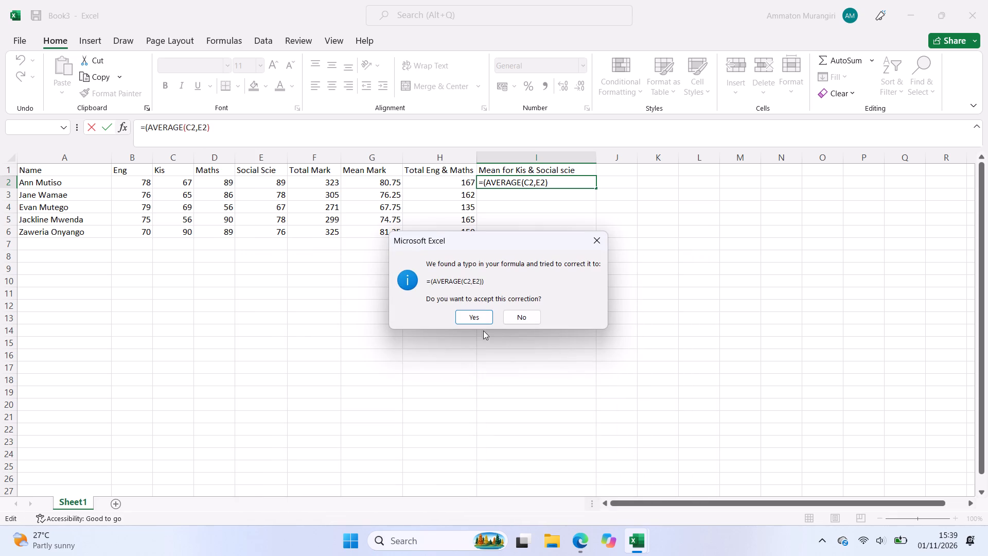
double_click(480, 316)
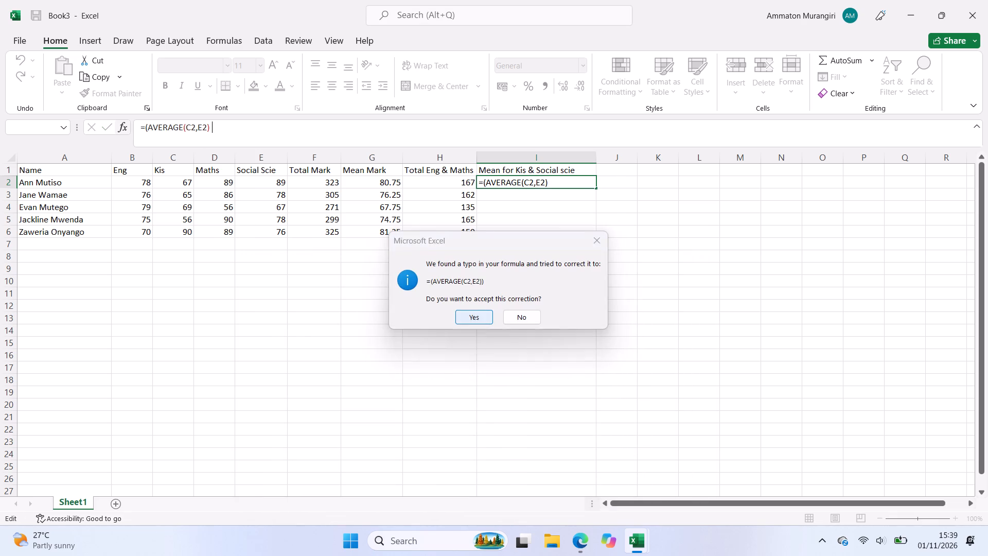
click(512, 183)
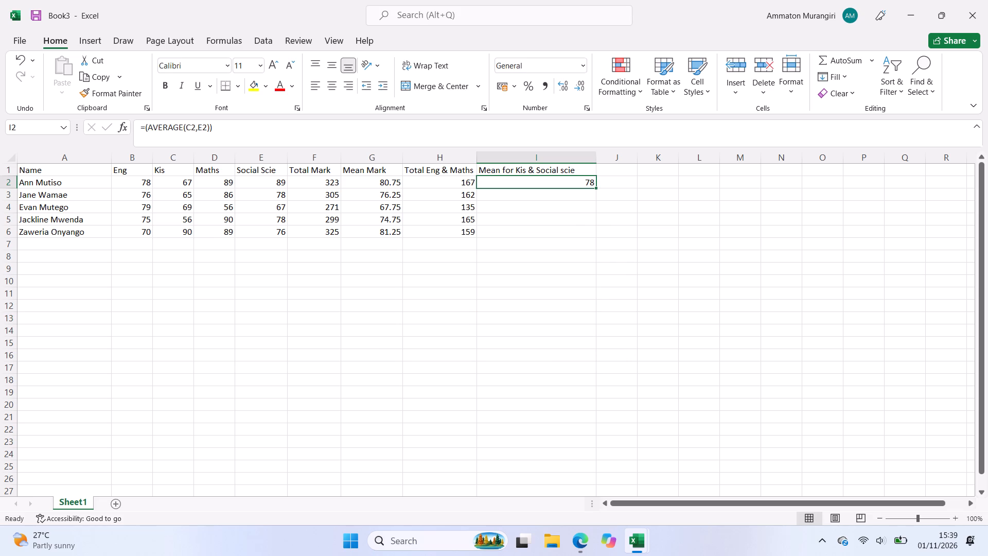
Fill the Mean for Kis & Social scie formula from I2 down to I6 for the remaining students.
drag(595, 187, 594, 217)
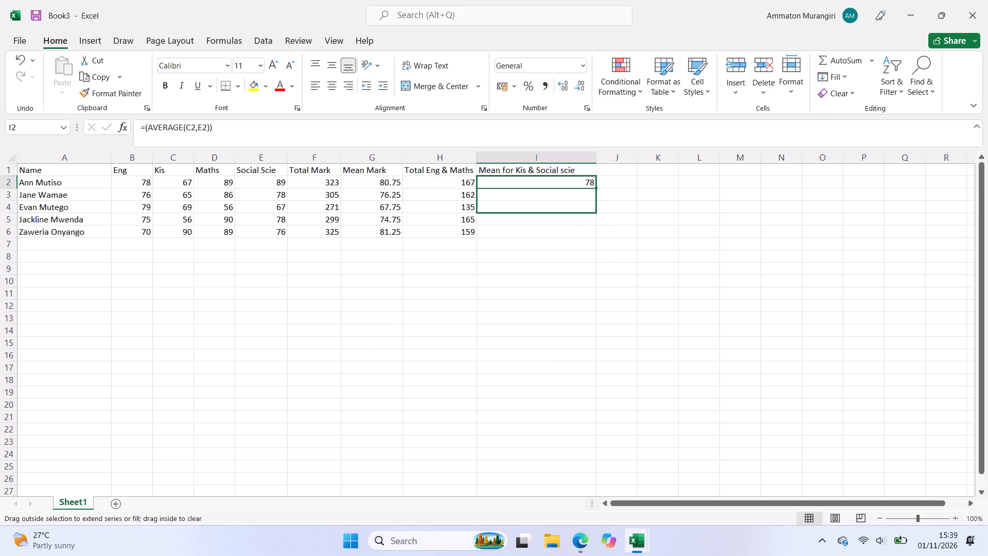
drag(594, 217, 594, 238)
click(594, 238)
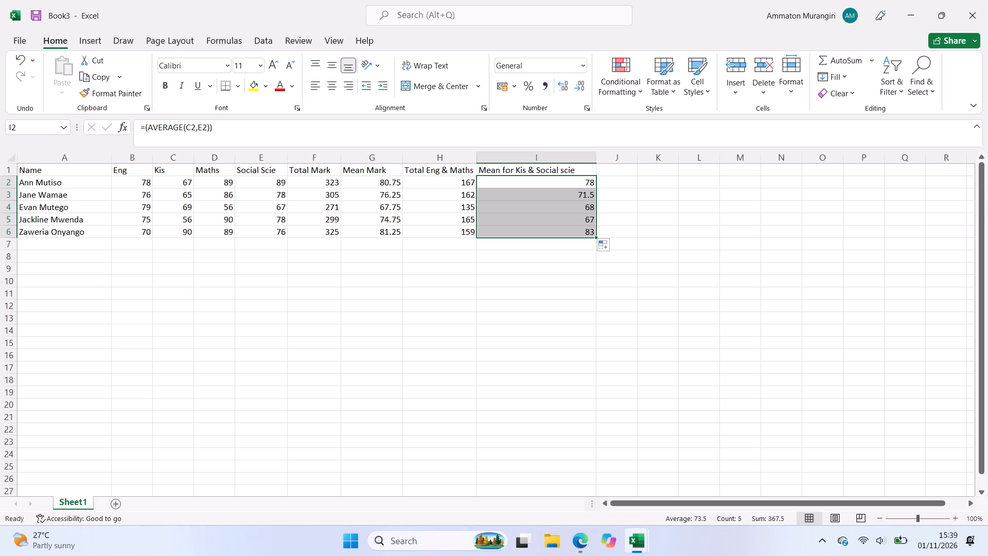
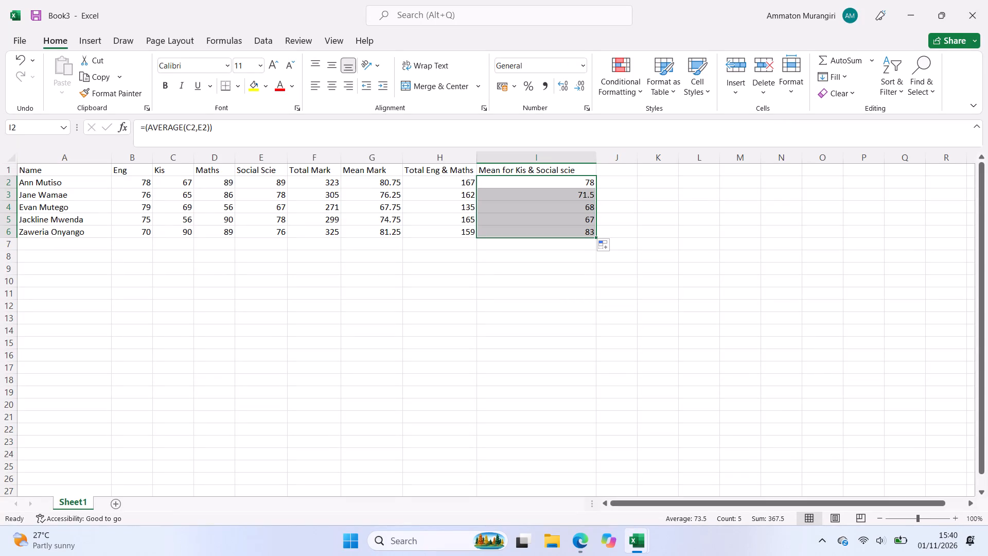
Narrow column I to fit the Mean for Kis & Social scie heading.
drag(601, 161, 586, 171)
double_click(586, 171)
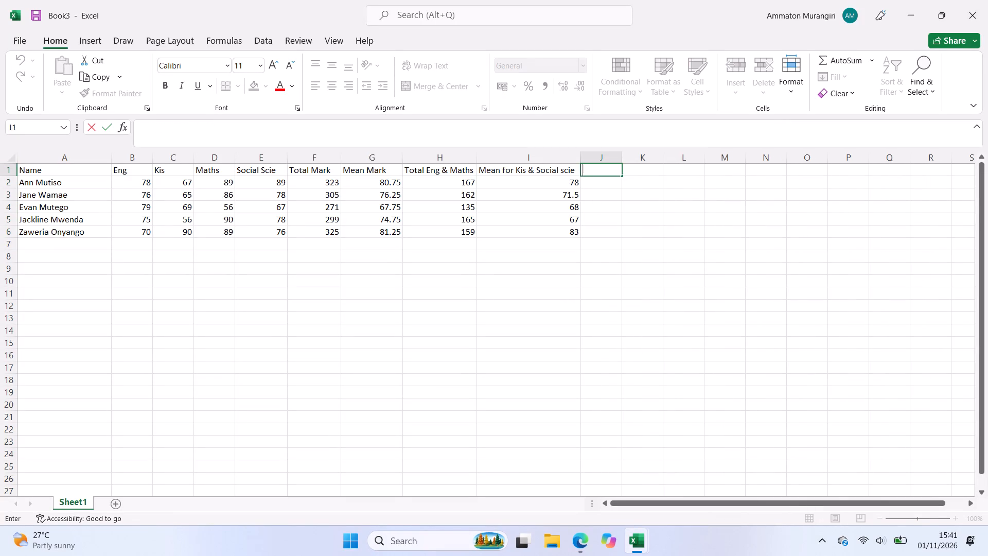
click(558, 186)
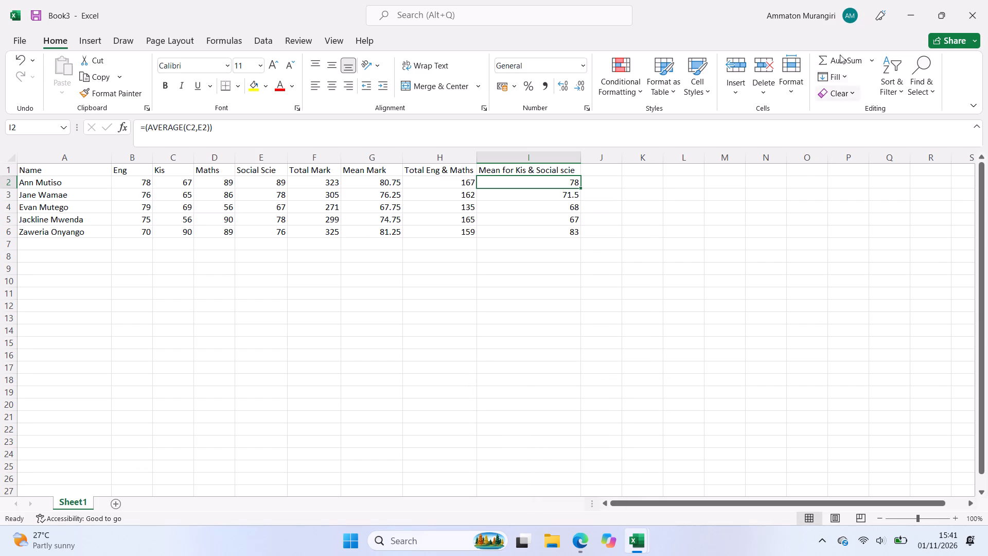
Switch to the Session 7 Excel Assignment PDF in Edge and review its questions, widening the window for reading.
click(931, 8)
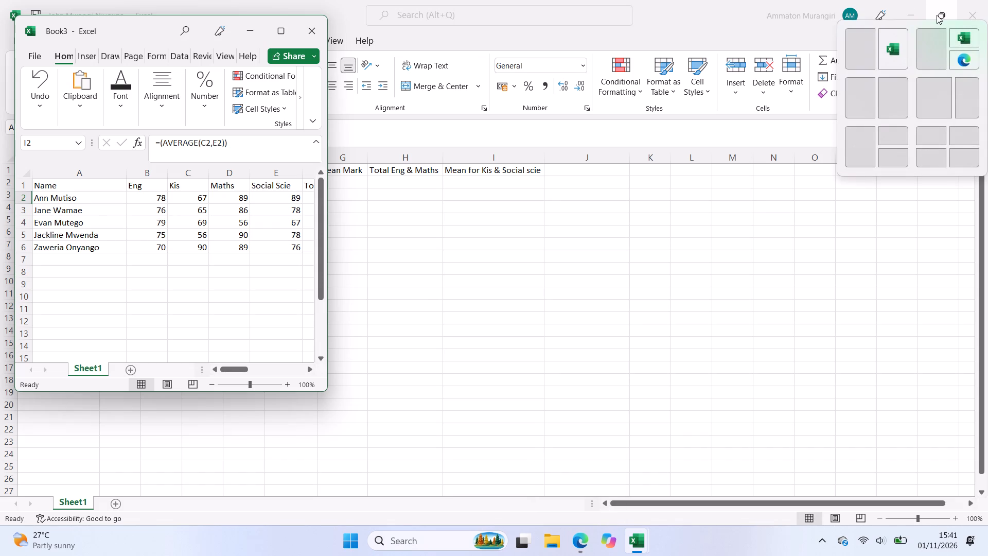
double_click(937, 11)
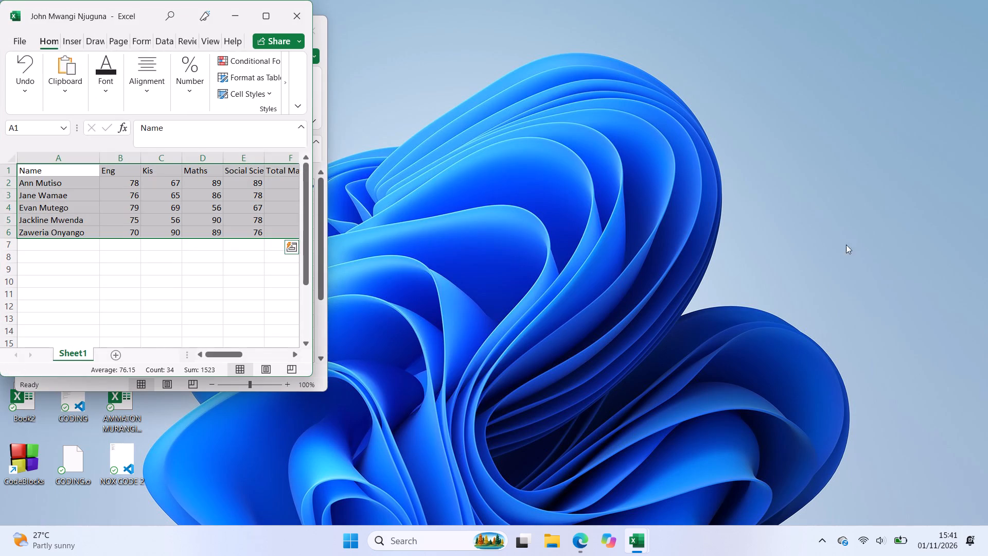
click(572, 546)
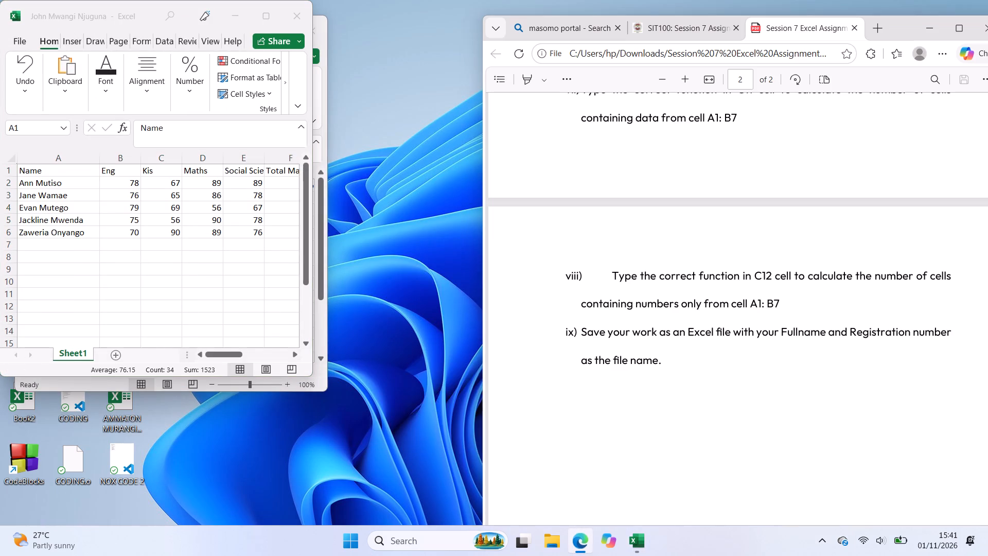
scroll(639, 247, up, 4)
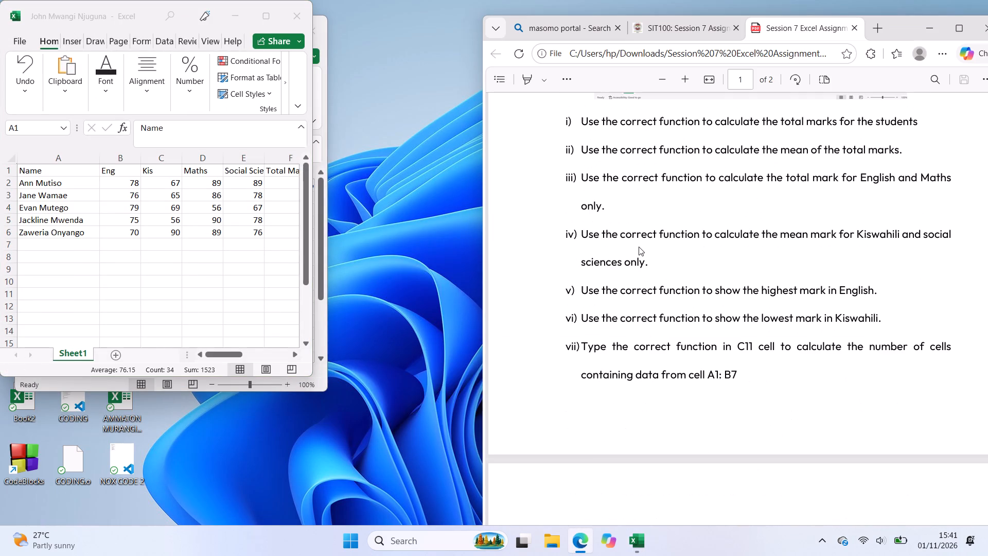
scroll(639, 247, up, 1)
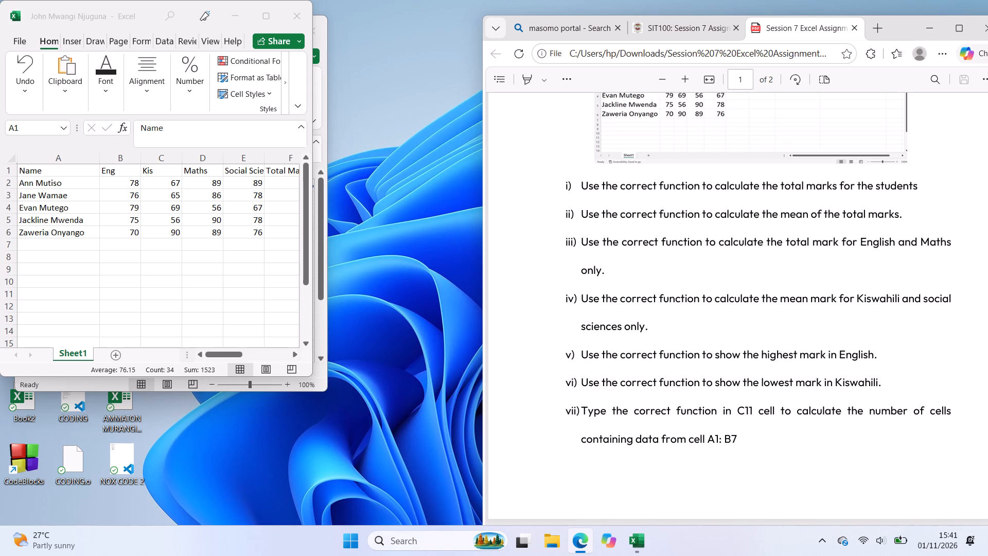
scroll(610, 288, up, 2)
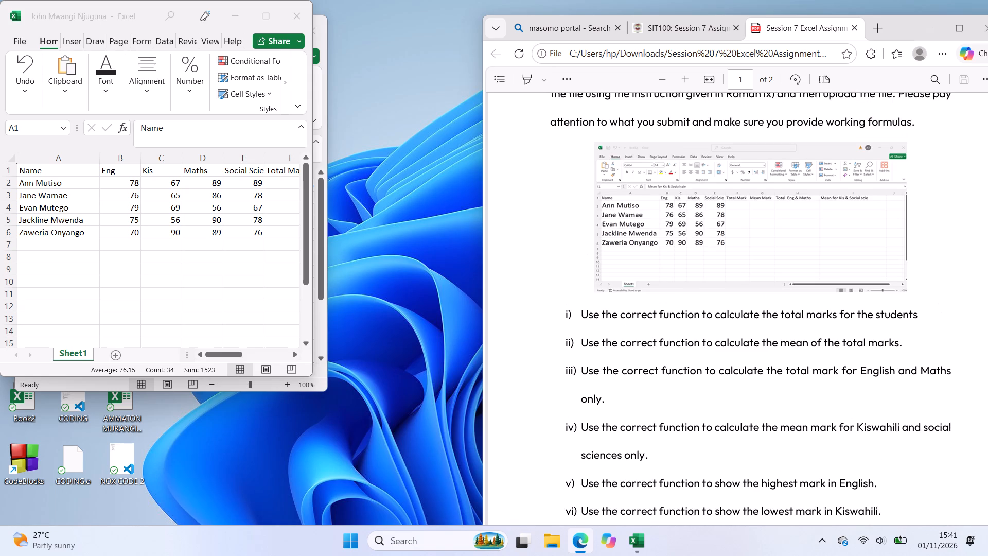
scroll(610, 288, down, 2)
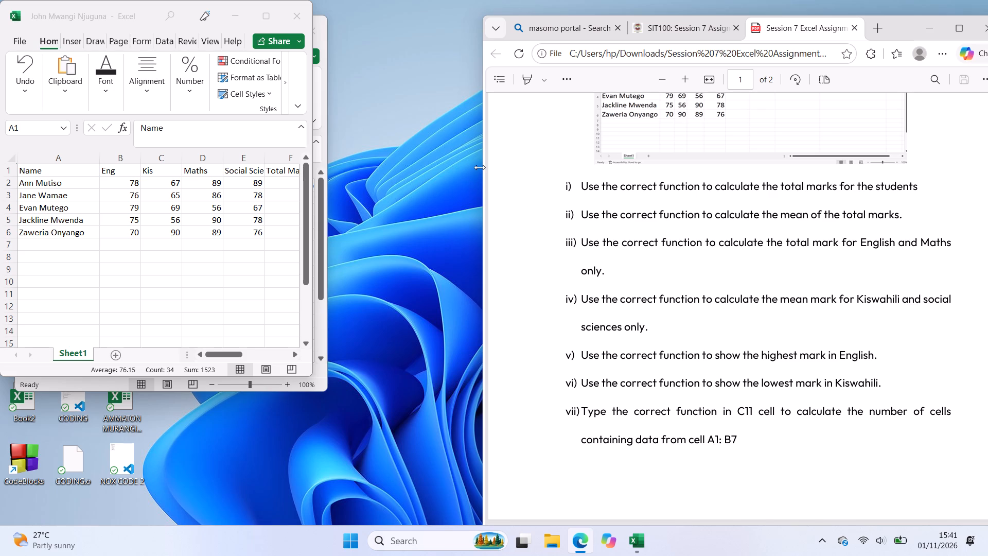
drag(480, 167, 540, 162)
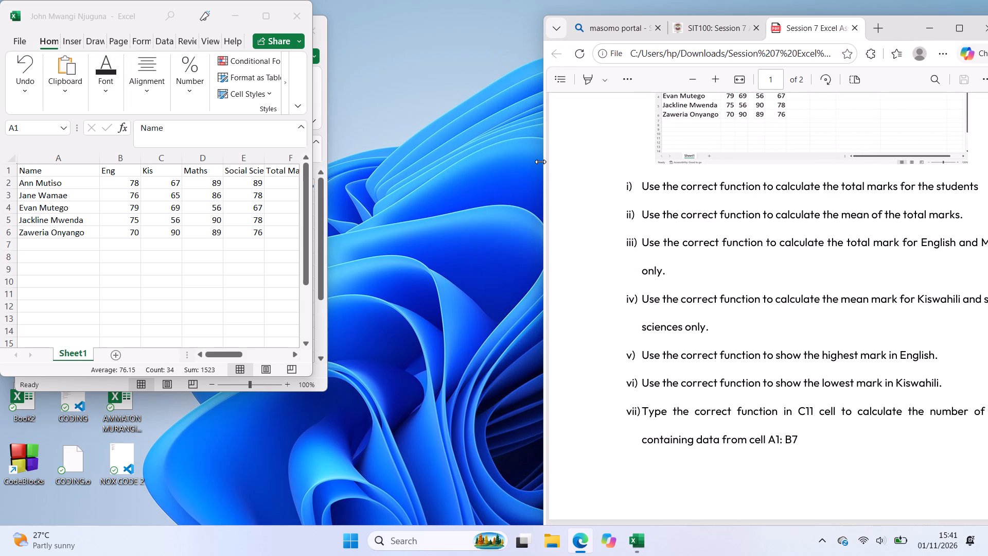
drag(540, 162, 438, 176)
click(438, 176)
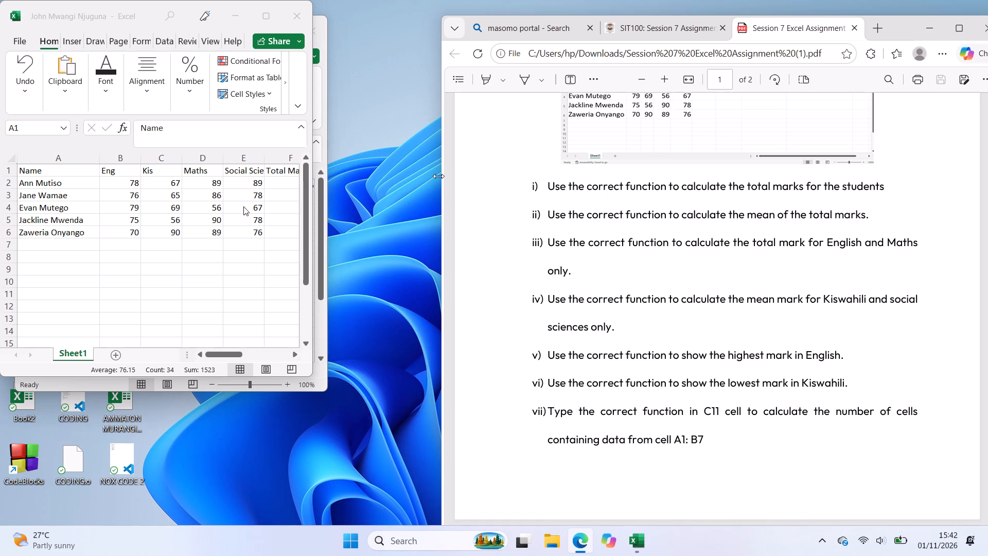
Close the other workbook, named after a student and without the calculated results, discarding its changes.
click(272, 16)
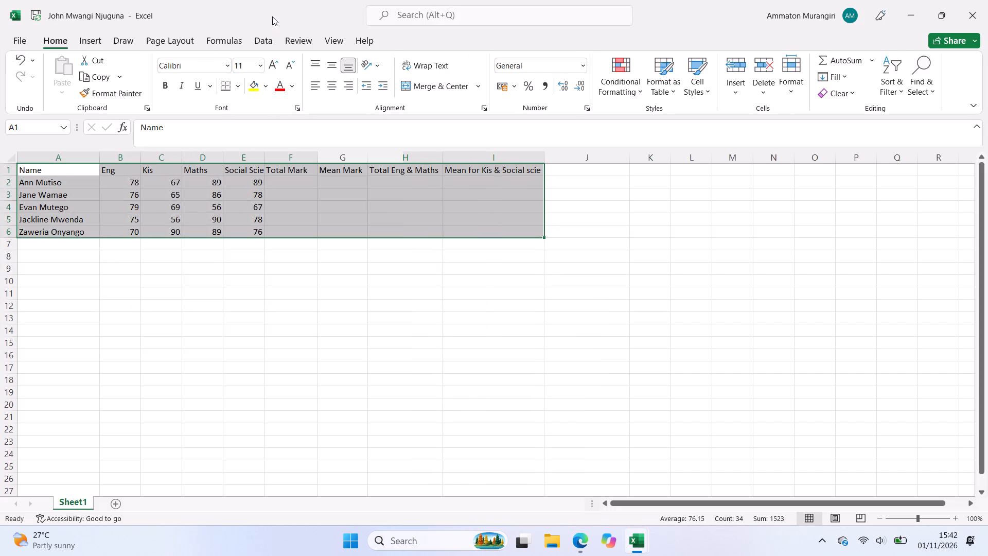
click(972, 12)
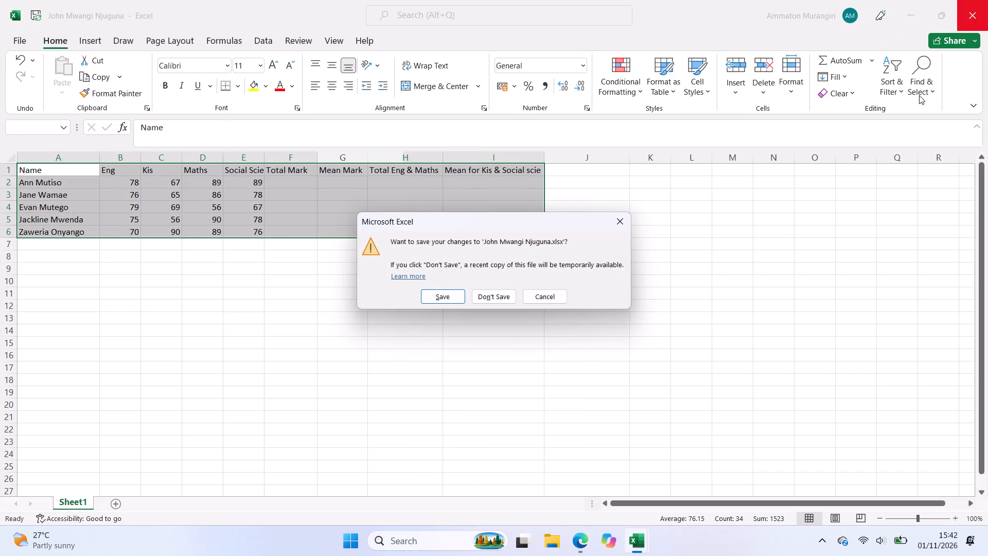
click(480, 296)
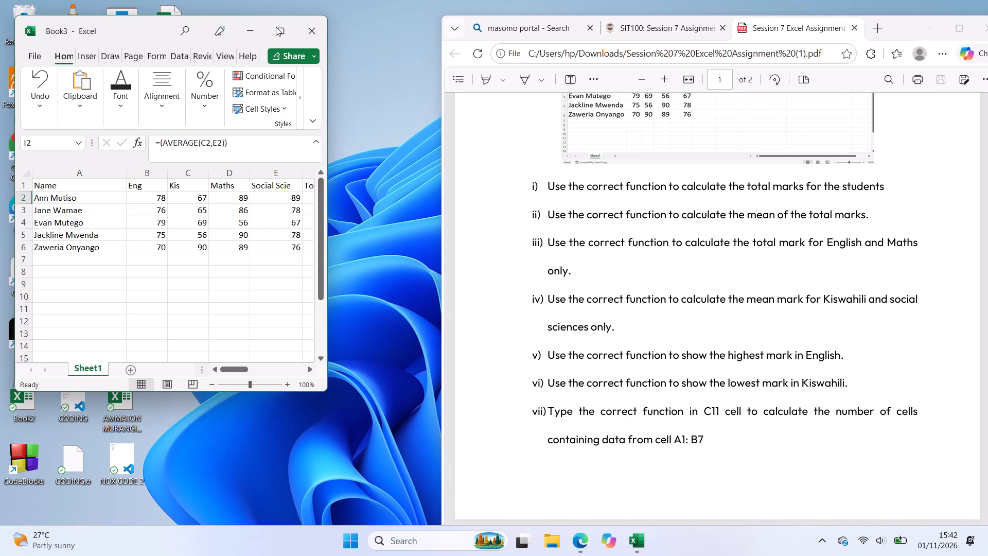
Enter the heading Highest mark in Eng in cell J1 of Book3, after checking the assignment wording.
click(278, 32)
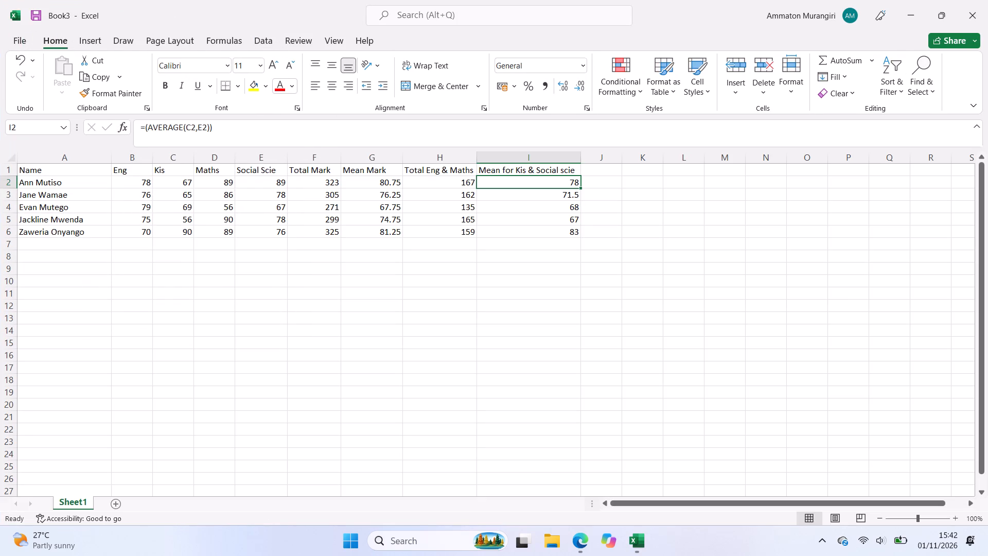
click(953, 16)
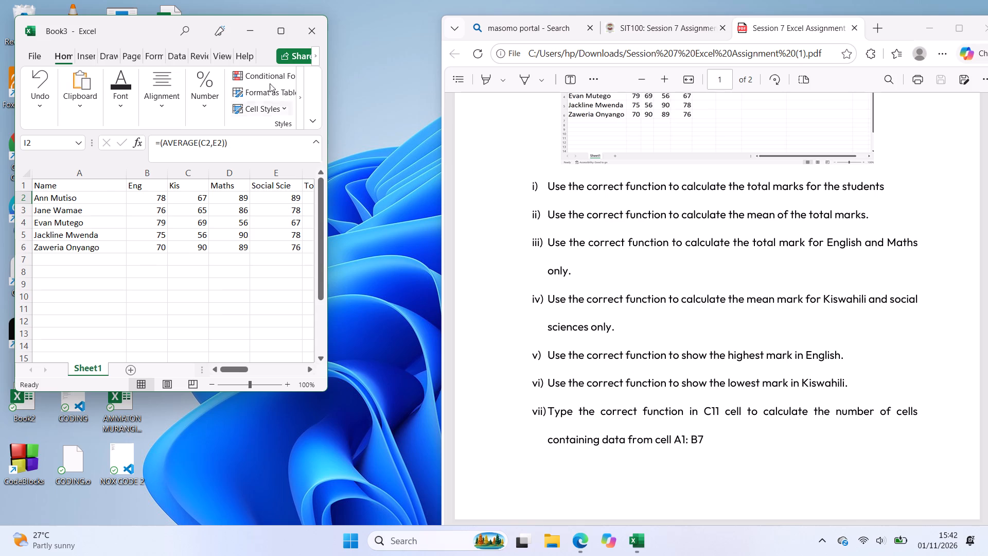
click(290, 31)
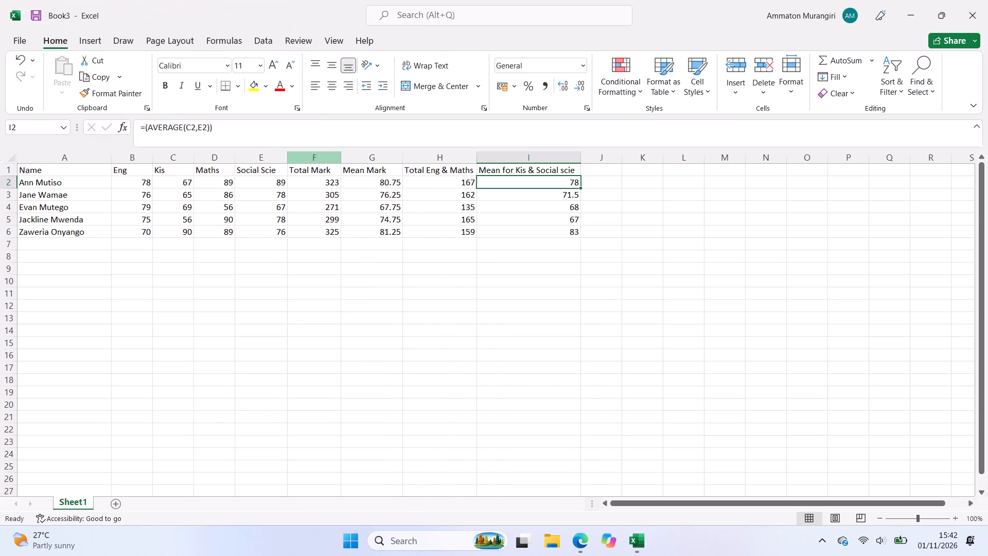
click(588, 169)
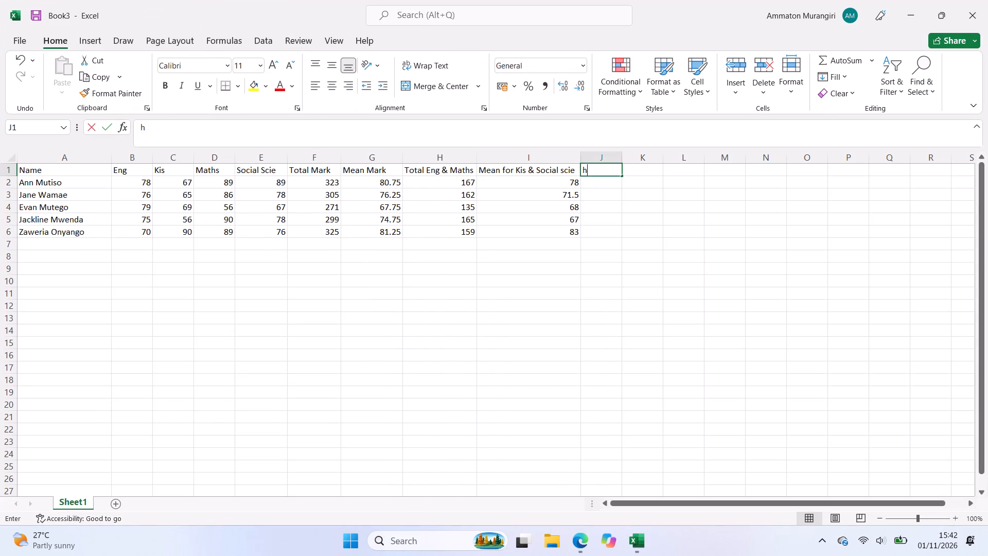
key(BackSpace)
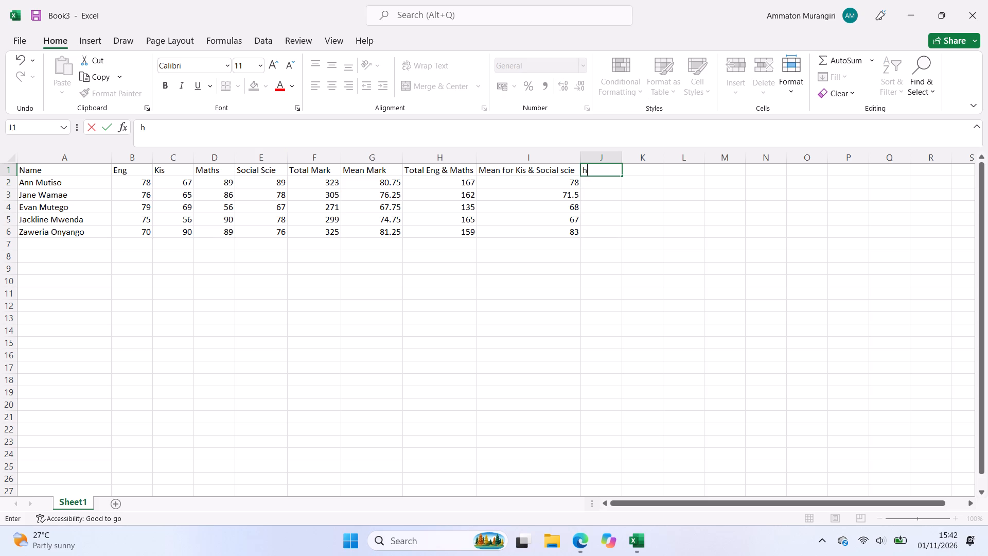
key(BackSpace)
text(Hi)
text(ghest)
key(space)
text(mark in)
key(space)
text(eng)
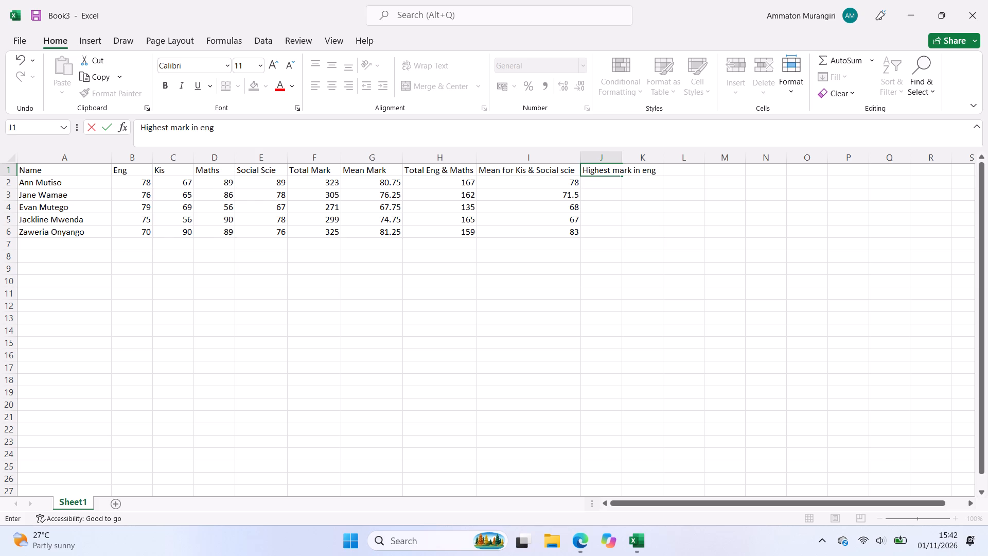
key(BackSpace)
key(BackSpace)
key(BackSpace)
text(Eng)
double_click(611, 187)
Widen column J to fit the Highest mark in Eng heading.
click(623, 158)
drag(623, 158, 635, 158)
Start a formula in cell J2 for the highest English mark, trying the IF function, and recheck the assignment question.
click(637, 184)
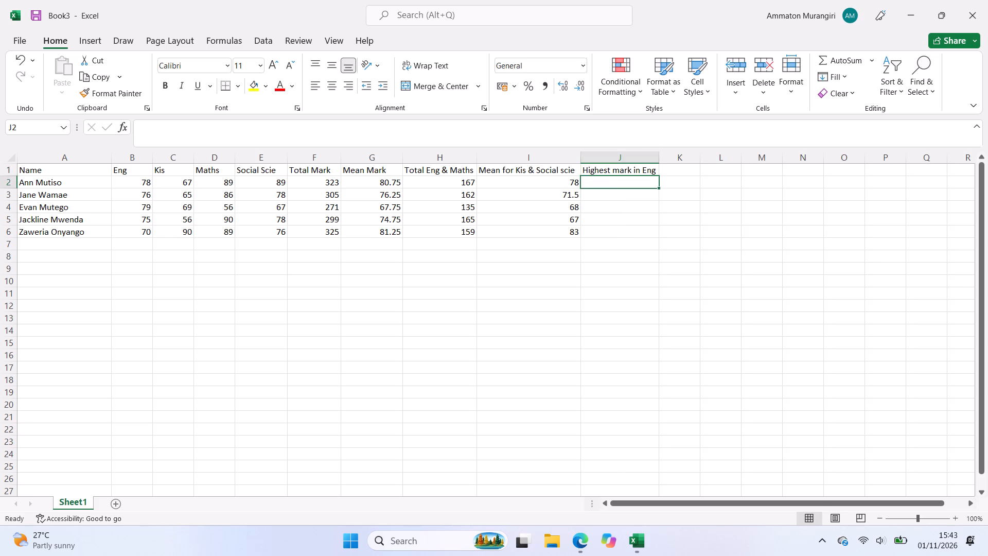
key(equal)
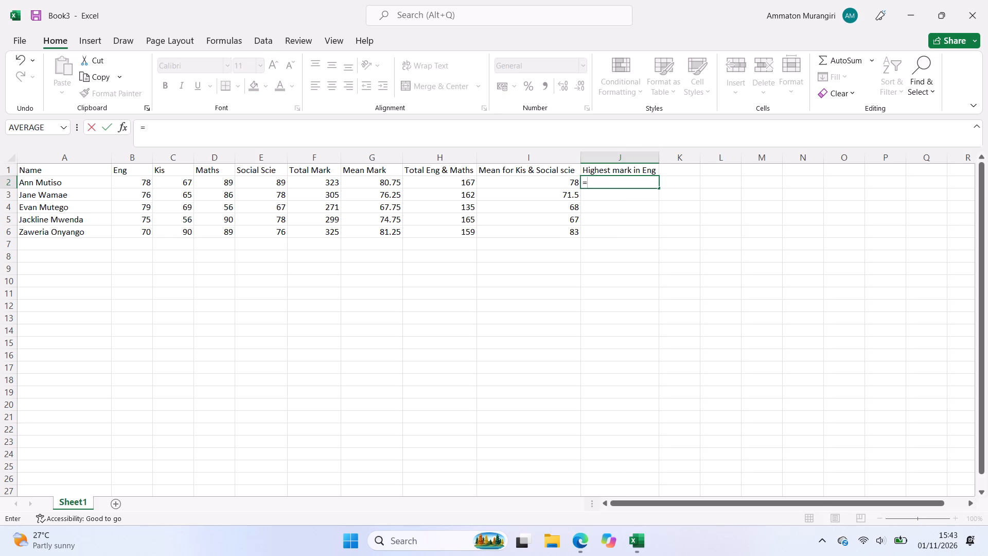
key(shift+i)
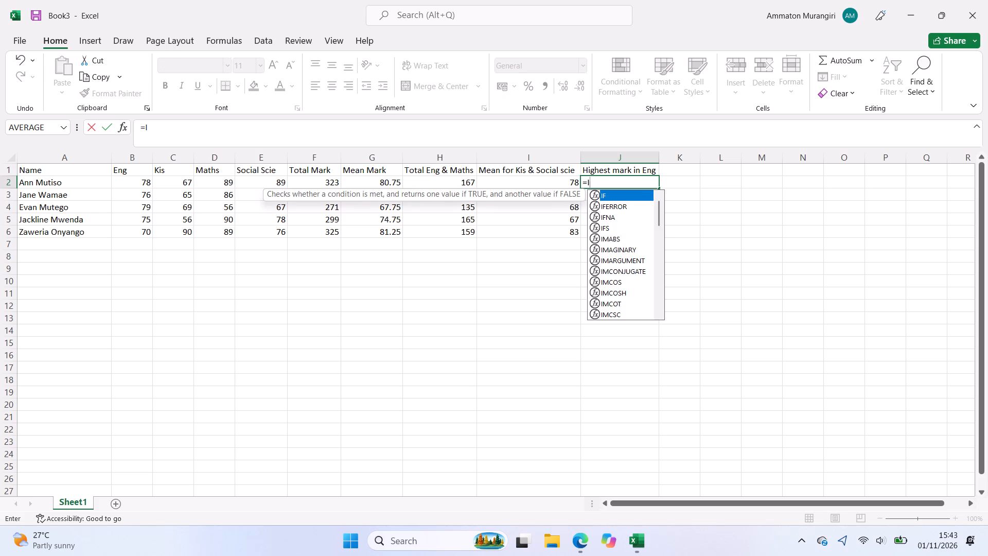
key(f)
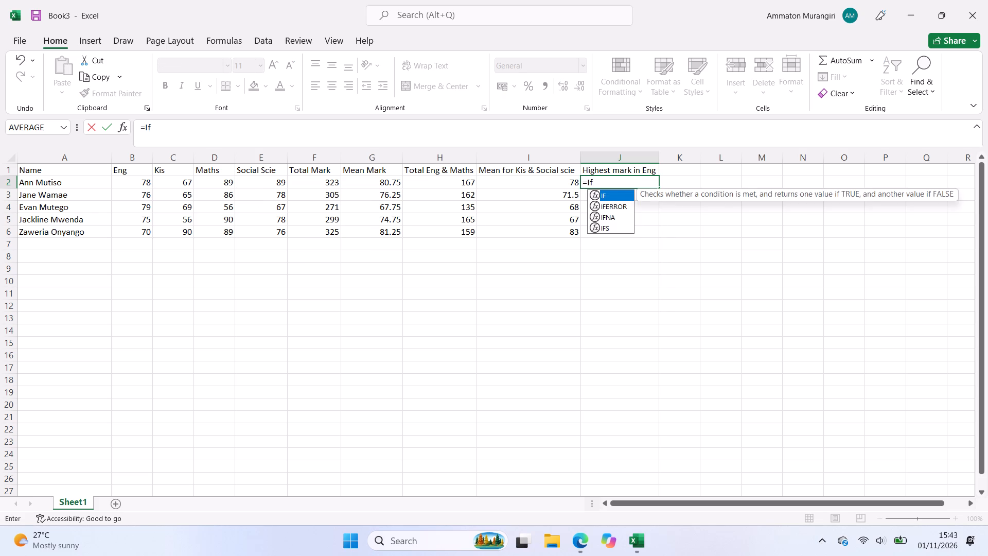
key(BackSpace)
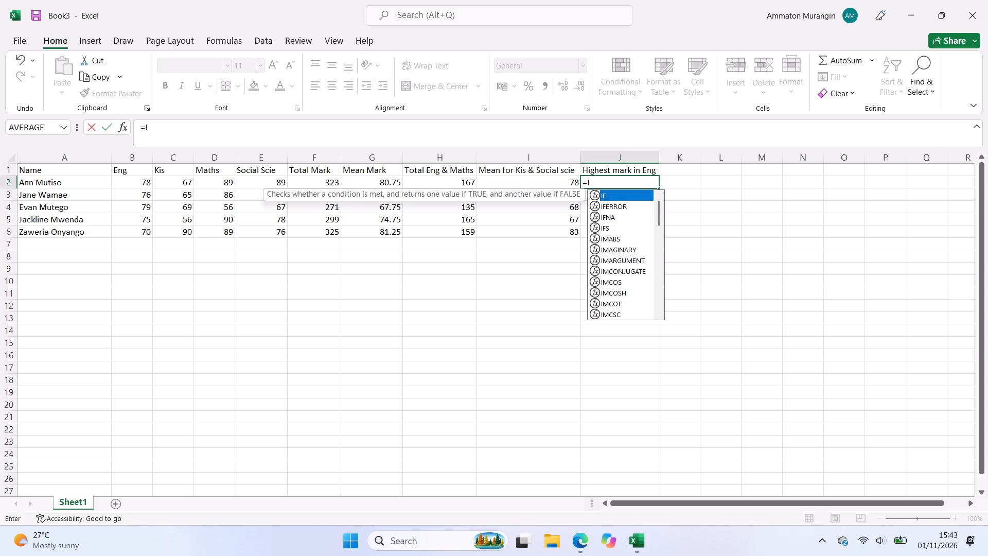
click(947, 18)
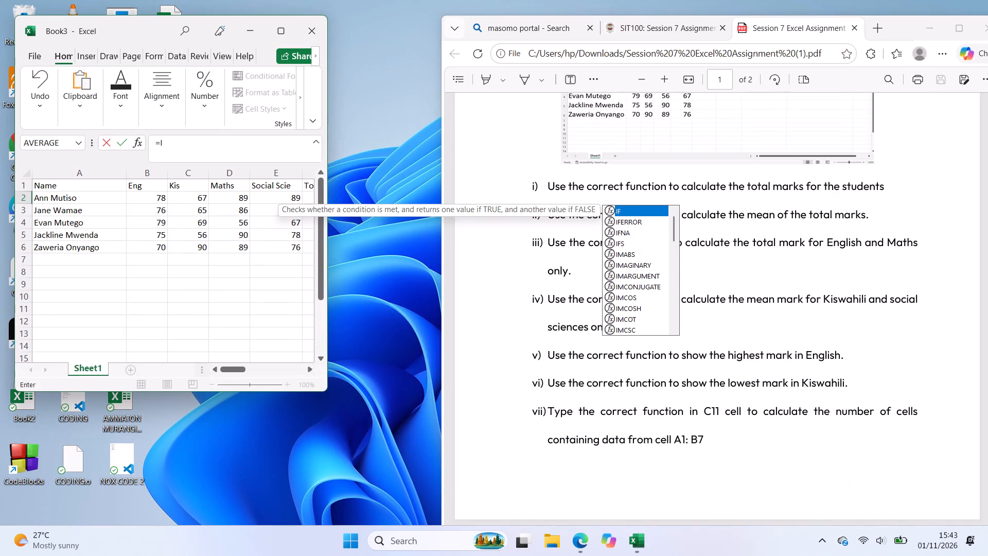
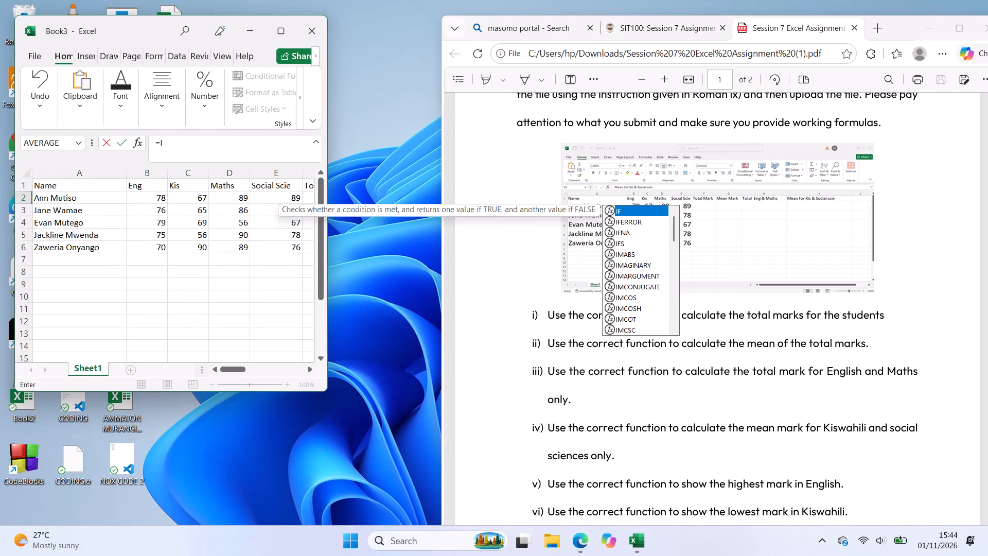
Clear the unfinished formula from cell J2 under Highest mark in Eng and recheck the assignment's table and questions.
scroll(834, 227, down, 2)
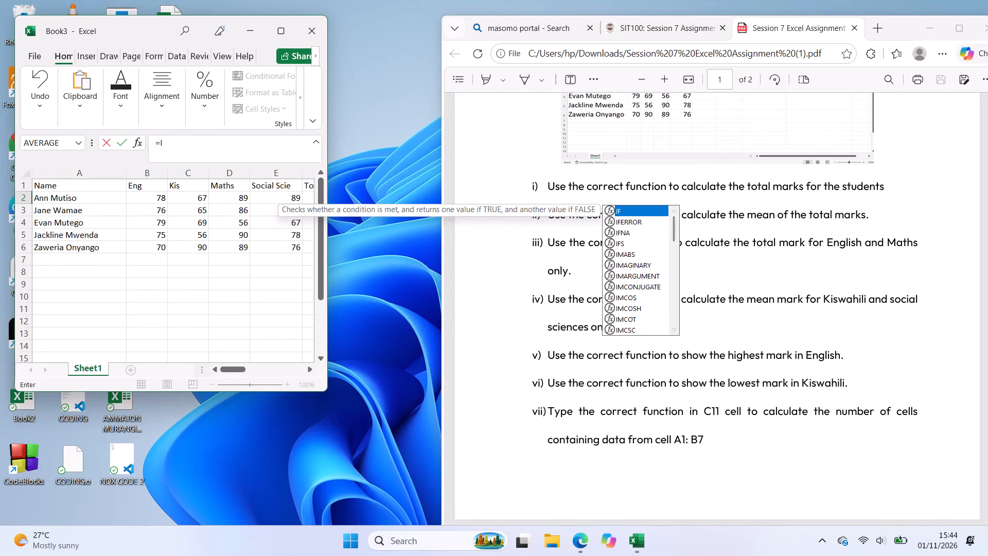
double_click(284, 36)
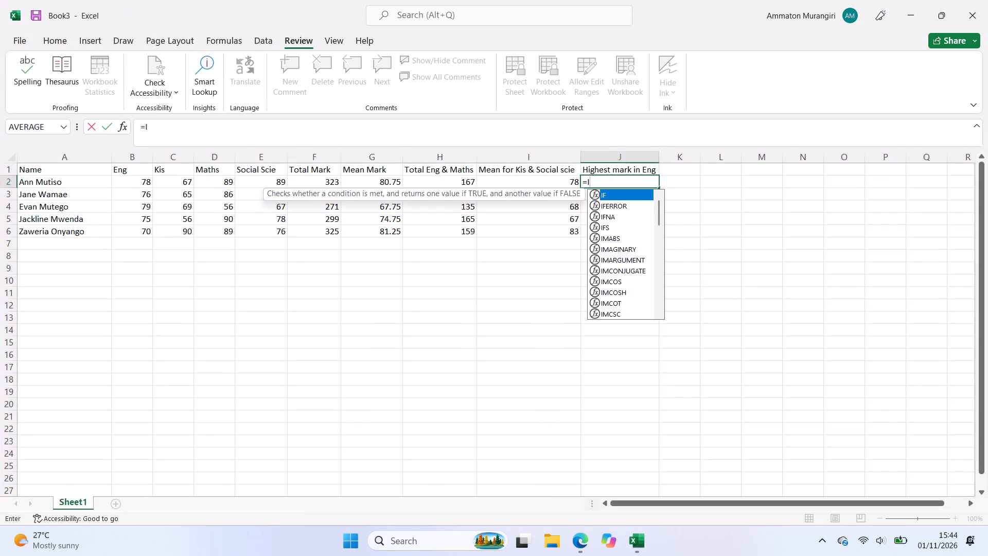
key(BackSpace)
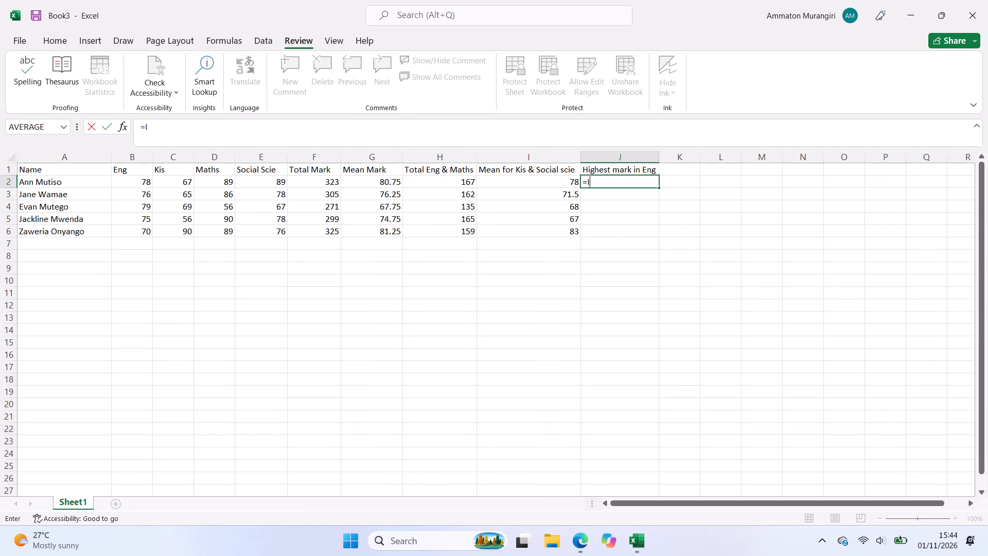
key(BackSpace)
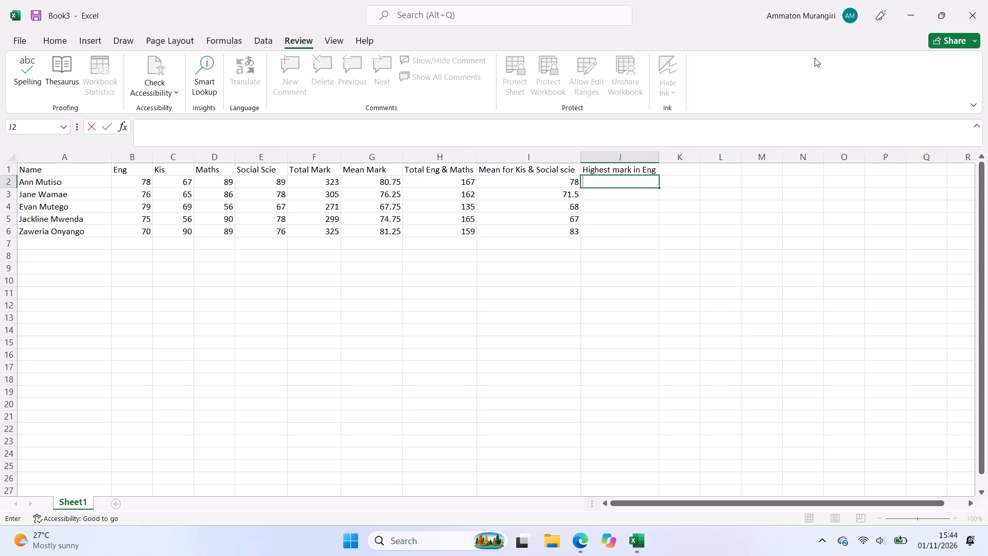
click(941, 17)
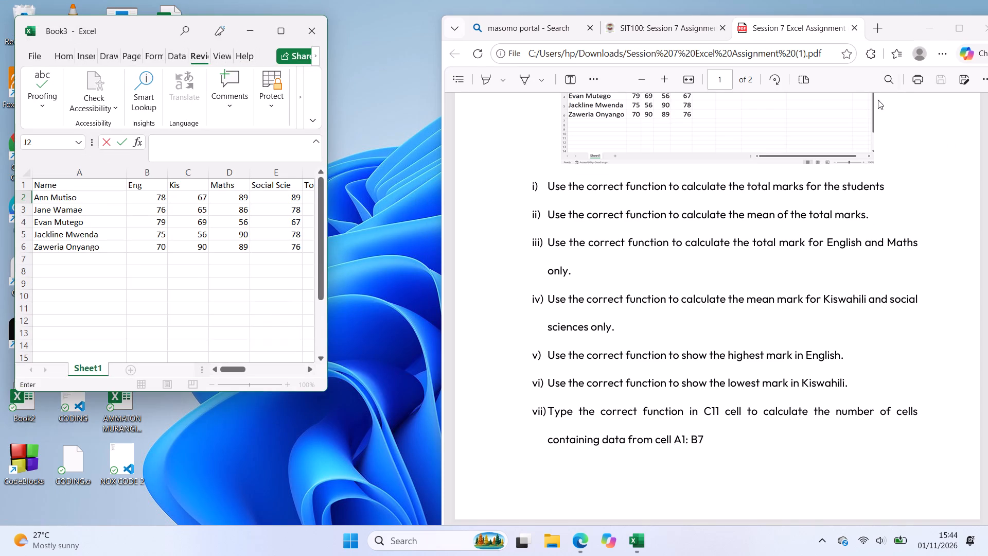
scroll(852, 132, up, 2)
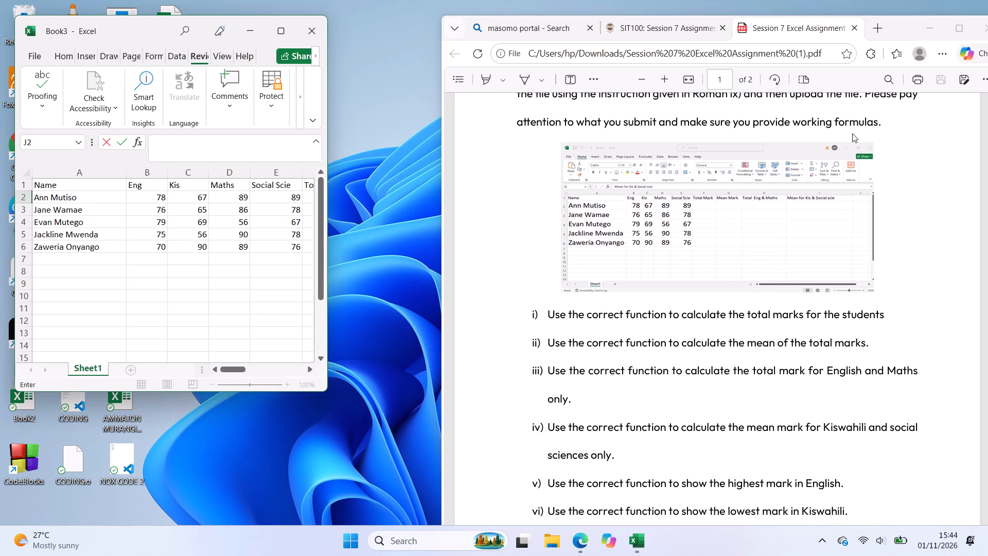
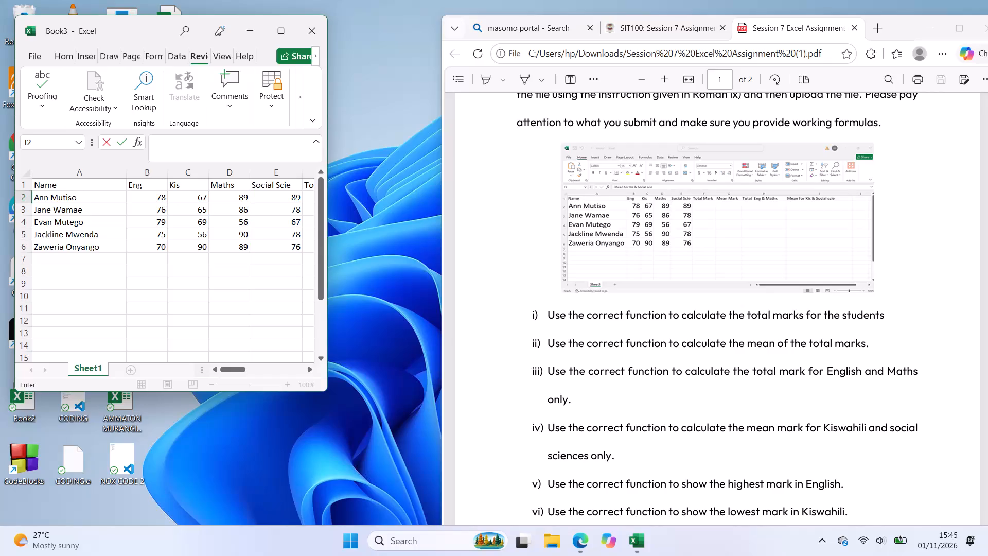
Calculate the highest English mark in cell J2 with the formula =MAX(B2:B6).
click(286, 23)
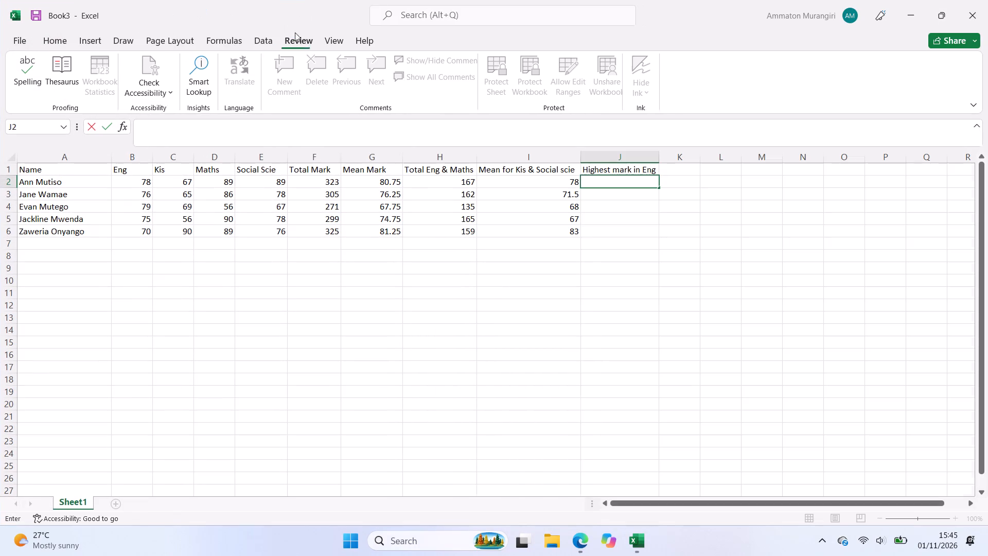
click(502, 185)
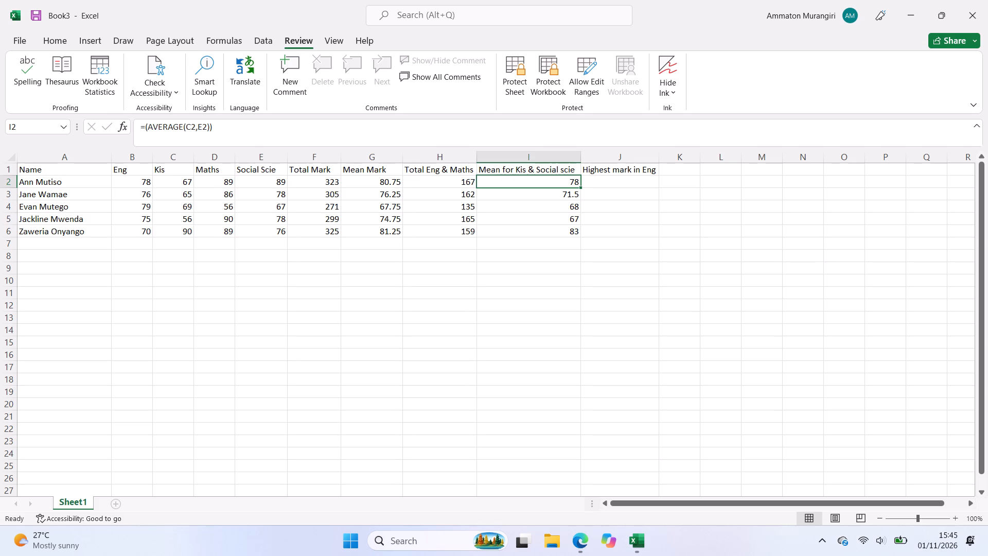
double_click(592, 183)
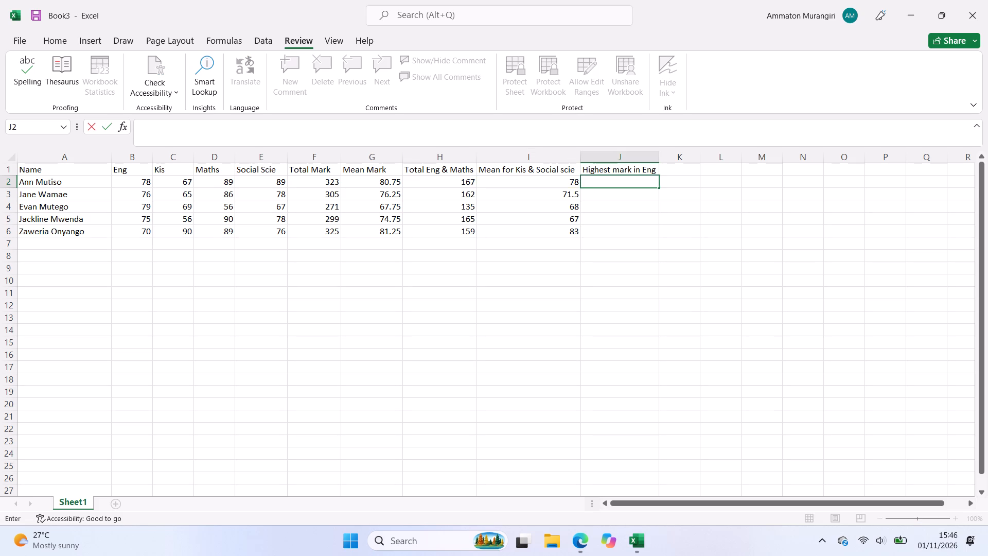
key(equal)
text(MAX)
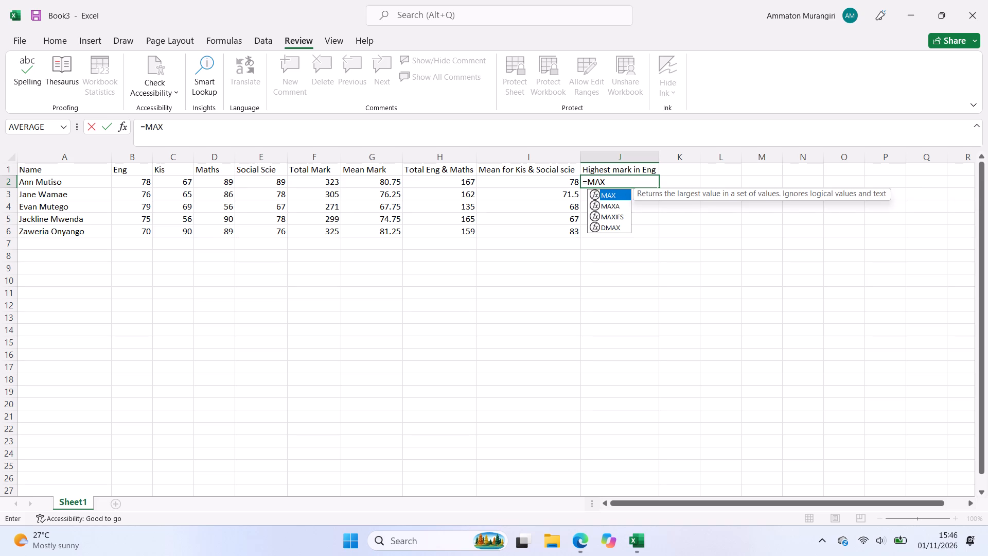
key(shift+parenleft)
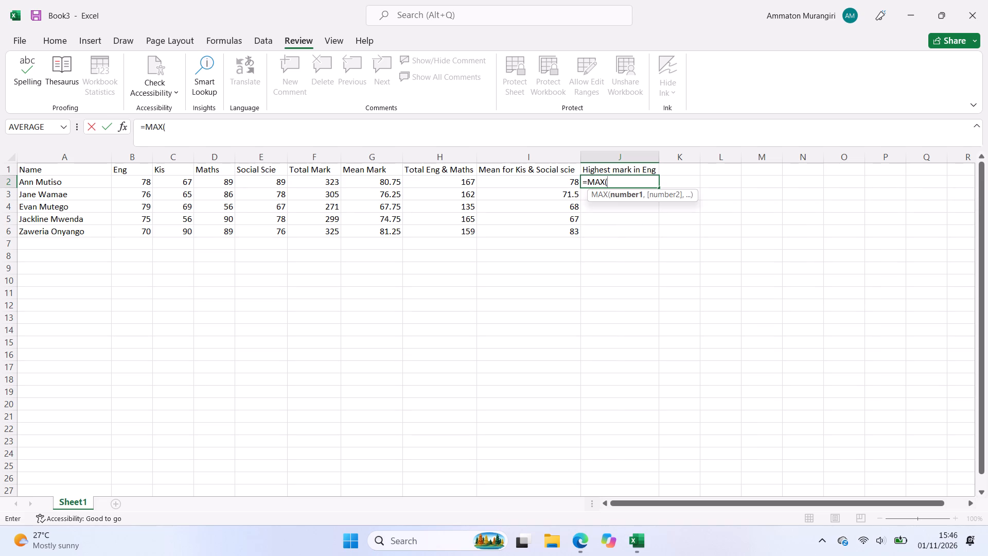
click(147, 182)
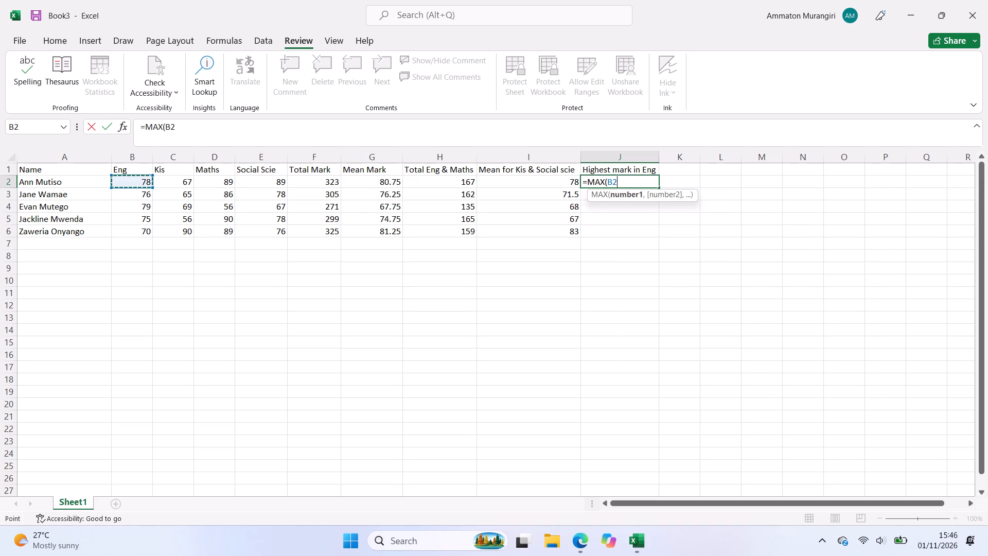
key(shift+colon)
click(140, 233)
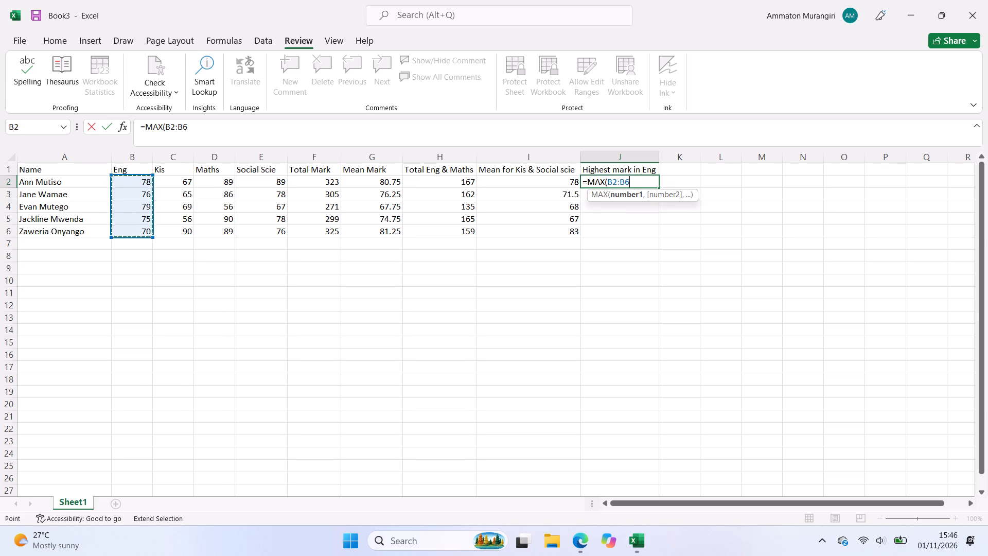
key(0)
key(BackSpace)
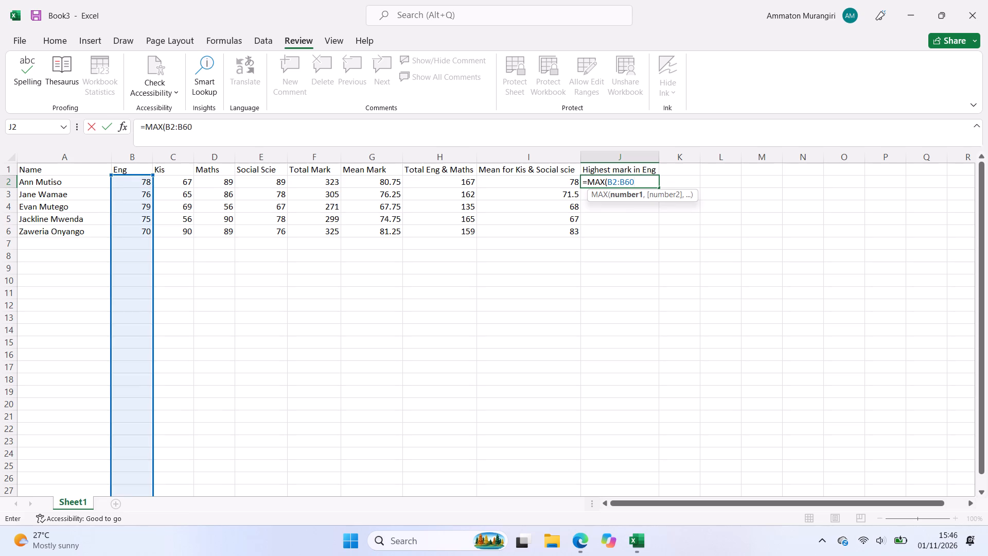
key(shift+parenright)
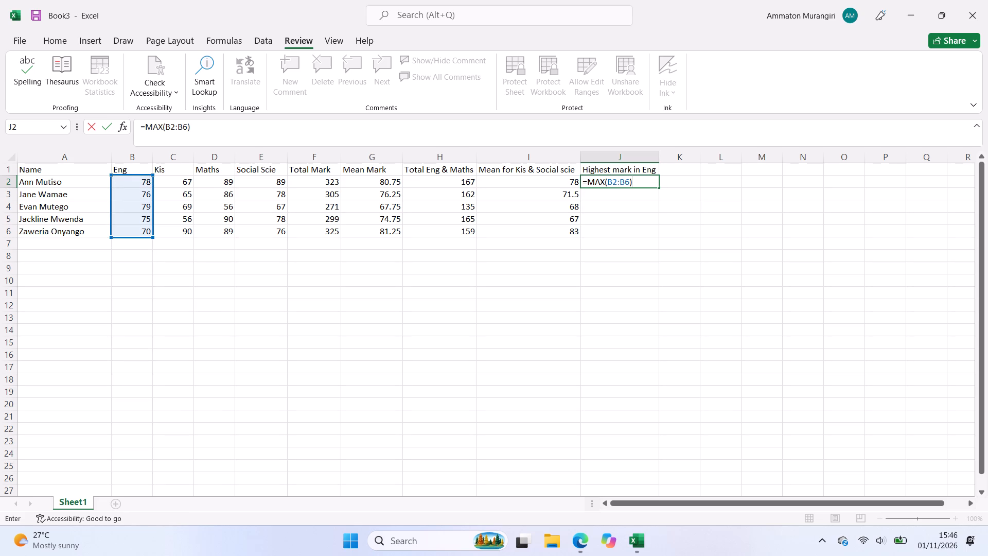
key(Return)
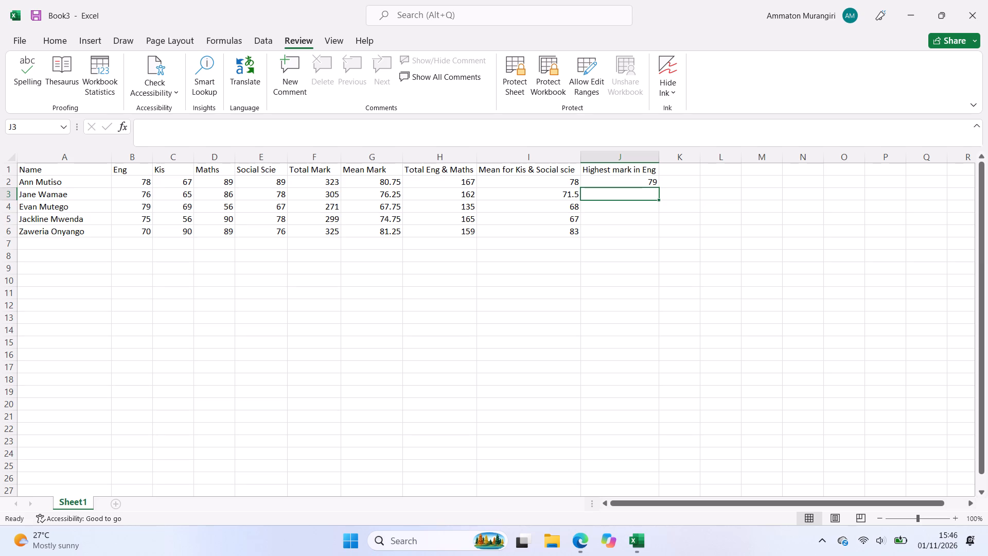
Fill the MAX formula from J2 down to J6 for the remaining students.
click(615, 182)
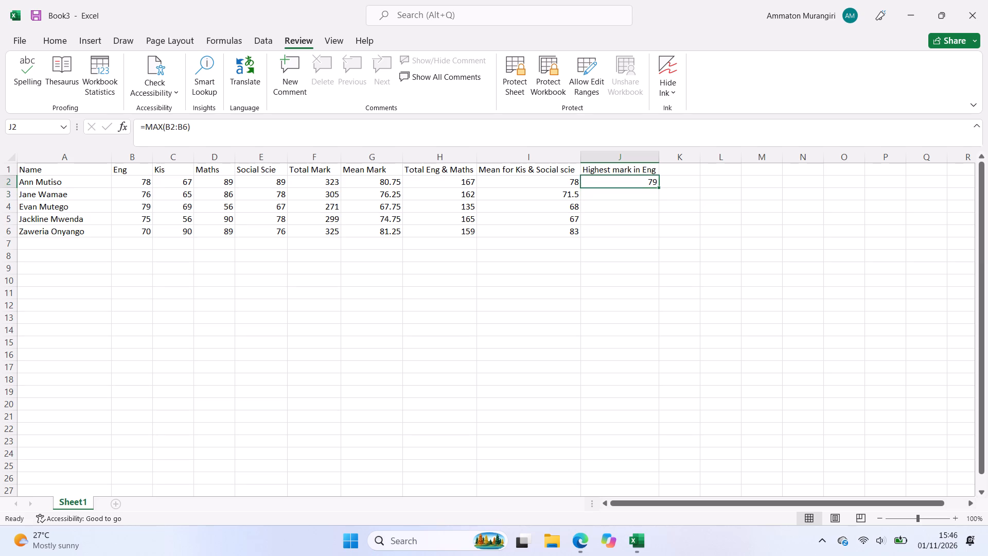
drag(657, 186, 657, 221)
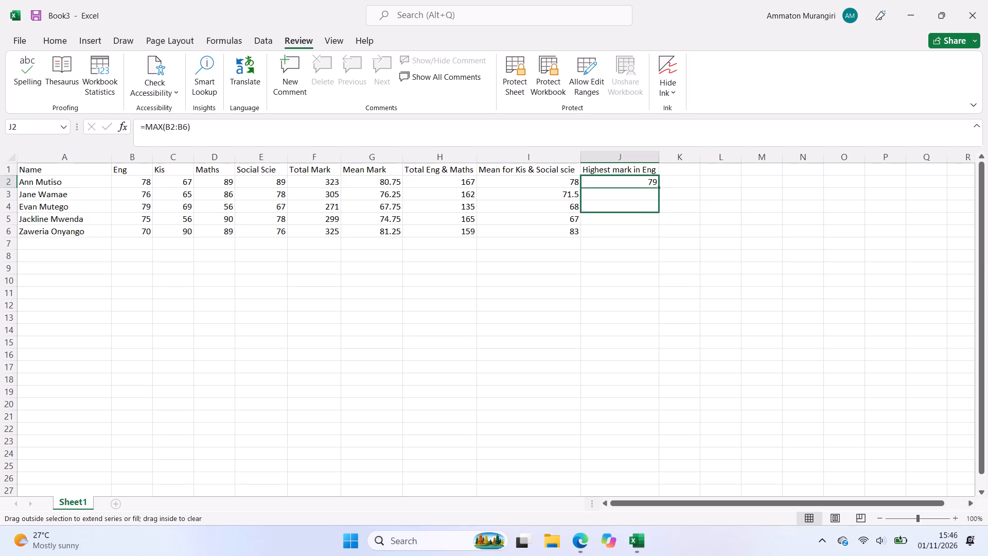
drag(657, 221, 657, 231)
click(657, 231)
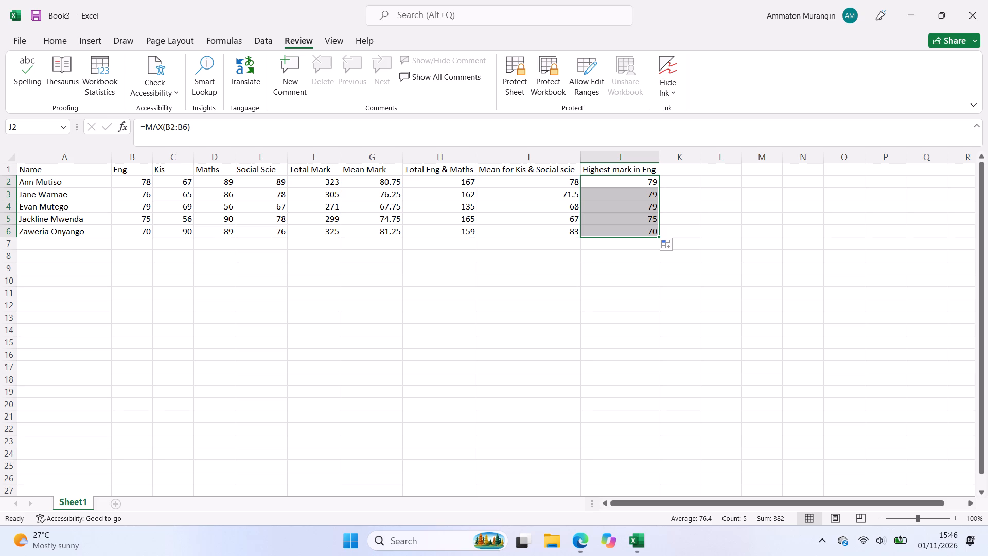
Move the heading "Highest mark in Eng" from J1 to cell A7, below the student names, leaving J1 empty.
click(656, 171)
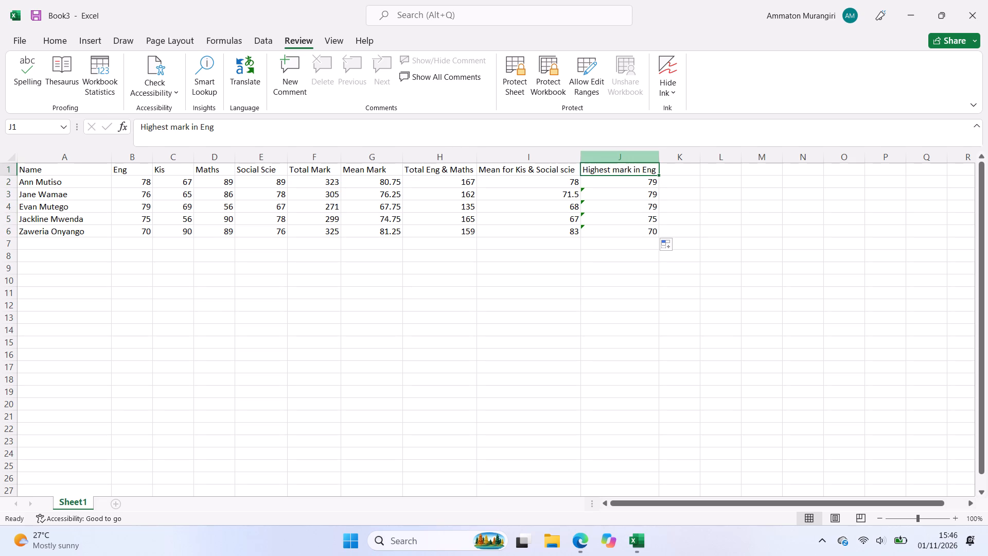
key(ctrl+c)
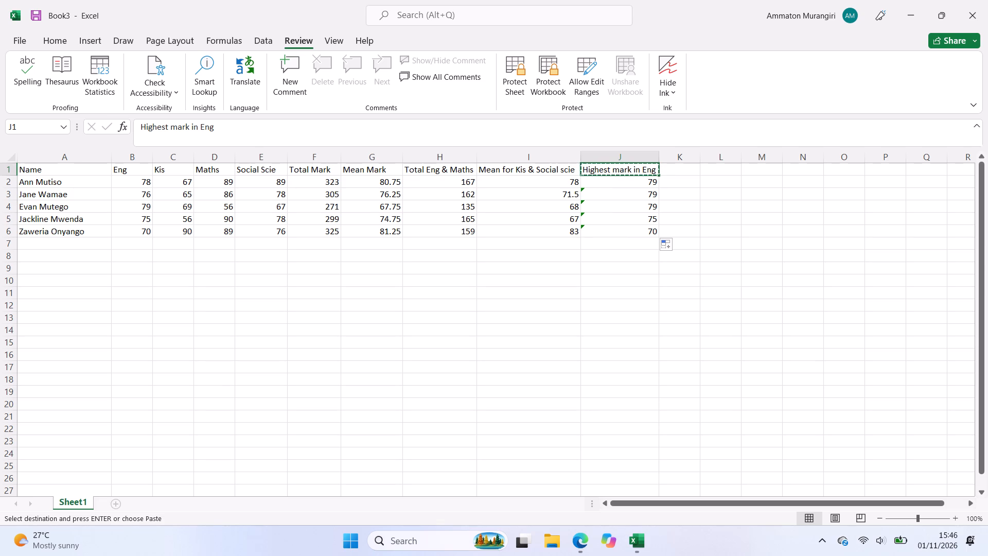
click(101, 243)
key(ctrl+v)
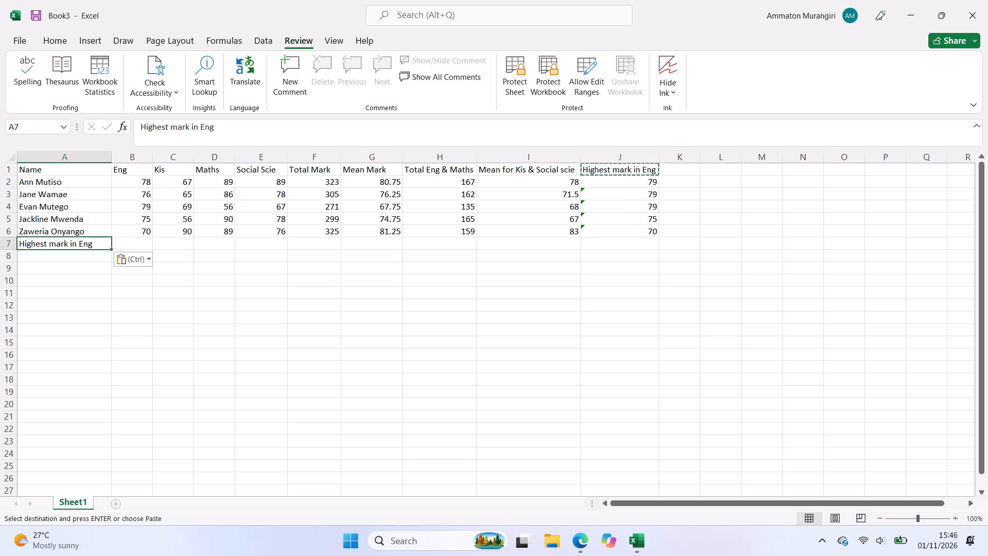
key(ctrl+x)
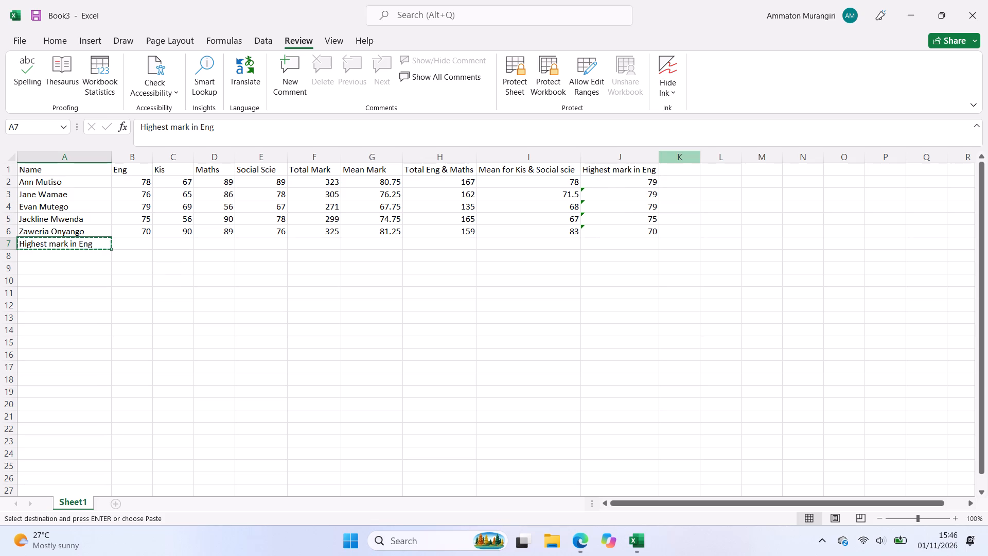
click(651, 171)
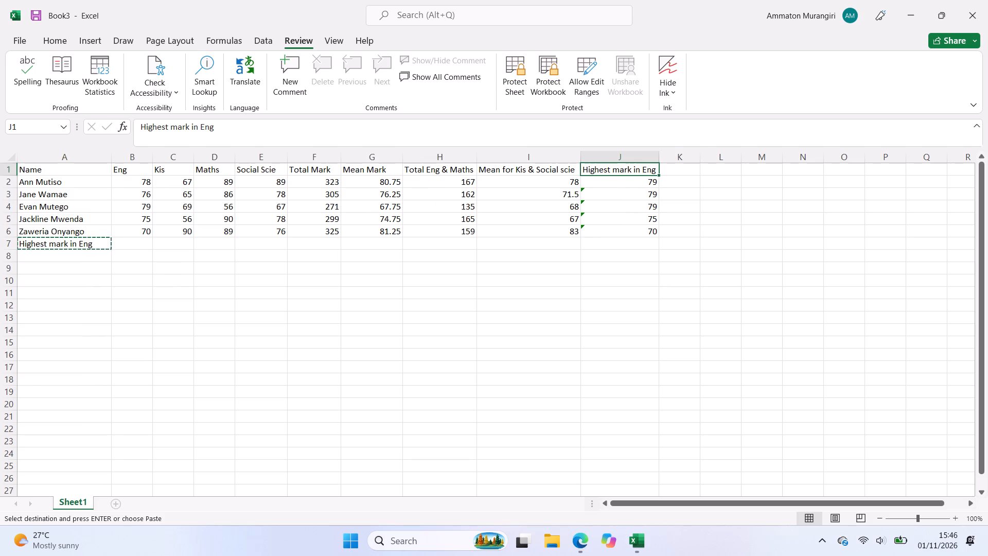
key(ctrl+x)
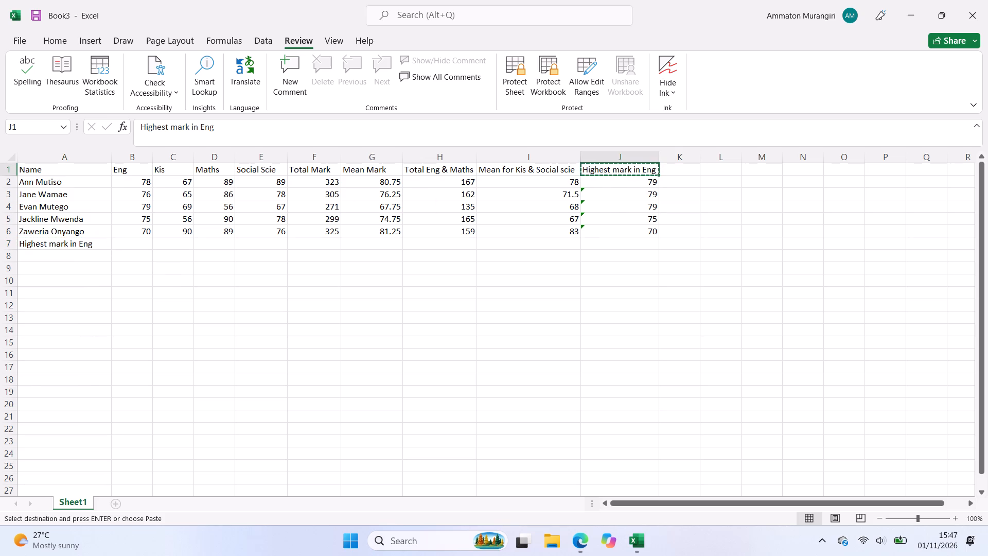
key(BackSpace)
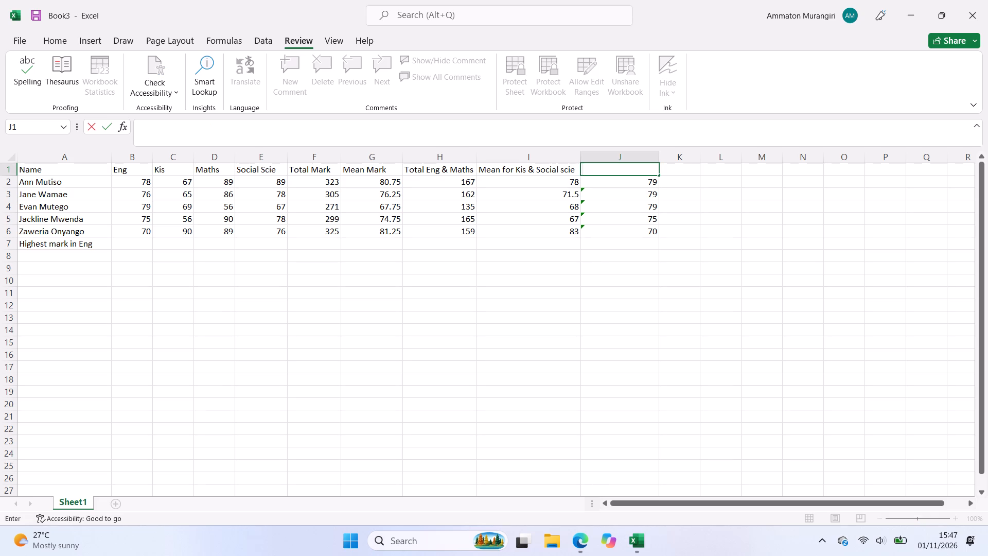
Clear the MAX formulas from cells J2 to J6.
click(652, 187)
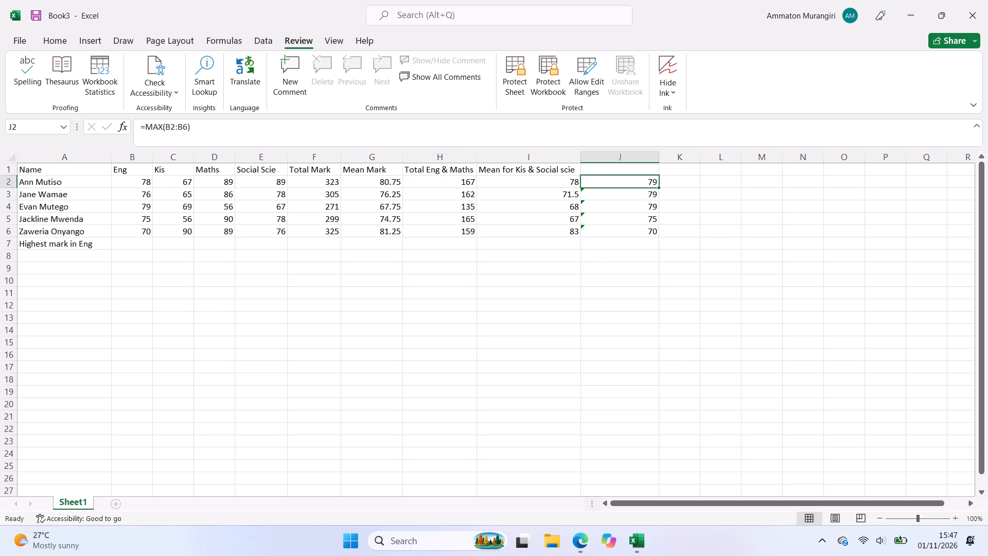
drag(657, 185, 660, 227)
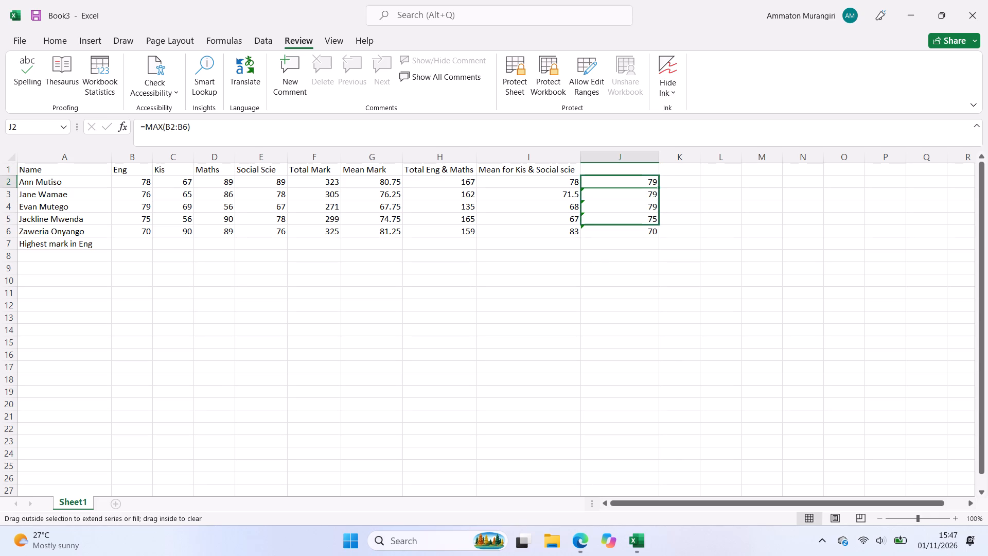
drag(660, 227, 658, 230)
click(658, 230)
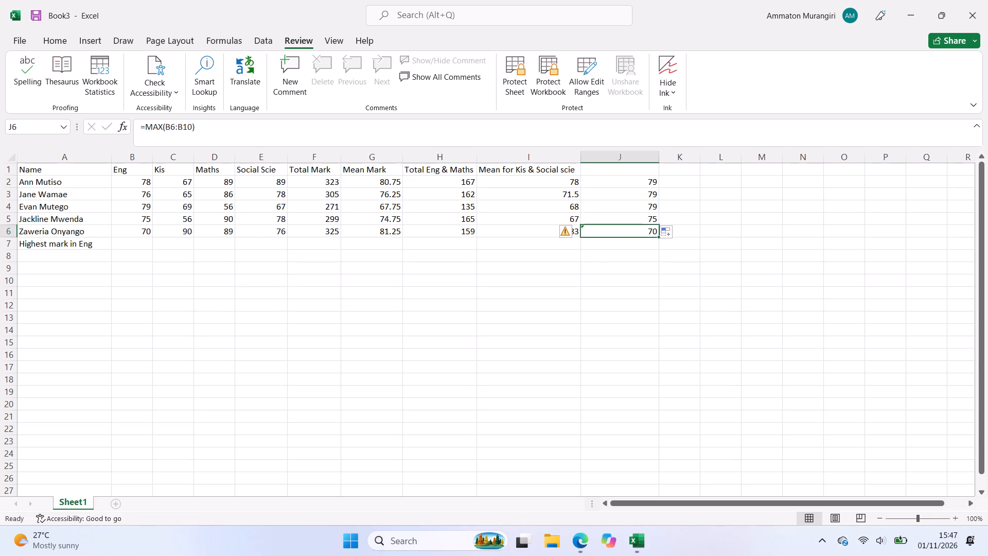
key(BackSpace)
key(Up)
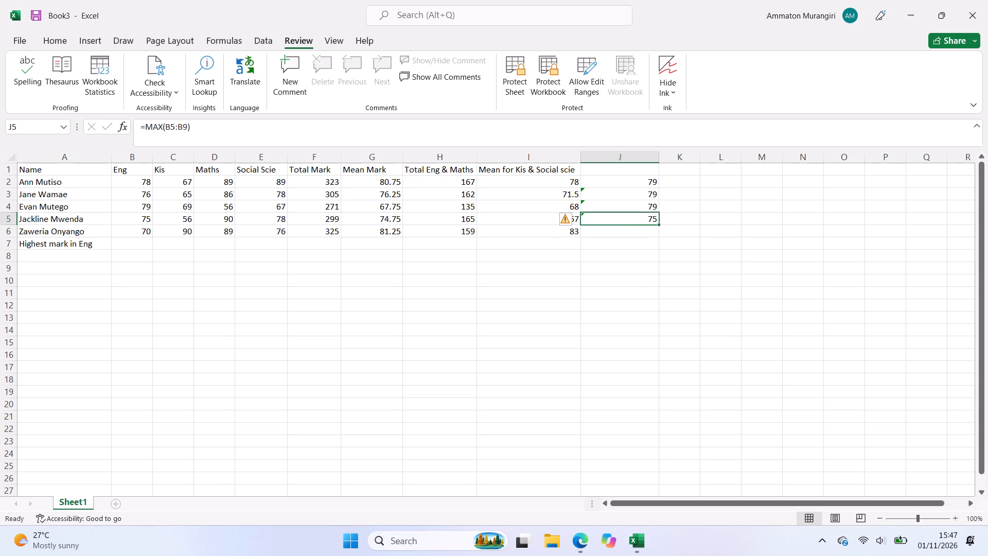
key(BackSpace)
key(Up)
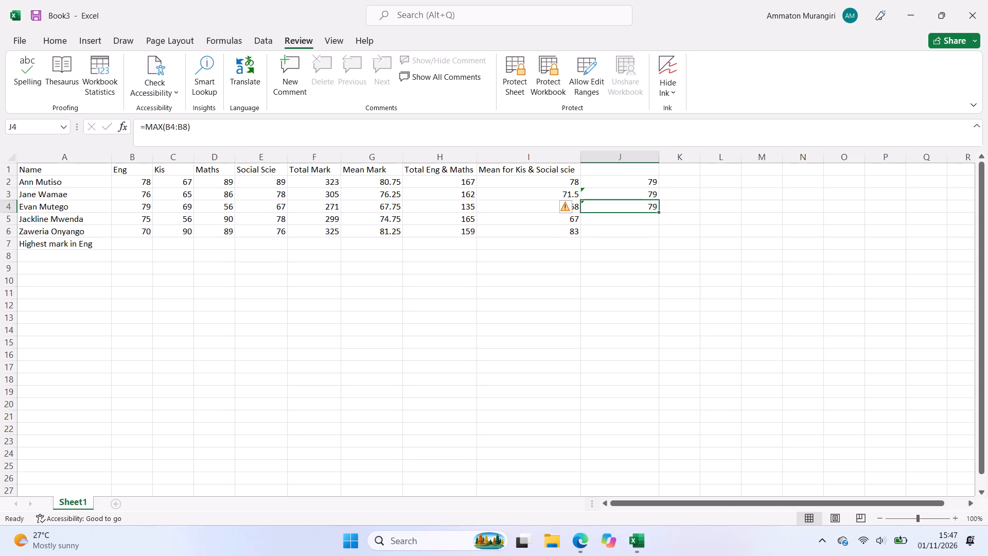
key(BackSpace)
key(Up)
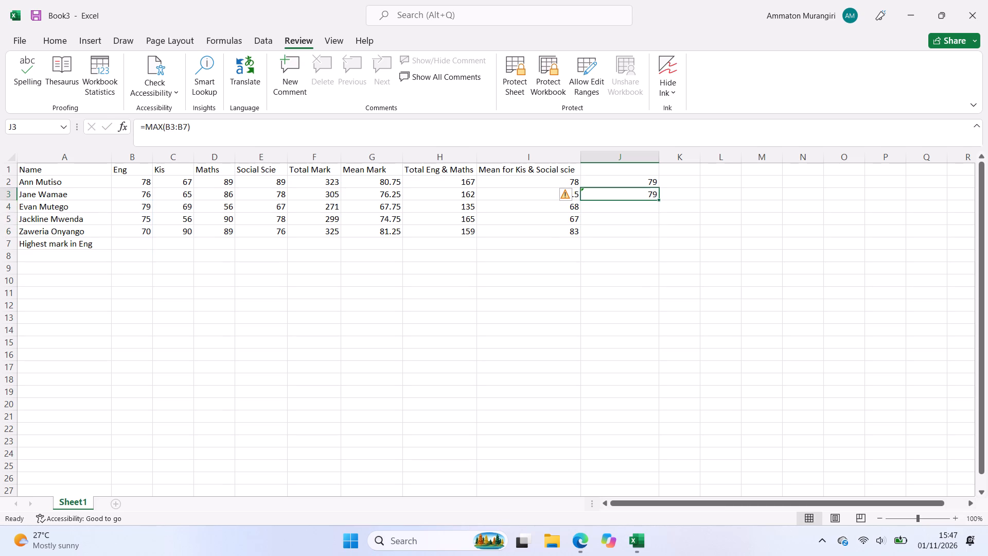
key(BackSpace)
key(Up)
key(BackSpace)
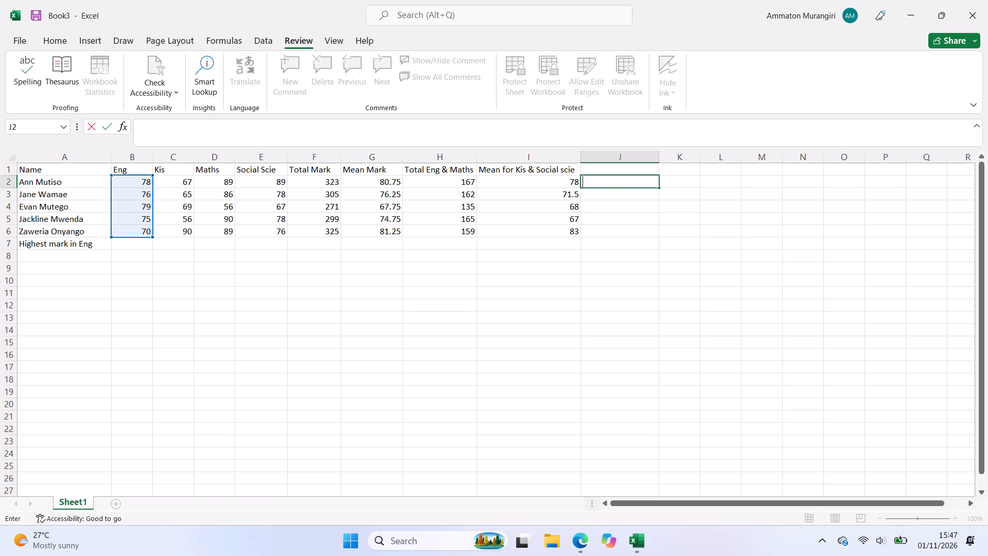
Calculate the highest English mark in cell B7, beside its label, with the formula =MAX(B2:B6).
click(135, 241)
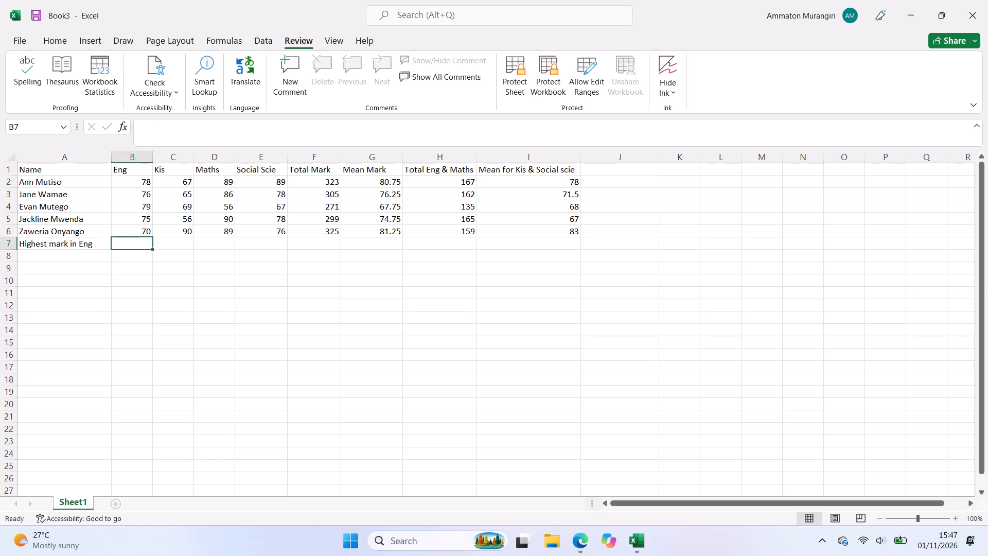
key(equal)
text(MAX)
key(shift+parenleft)
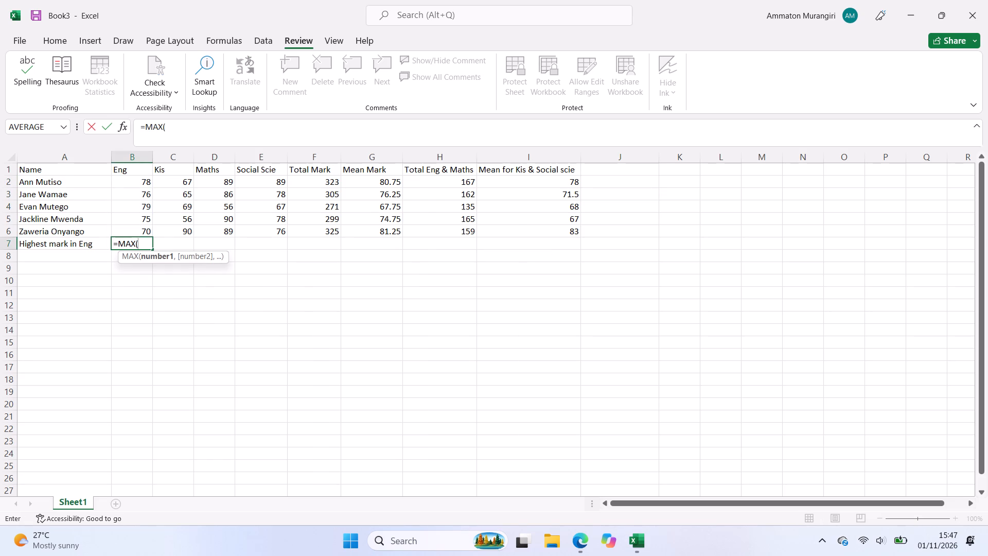
click(148, 187)
key(shift+colon)
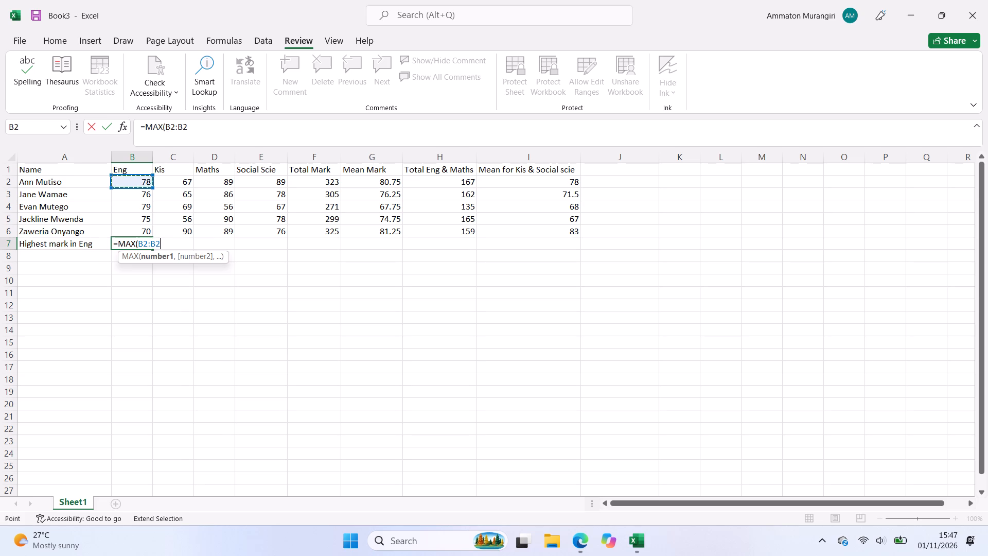
click(143, 231)
key(shift+parenright)
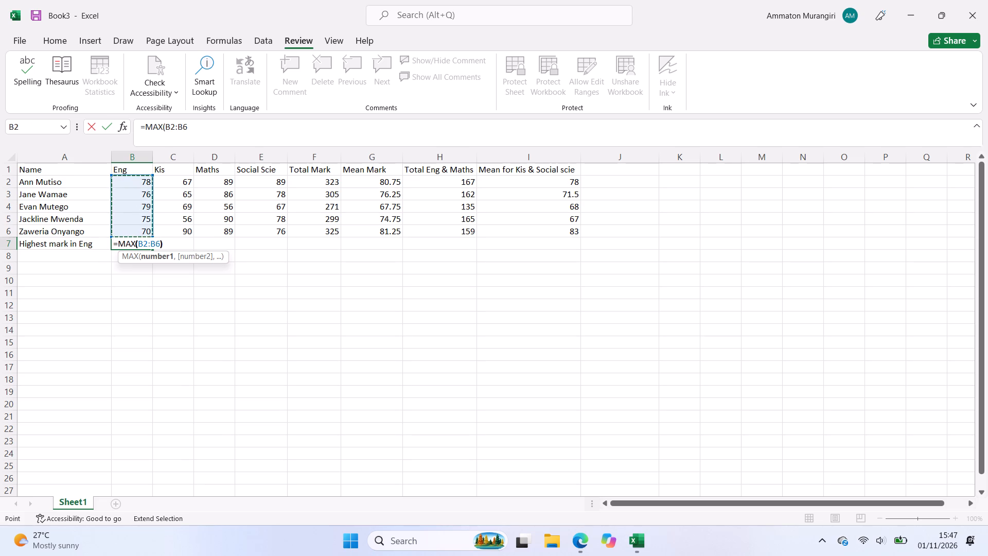
key(Return)
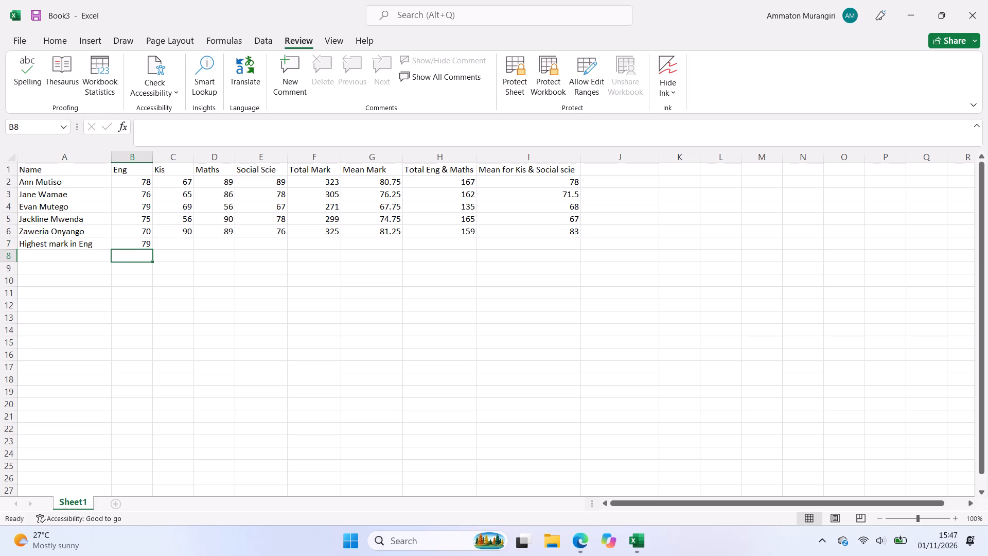
click(178, 240)
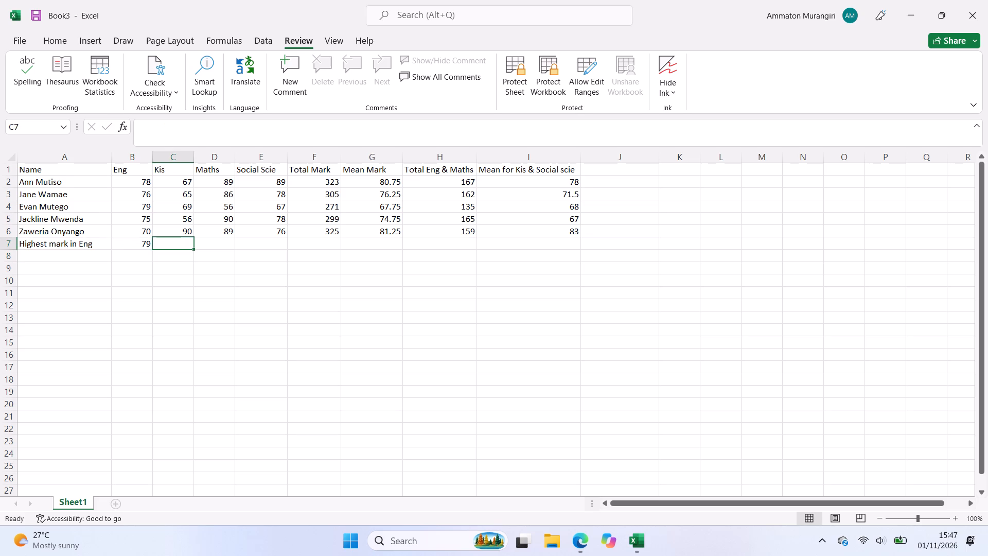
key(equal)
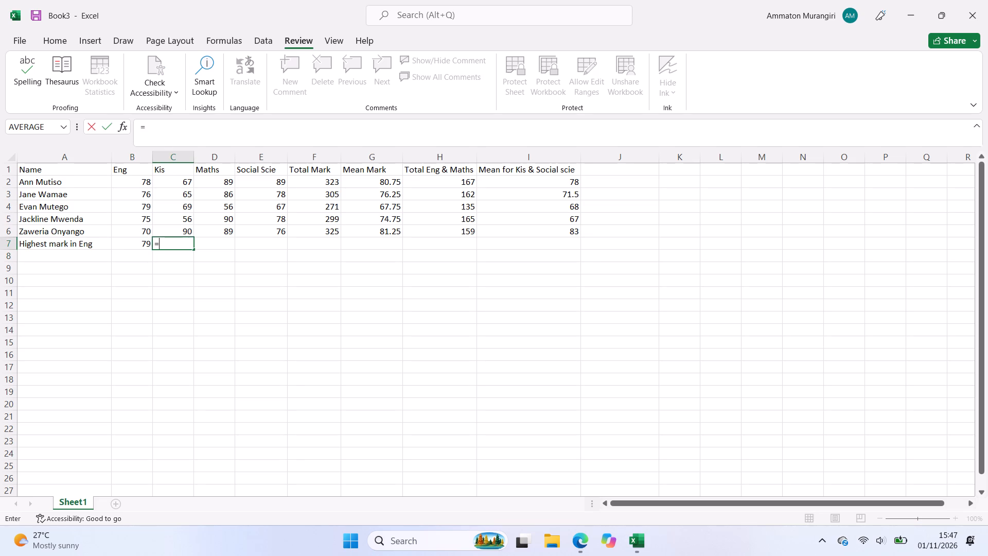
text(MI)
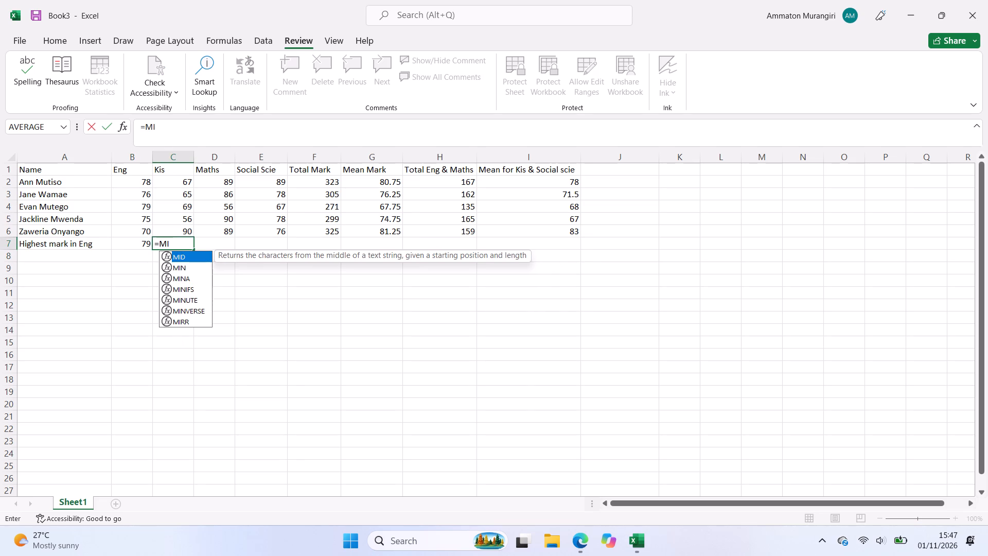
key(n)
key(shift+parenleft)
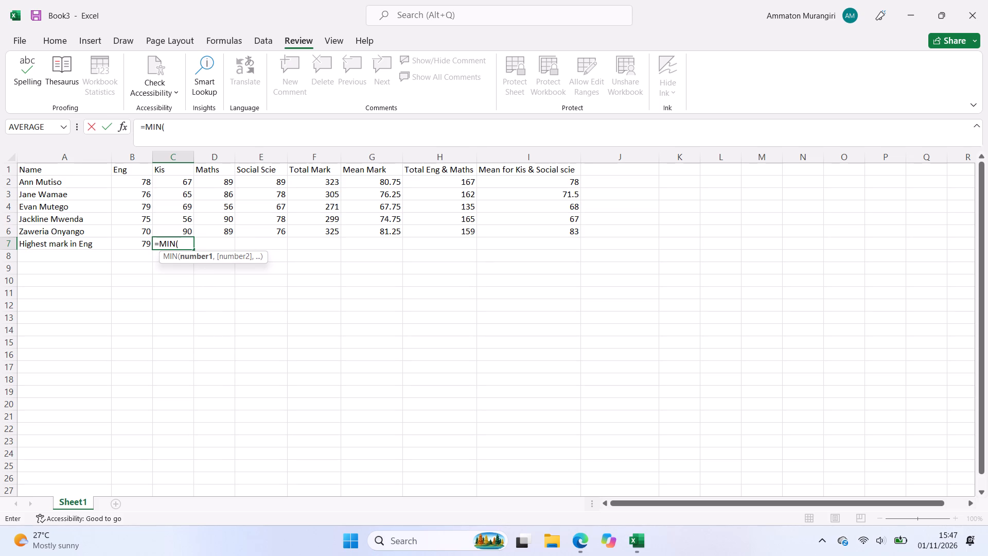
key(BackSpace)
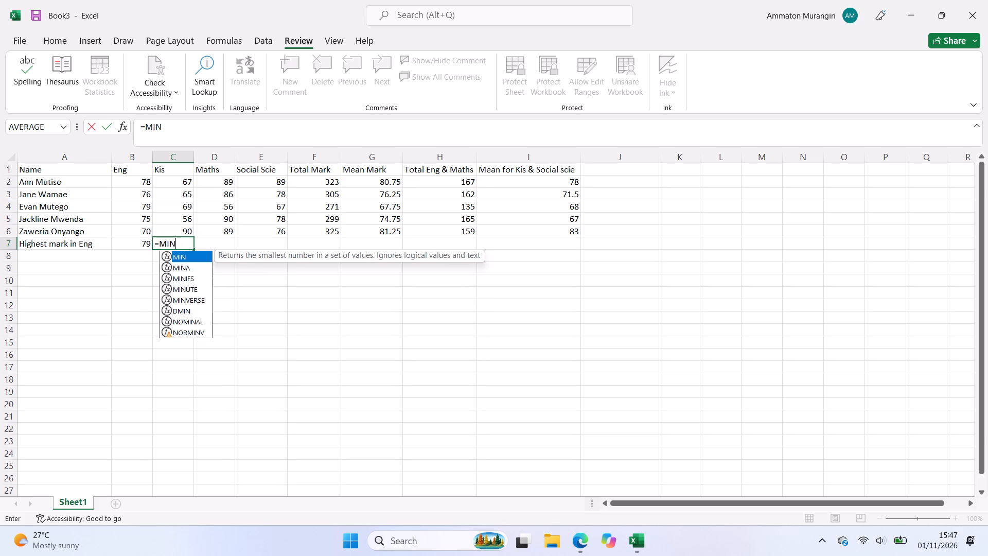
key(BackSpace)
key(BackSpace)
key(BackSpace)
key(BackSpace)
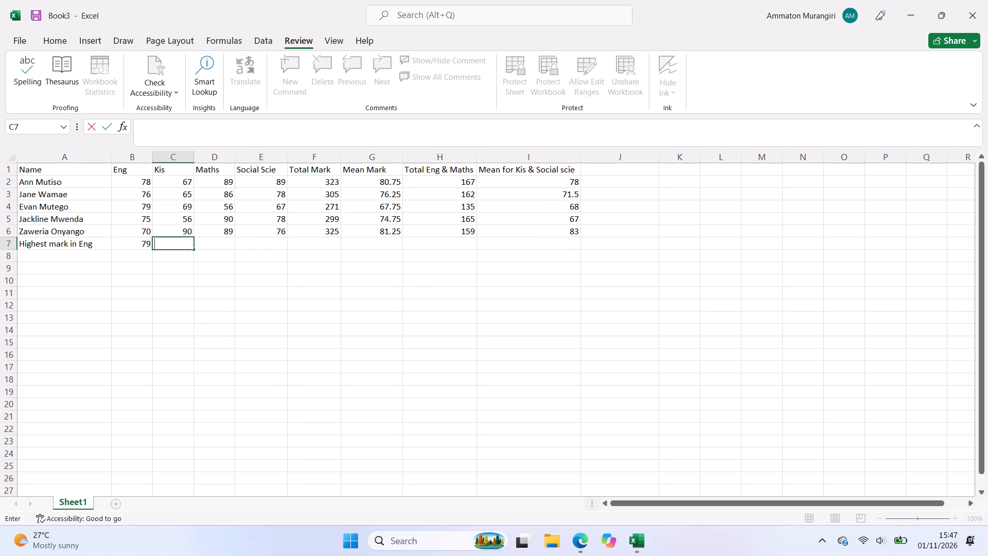
Enter the label "Lowest mark in kis" in cell A8, below the highest English mark label.
click(97, 257)
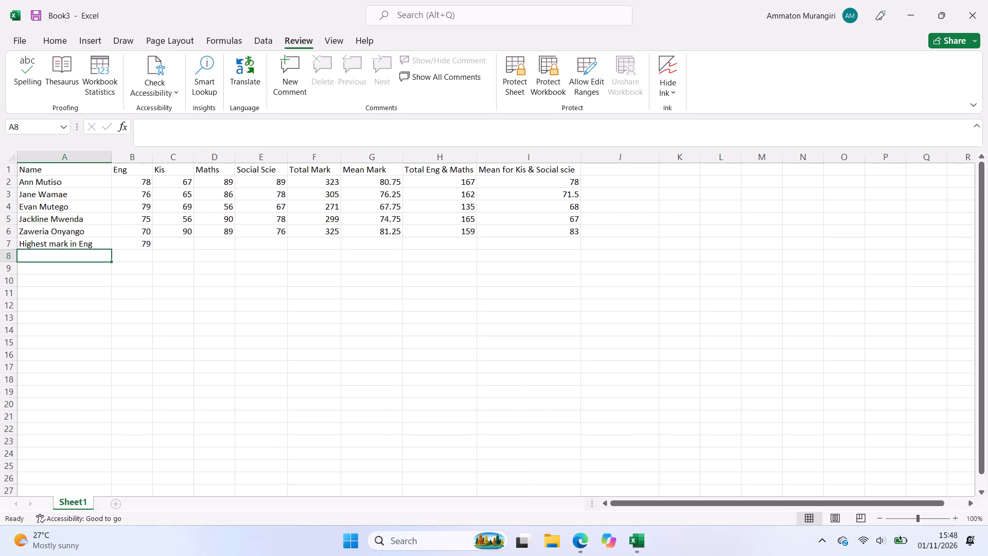
click(96, 251)
text(L0W)
key(BackSpace)
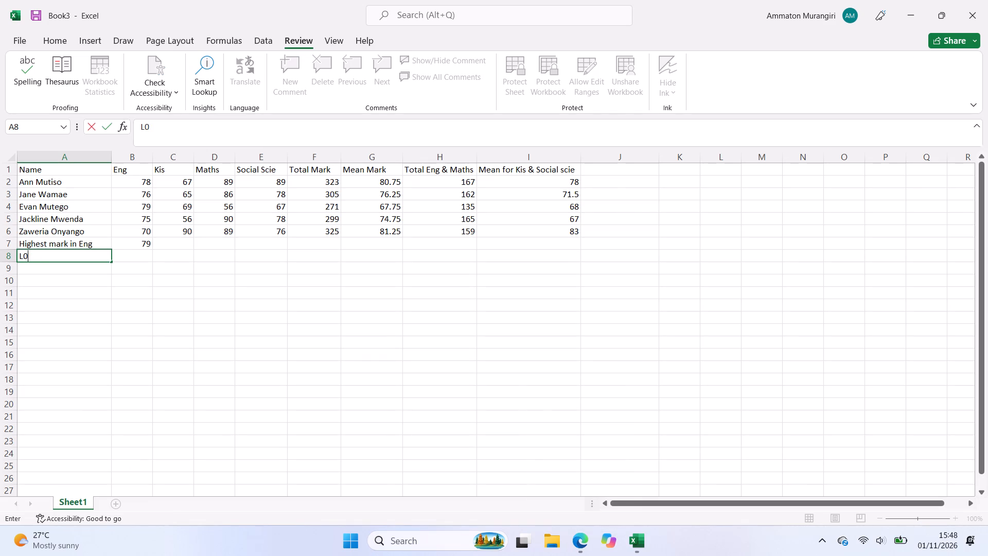
key(BackSpace)
key(BackSpace)
key(l)
text(owest)
key(space)
text(ma)
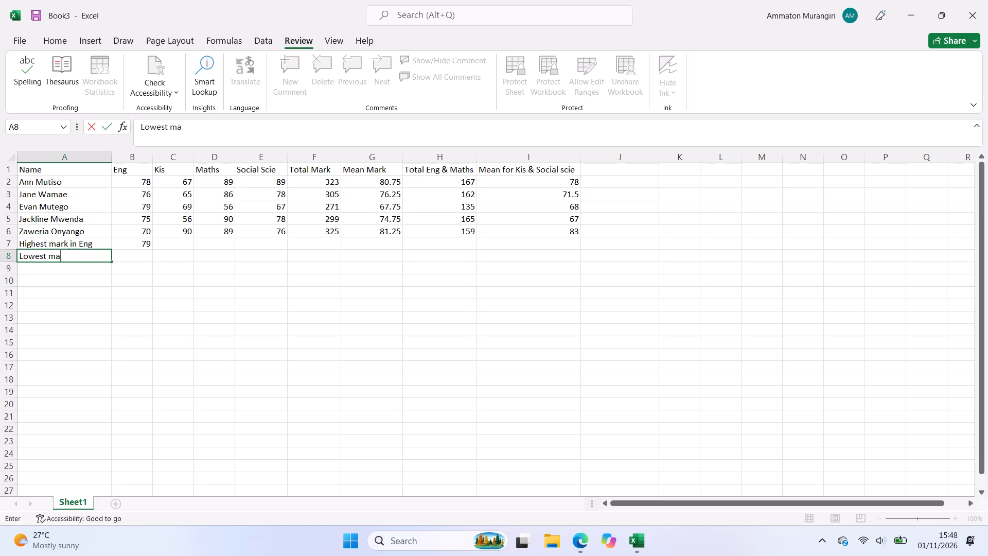
text(rk in)
key(space)
text(kis)
Calculate the lowest Kiswahili mark in cell C8 with the formula =MIN(C2:C6).
click(178, 252)
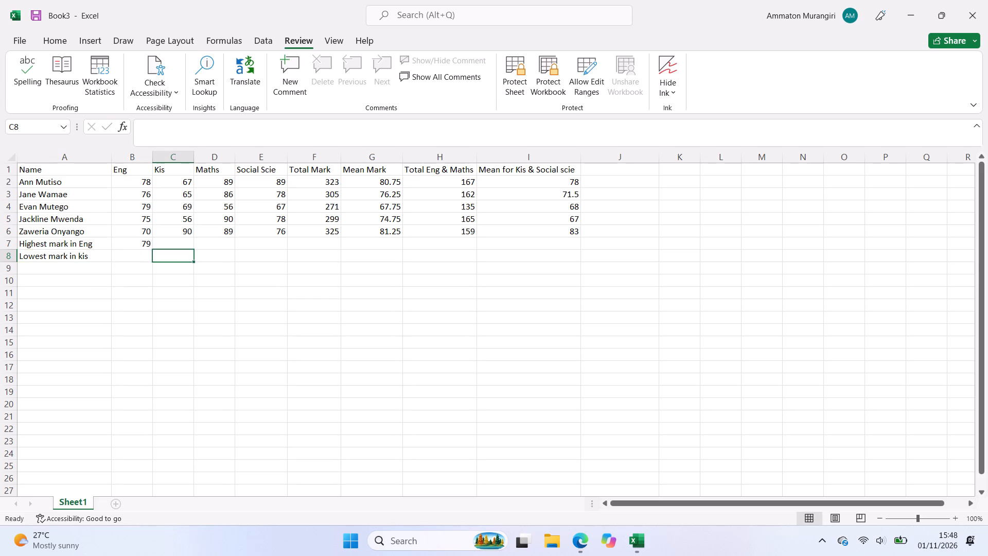
key(equal)
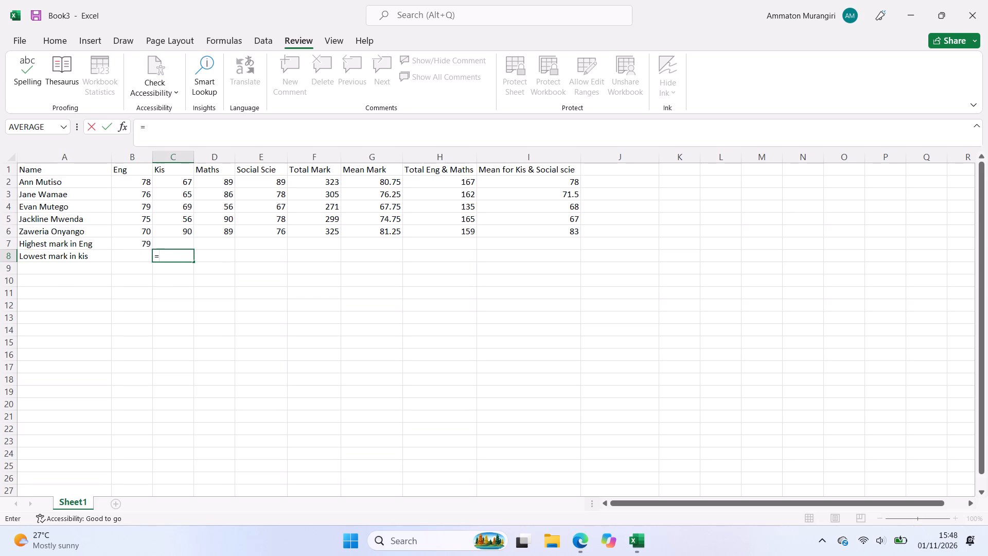
text(MIN)
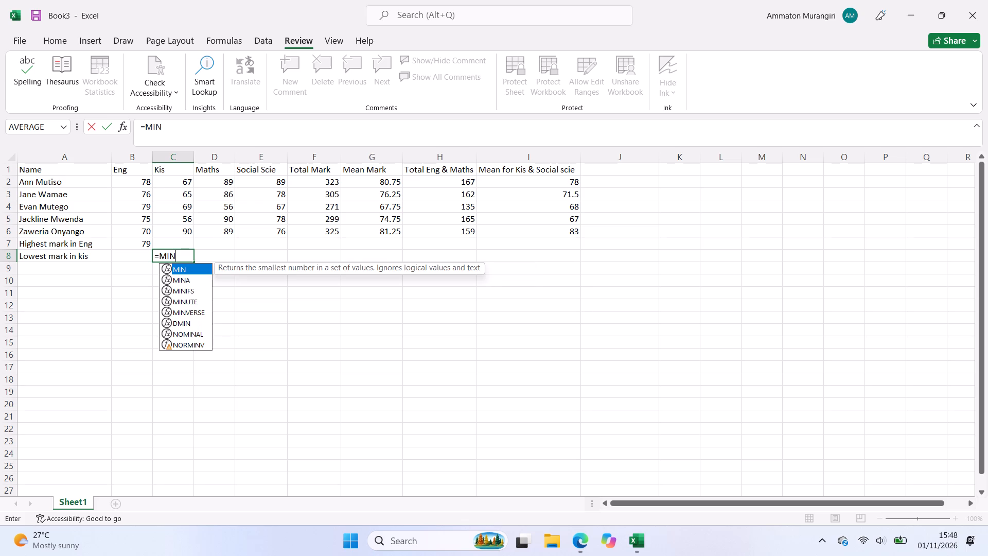
key(shift+parenleft)
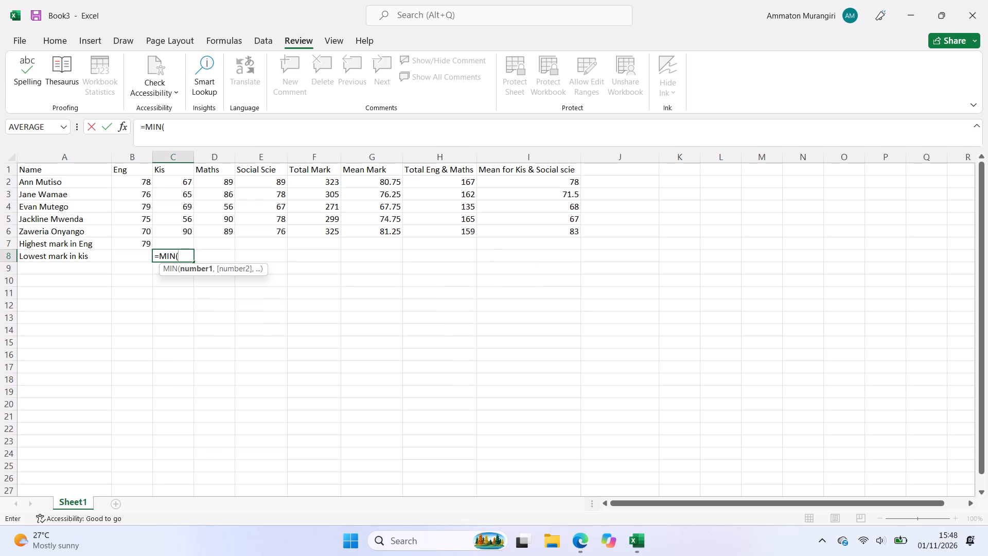
click(185, 183)
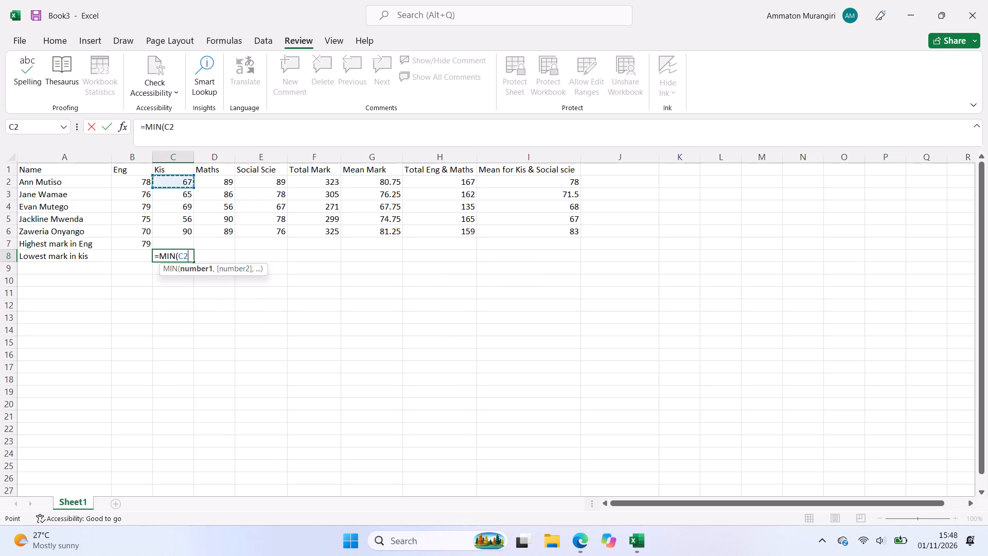
key(shift+colon)
shift+click(183, 235)
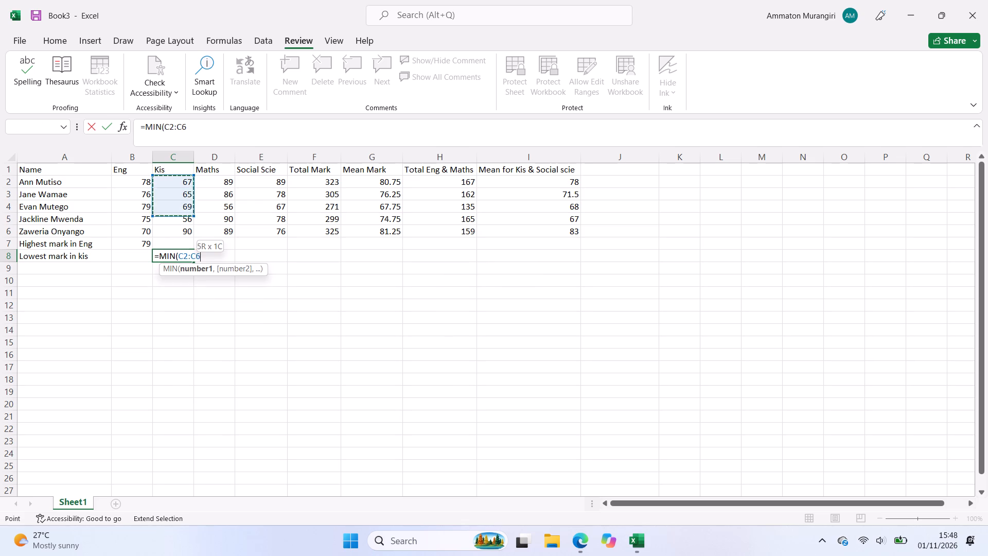
key(shift+parenright)
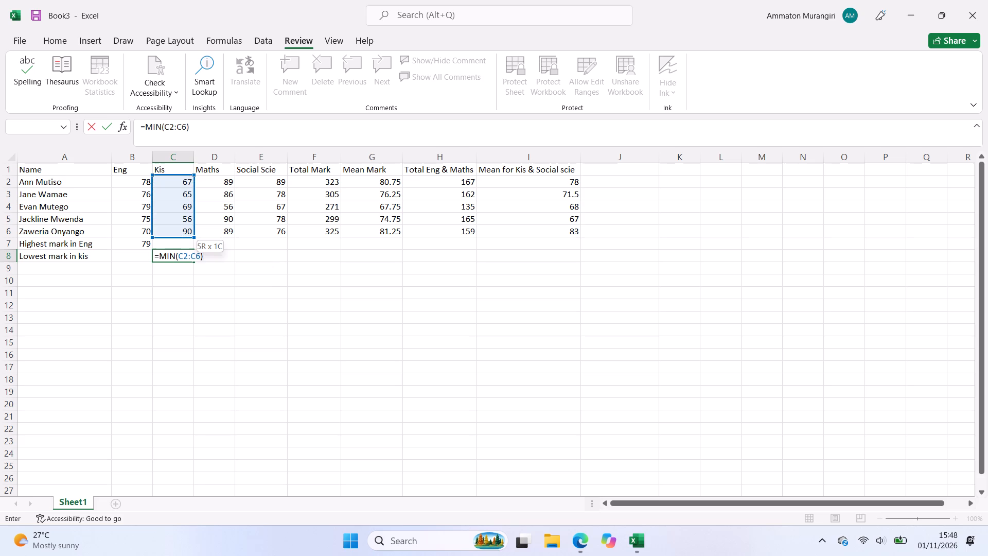
key(Return)
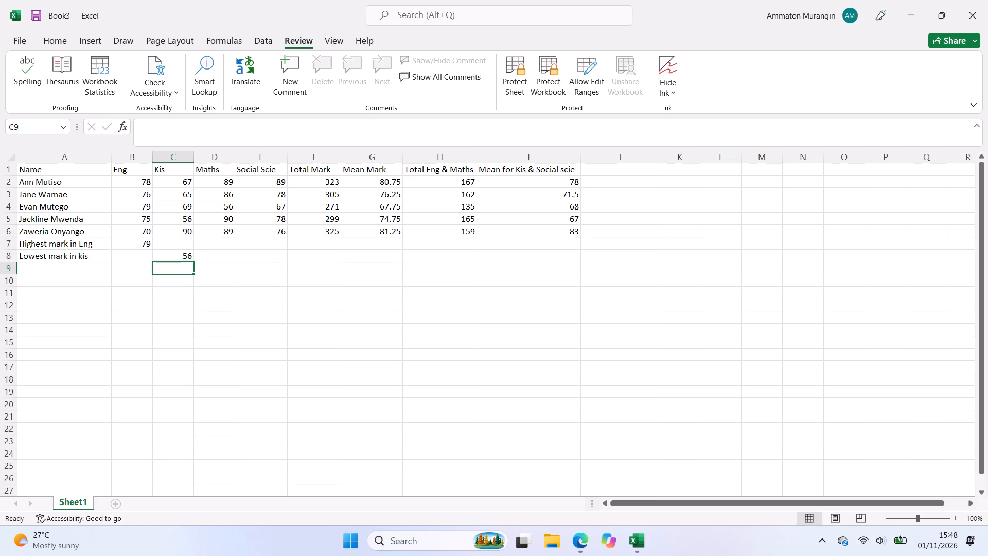
click(180, 260)
click(179, 256)
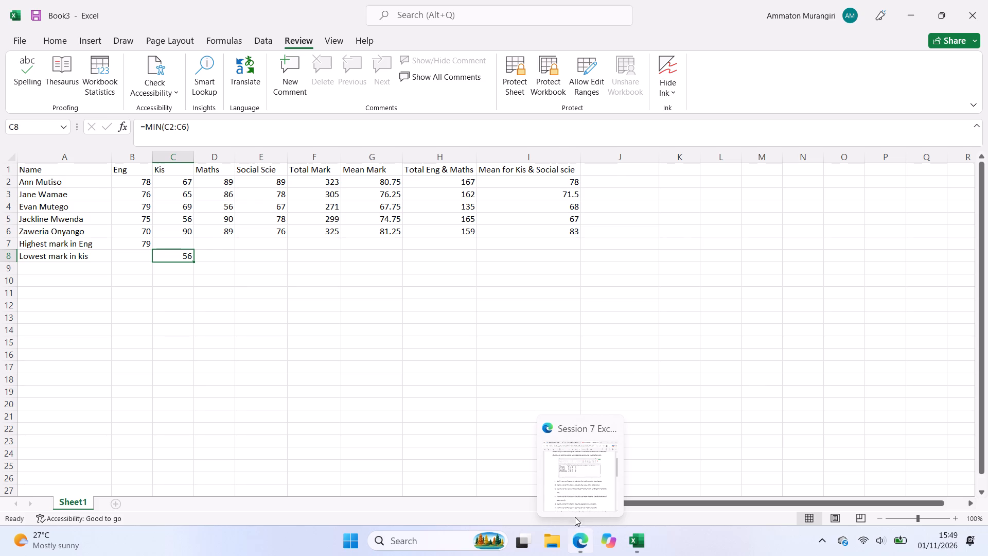
Check the Session 7 assignment PDF in Edge for the task that follows the lowest Kiswahili mark, and return to the Excel workbook.
scroll(667, 434, down, 2)
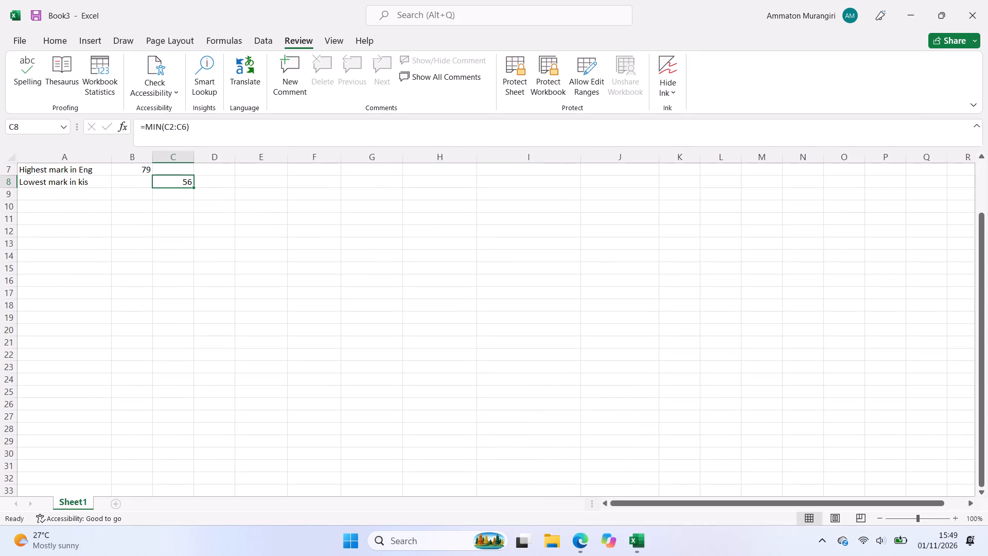
scroll(650, 444, up, 5)
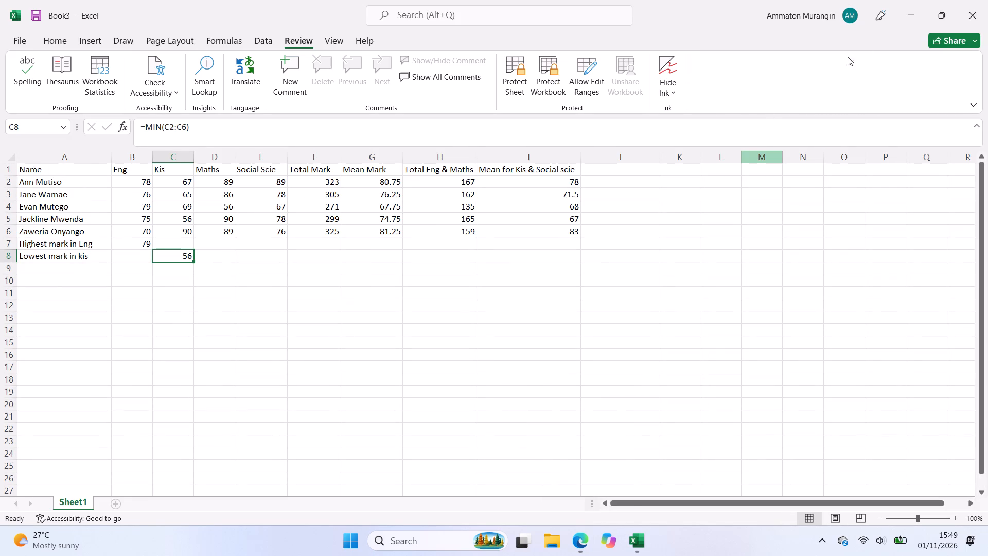
click(939, 15)
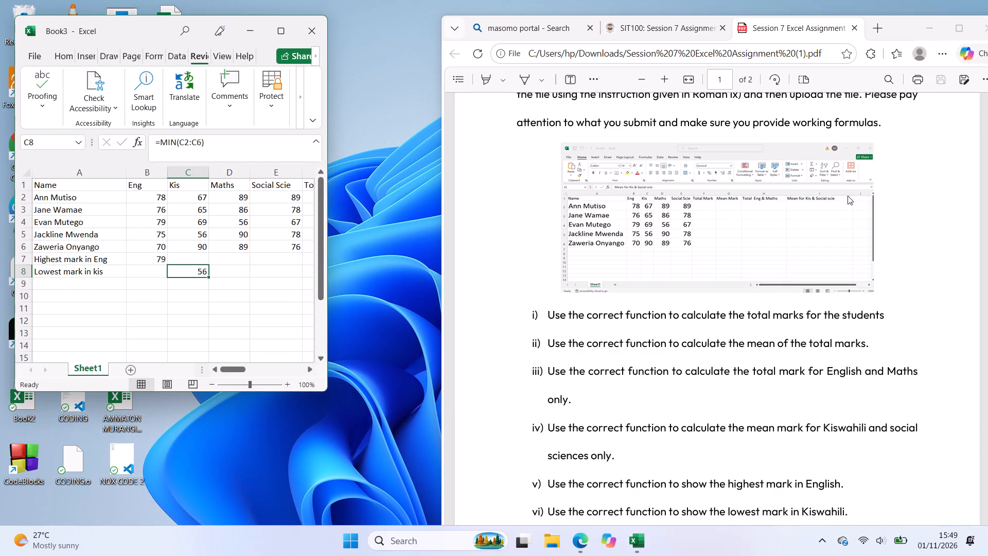
scroll(842, 211, down, 2)
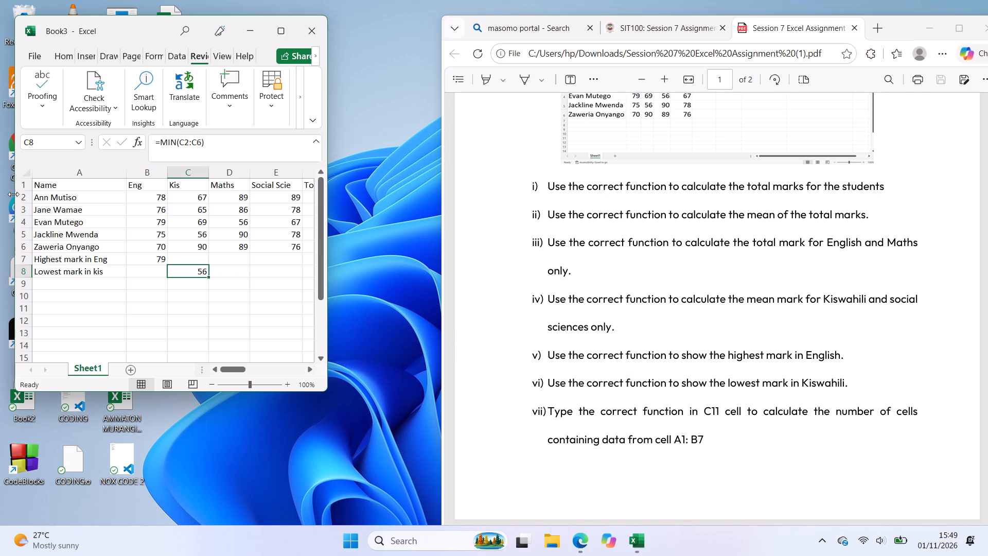
click(280, 22)
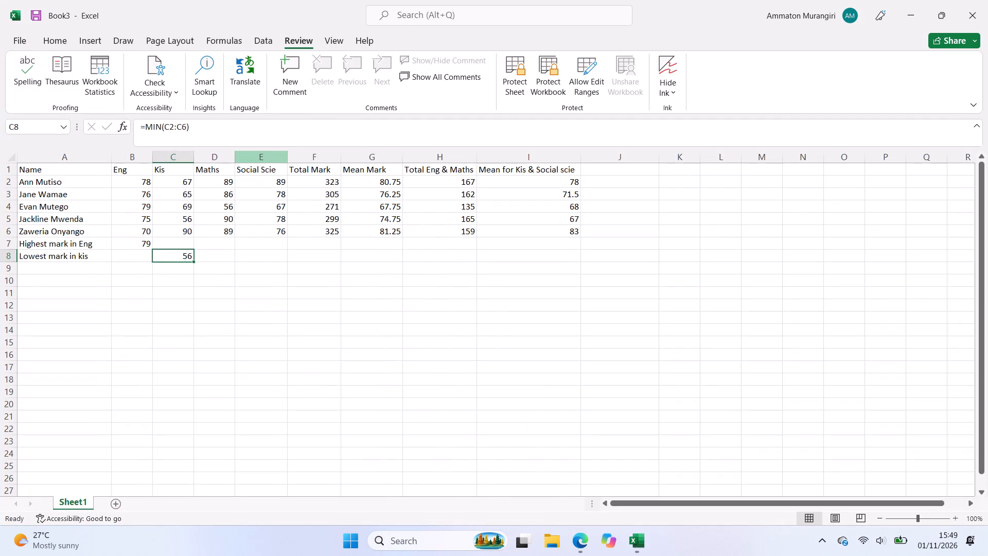
click(566, 531)
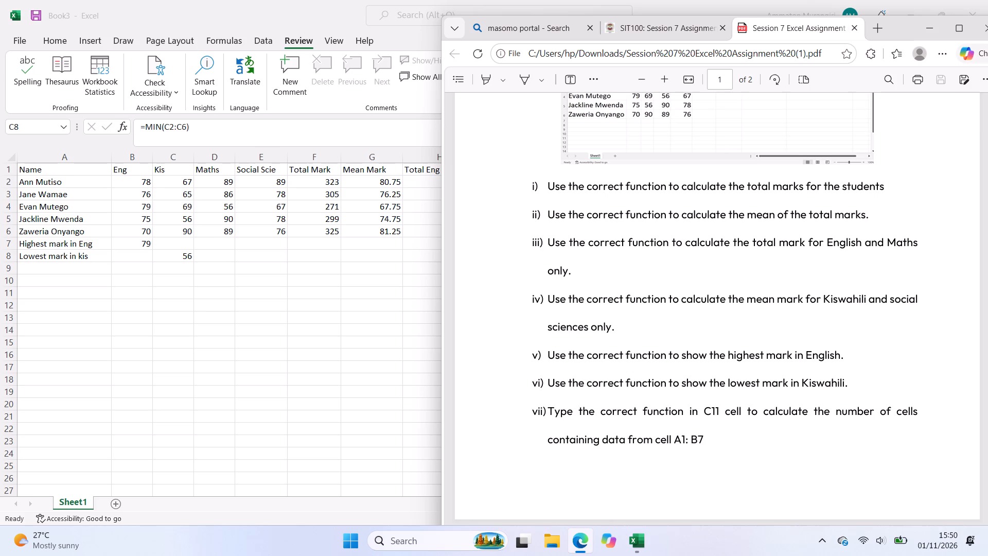
scroll(571, 431, up, 1)
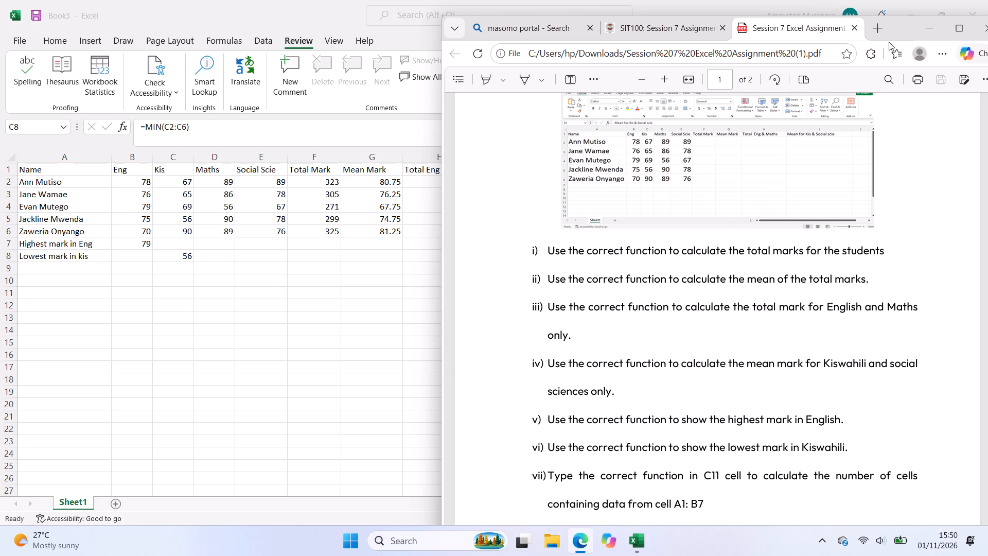
click(916, 32)
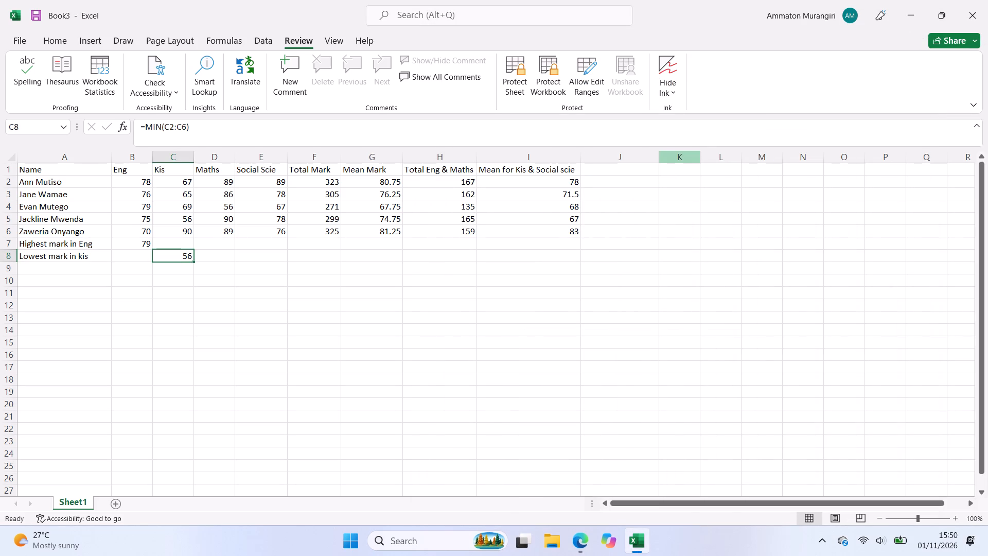
Count the non-empty cells of the Name and Eng columns in cell C11 with the formula =COUNTA(A1:B7).
click(170, 294)
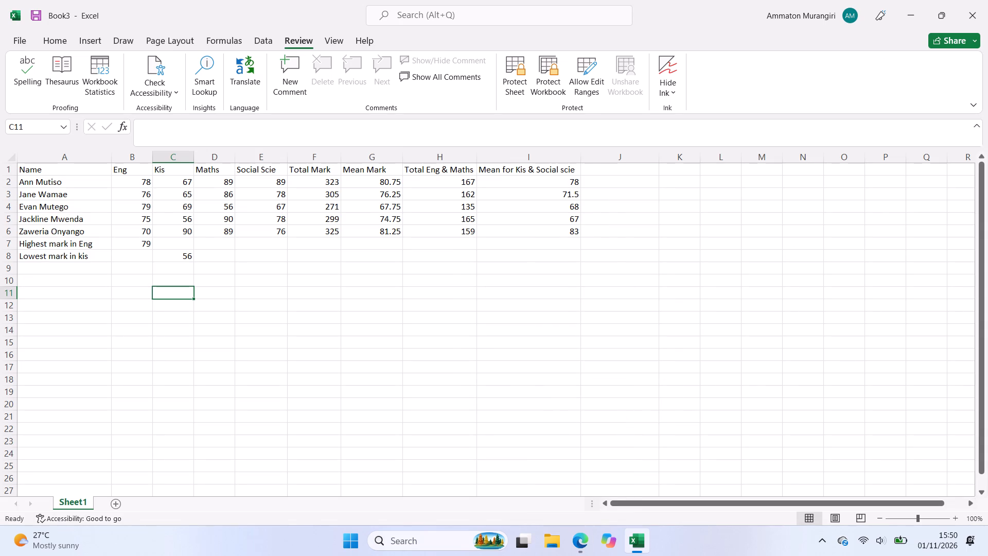
key(equal)
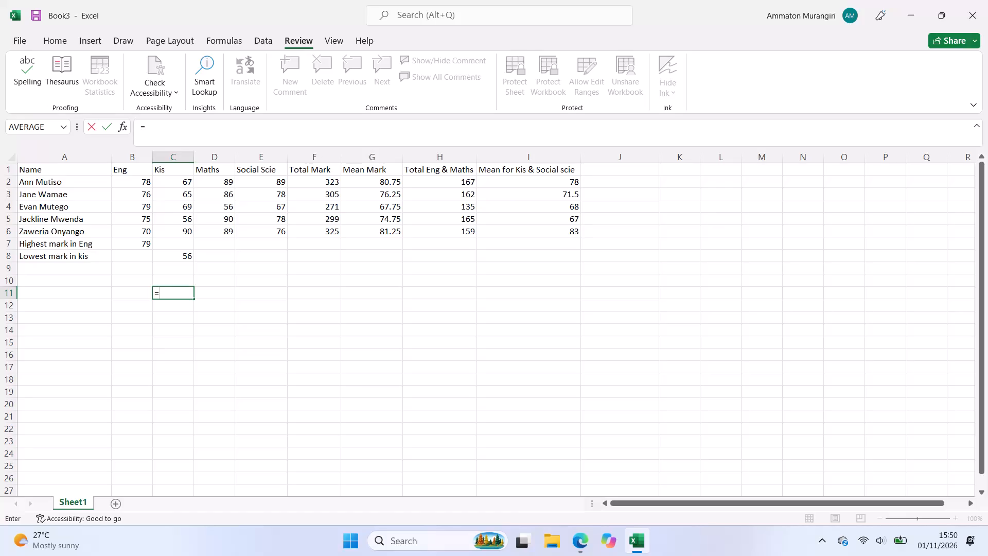
text(COUNT)
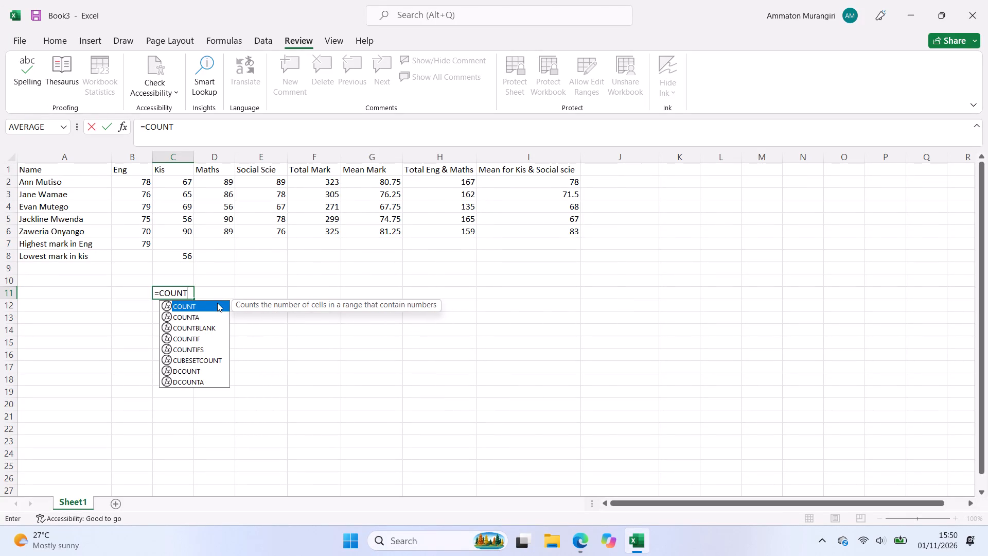
key(a)
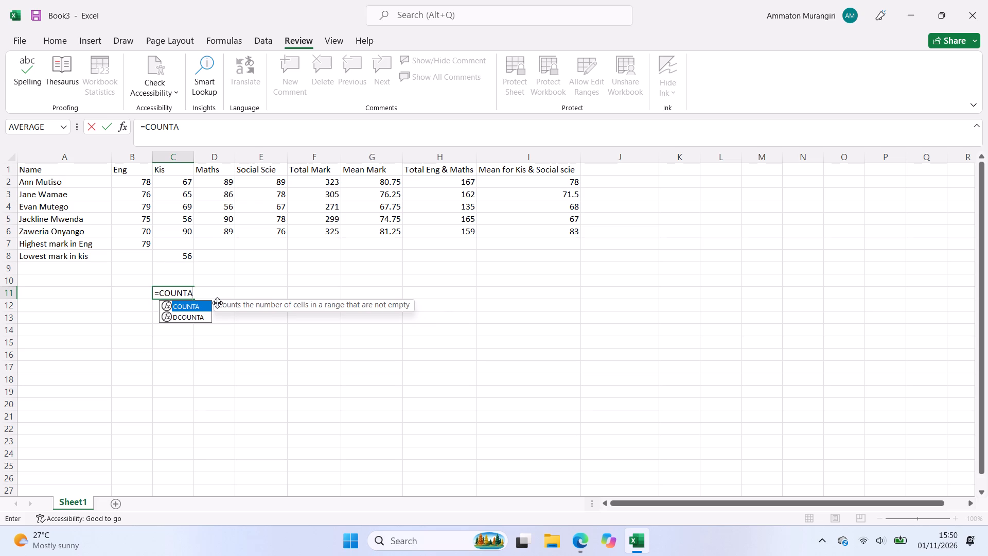
key(shift+parenleft)
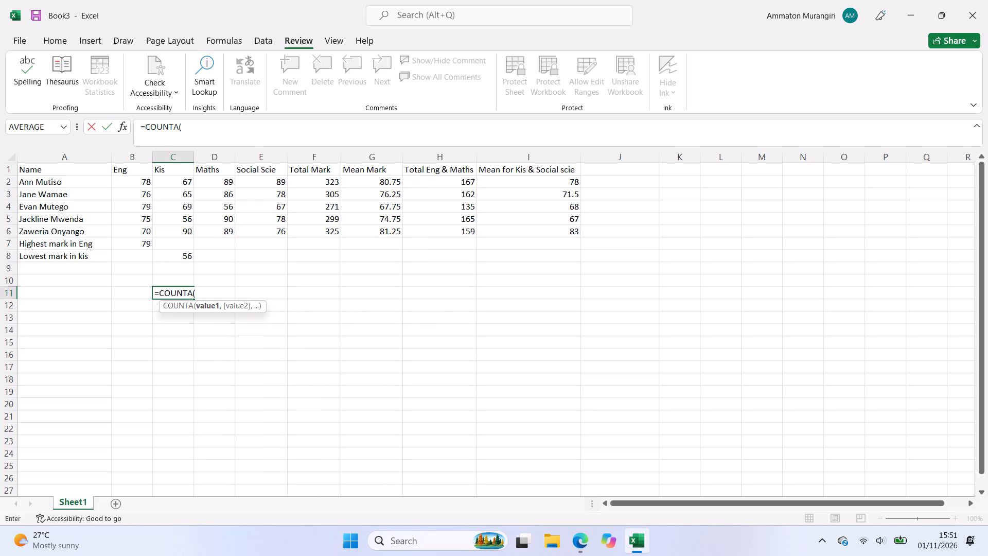
click(94, 172)
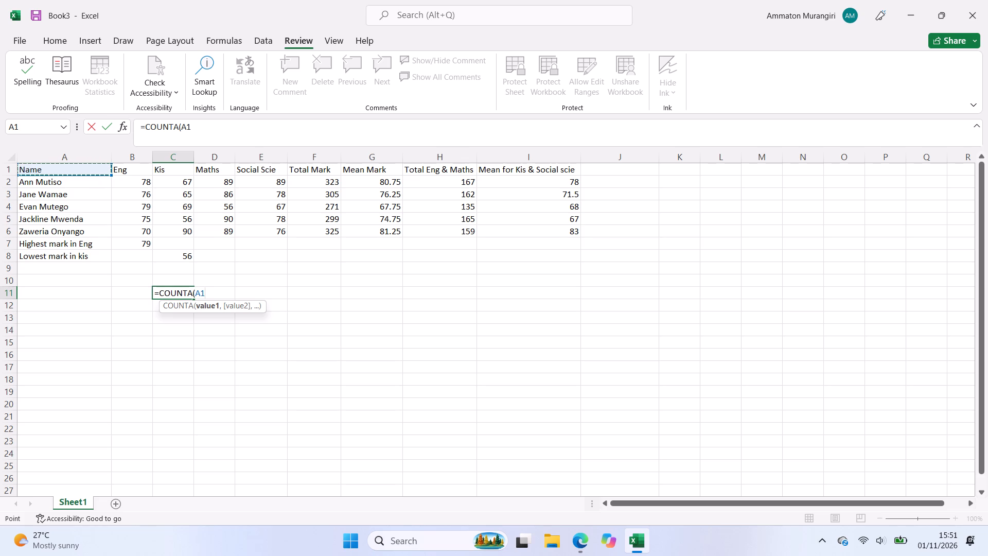
key(shift+colon)
double_click(135, 245)
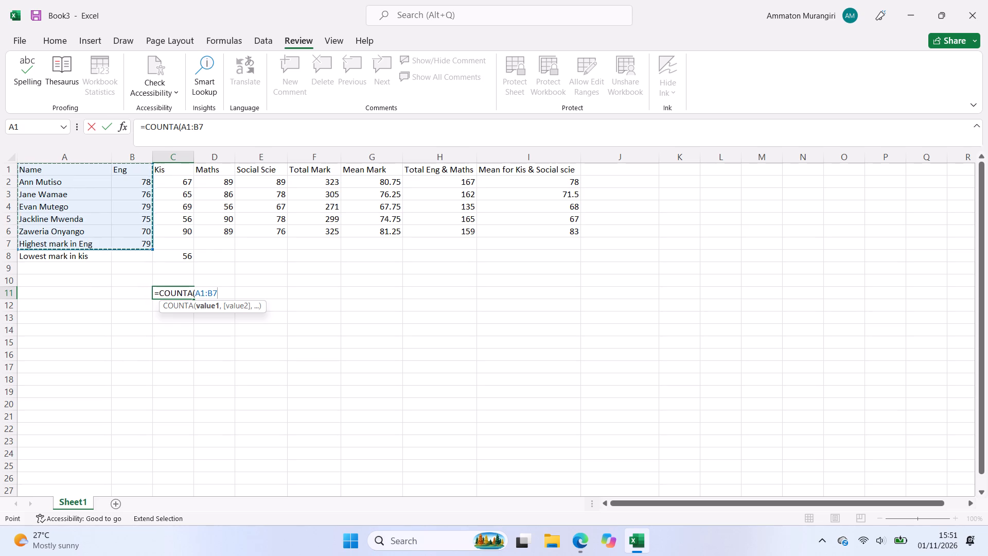
key(shift+parenright)
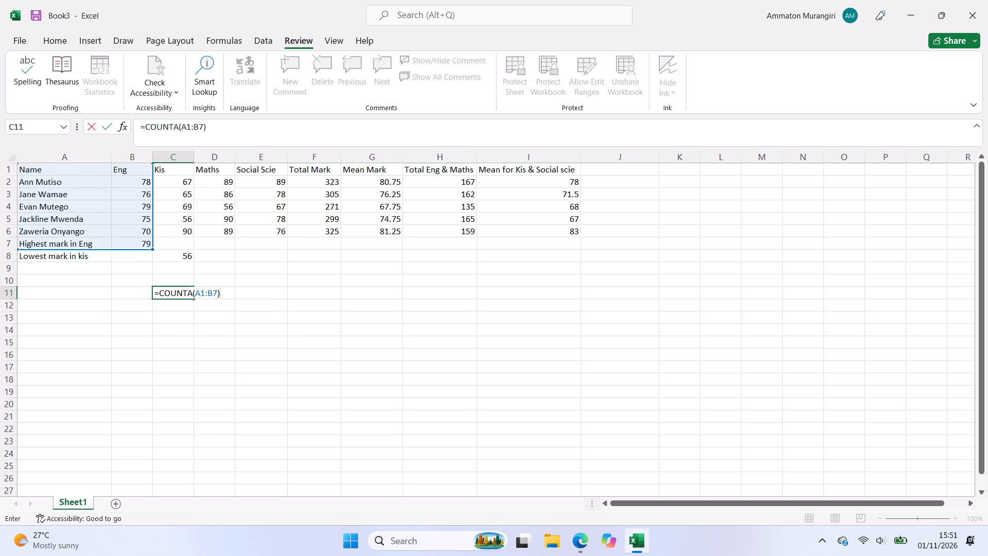
key(Return)
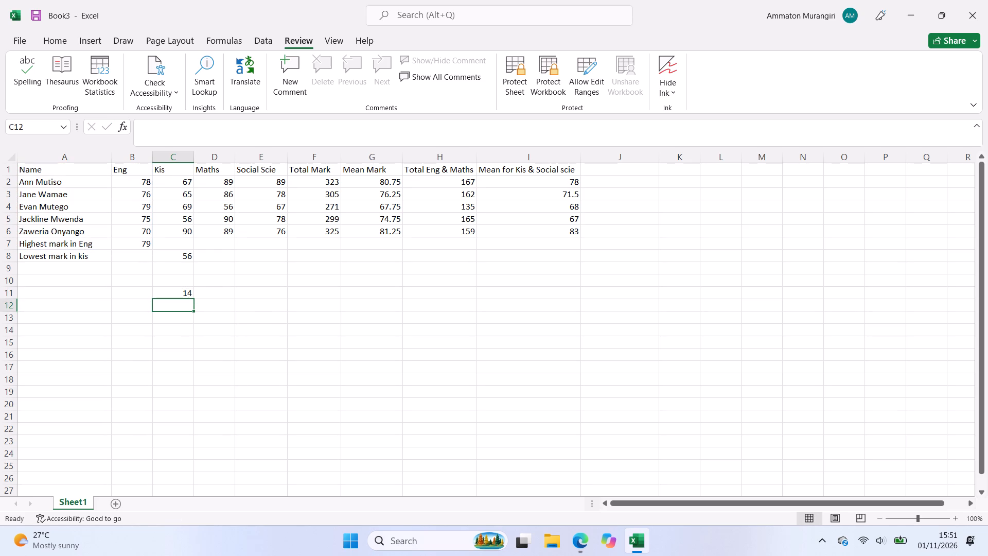
click(173, 294)
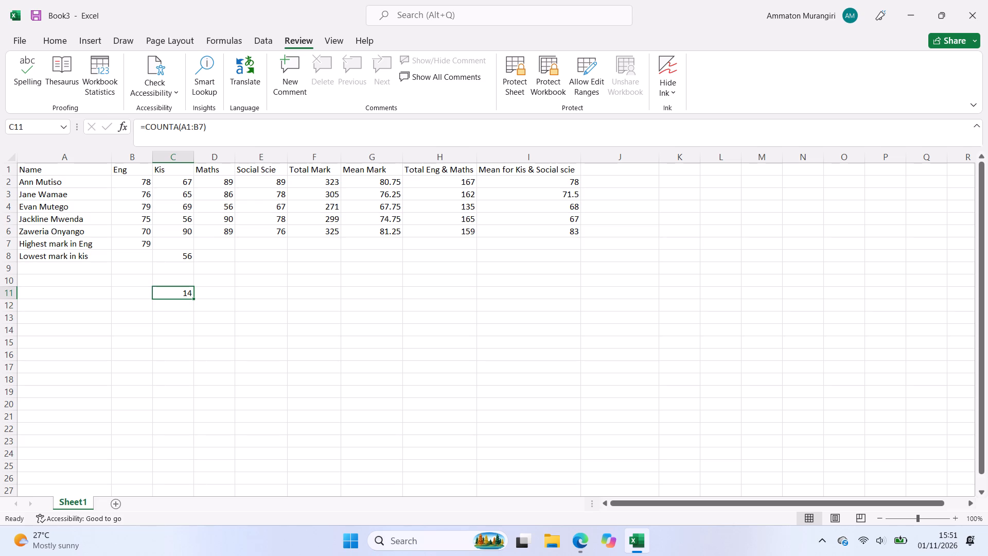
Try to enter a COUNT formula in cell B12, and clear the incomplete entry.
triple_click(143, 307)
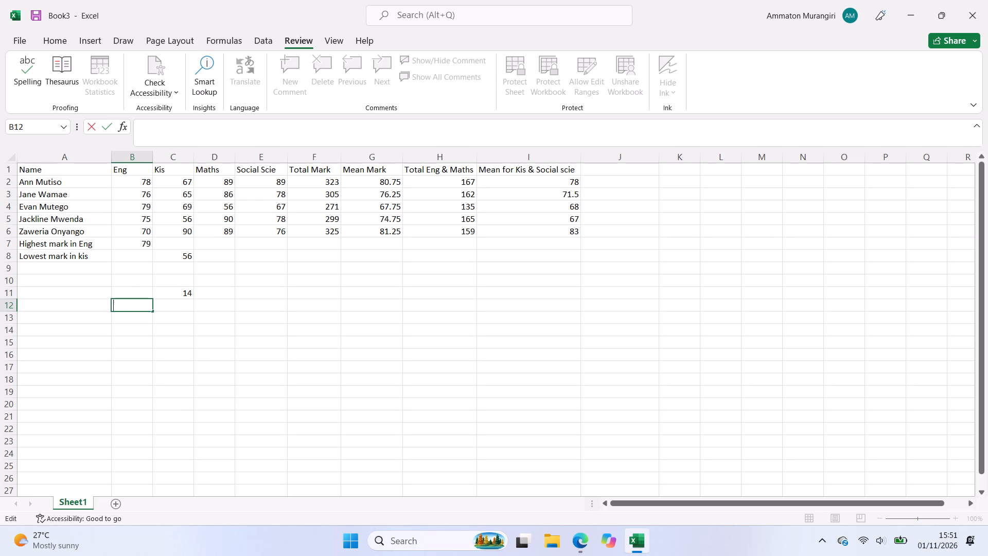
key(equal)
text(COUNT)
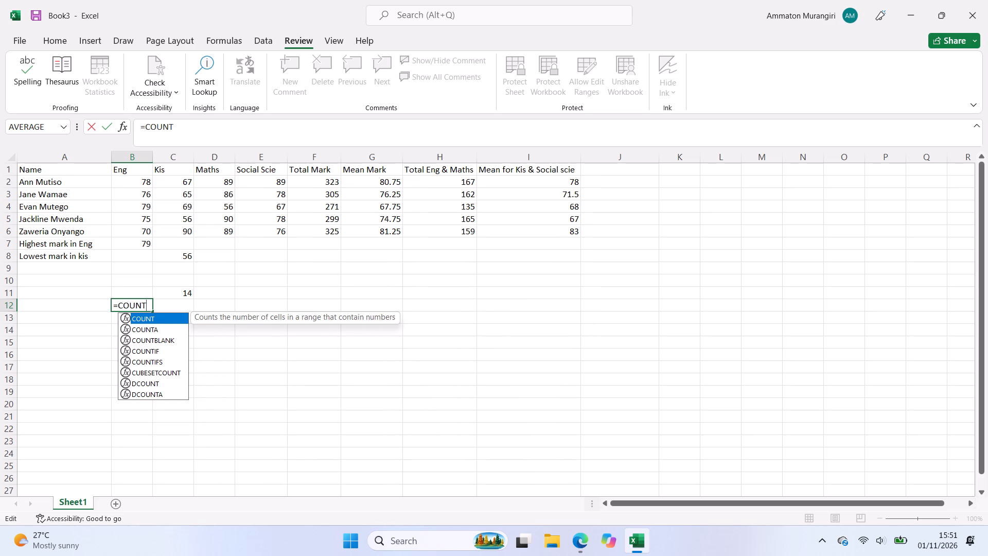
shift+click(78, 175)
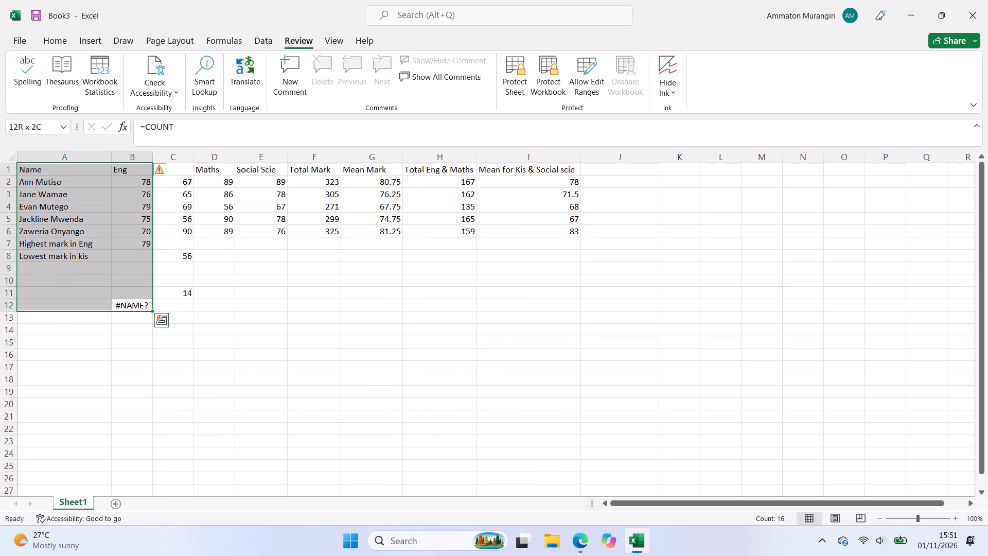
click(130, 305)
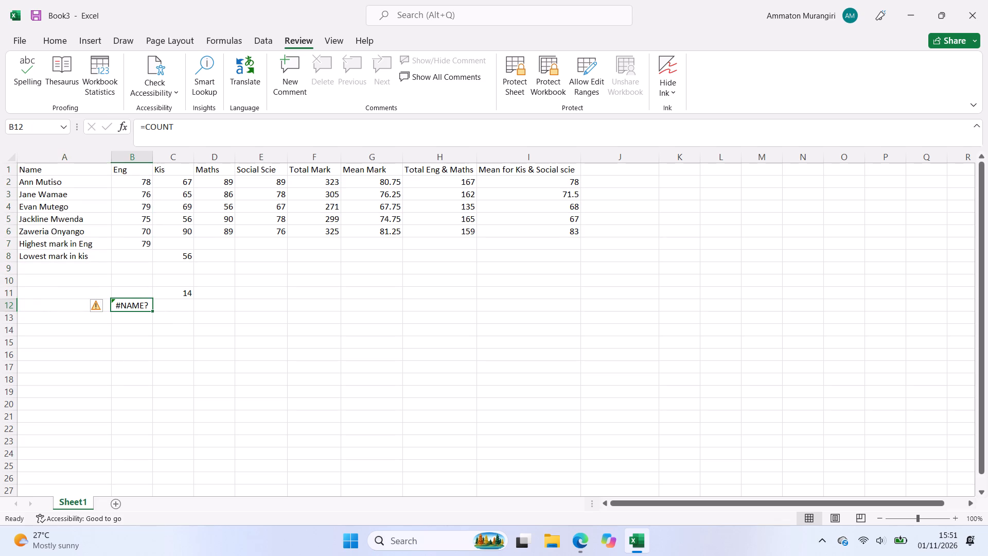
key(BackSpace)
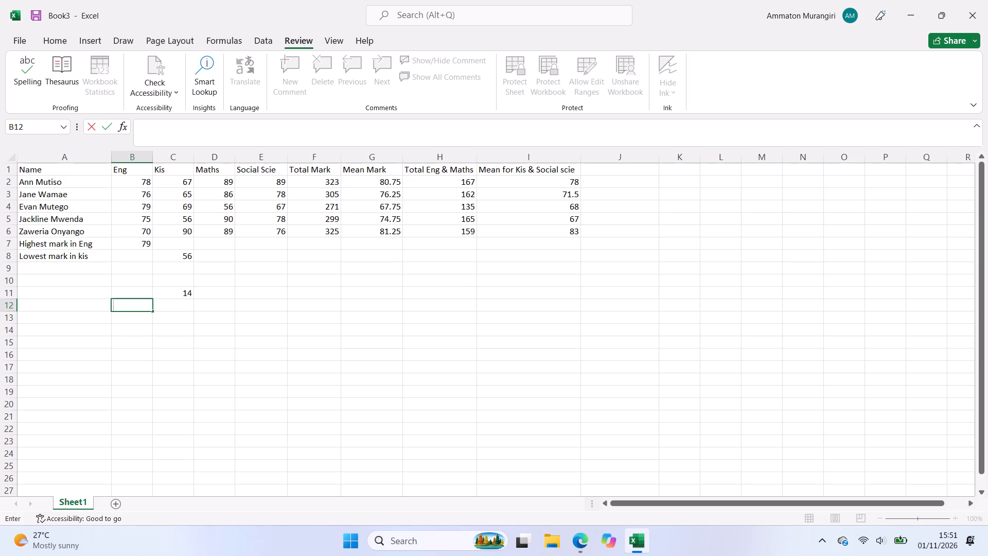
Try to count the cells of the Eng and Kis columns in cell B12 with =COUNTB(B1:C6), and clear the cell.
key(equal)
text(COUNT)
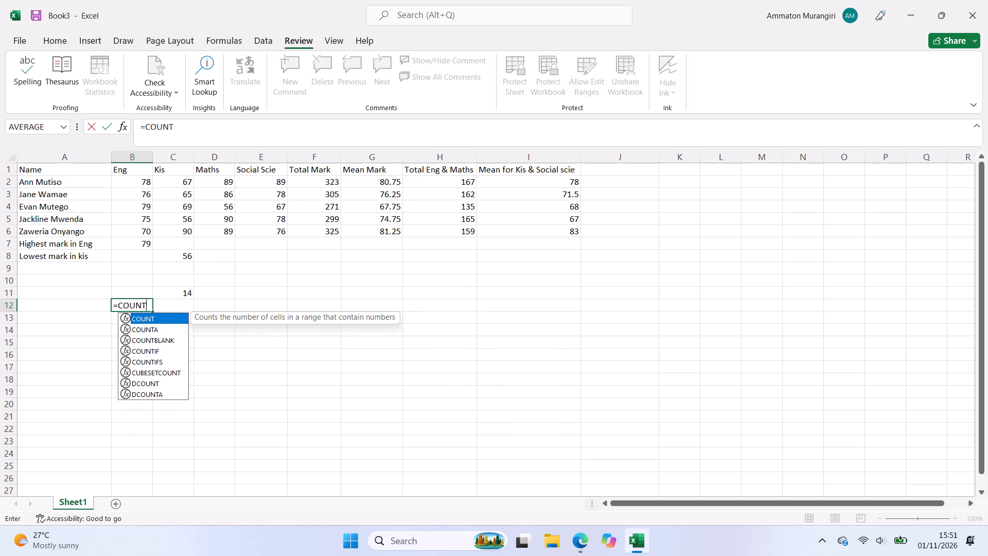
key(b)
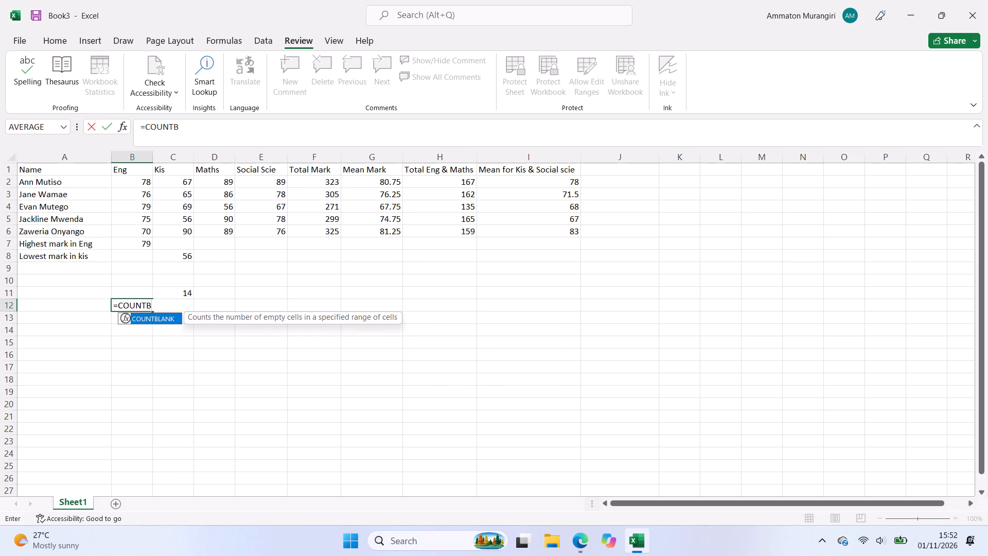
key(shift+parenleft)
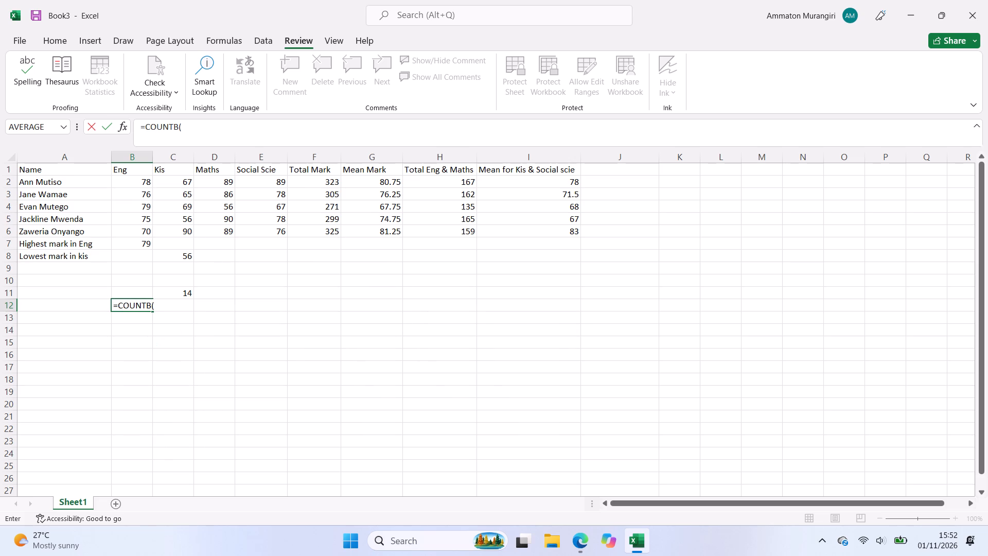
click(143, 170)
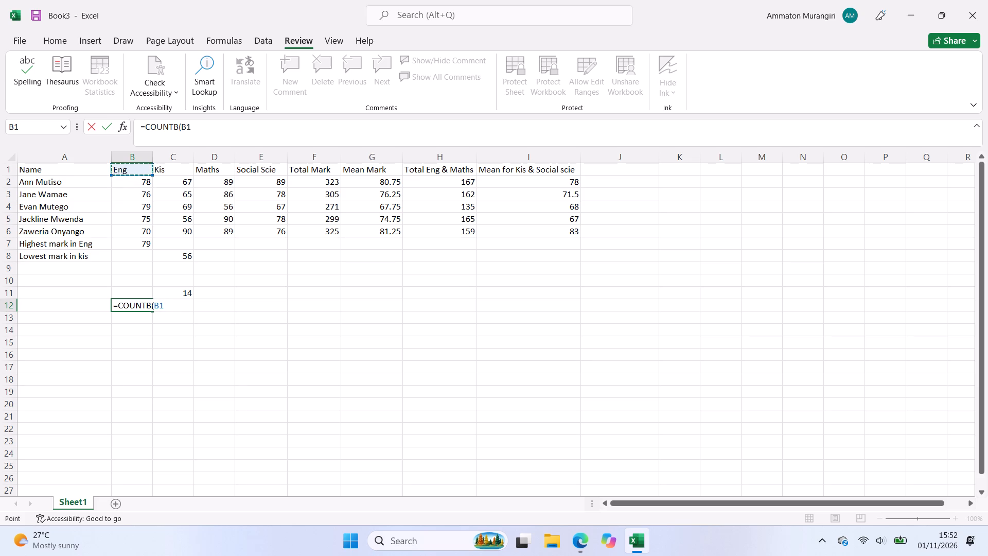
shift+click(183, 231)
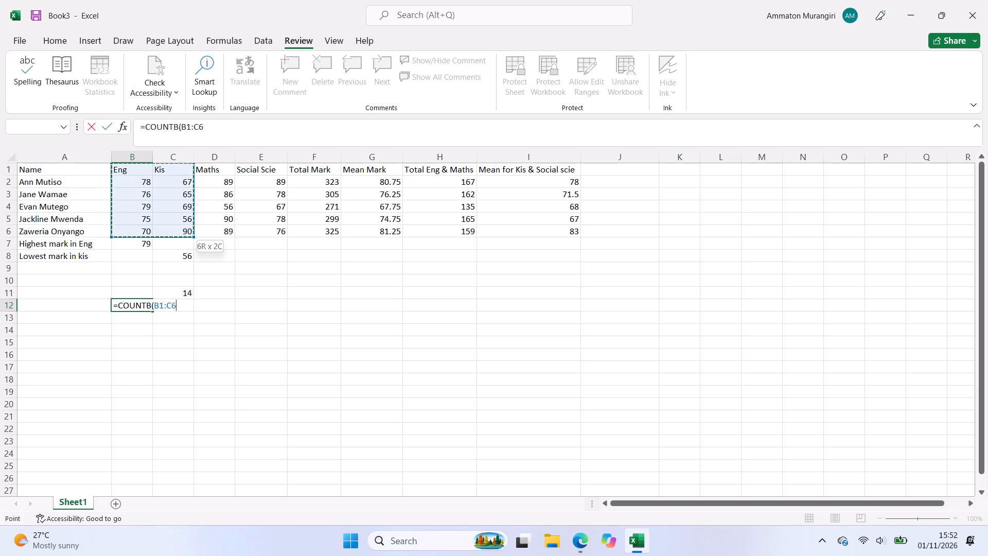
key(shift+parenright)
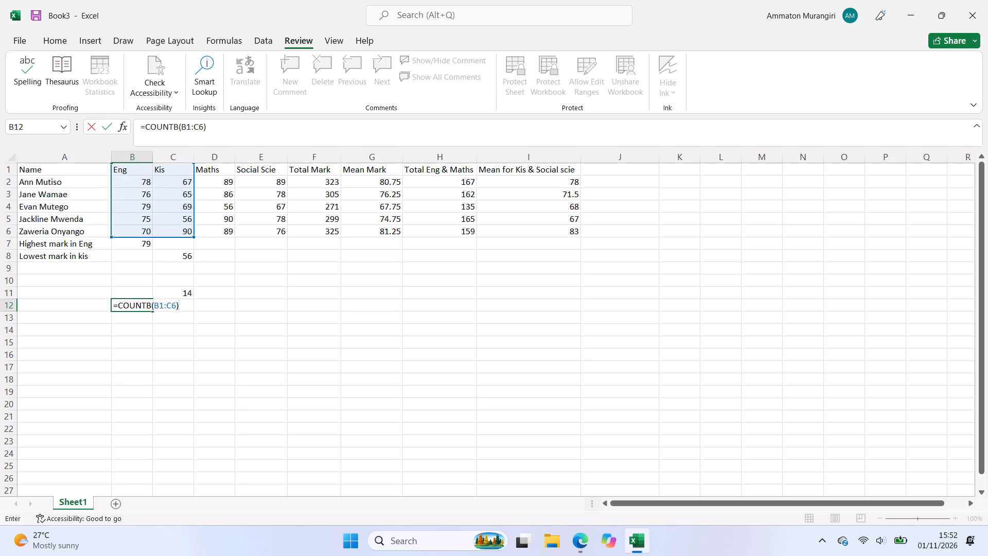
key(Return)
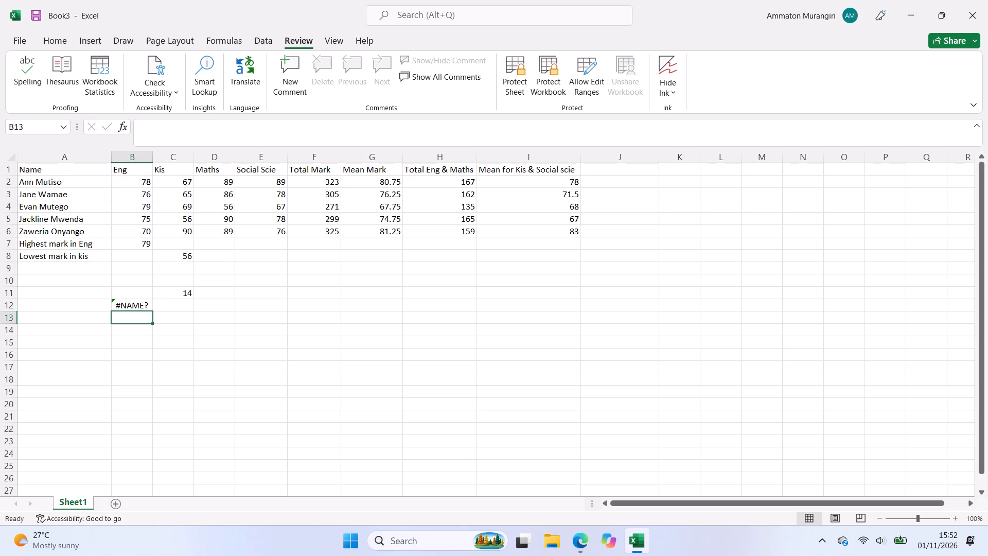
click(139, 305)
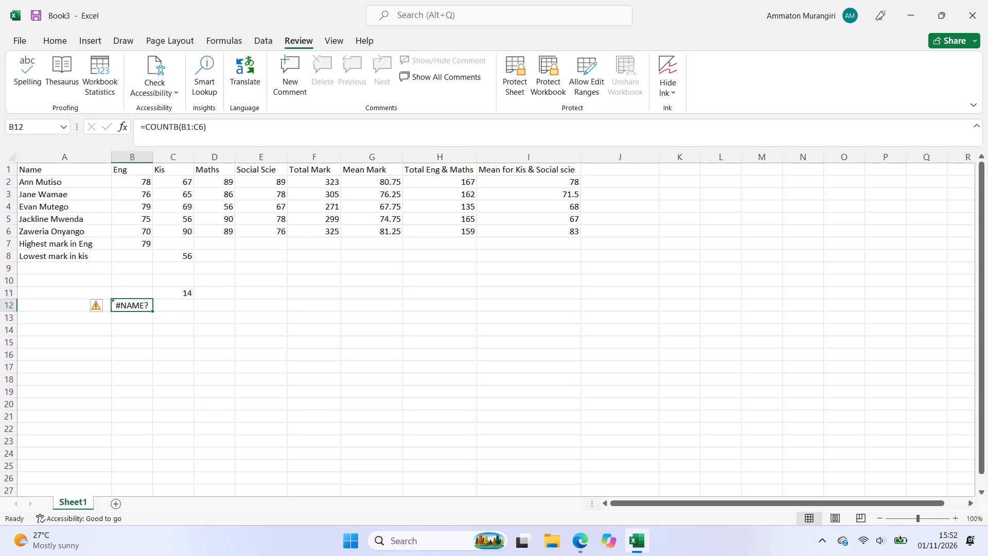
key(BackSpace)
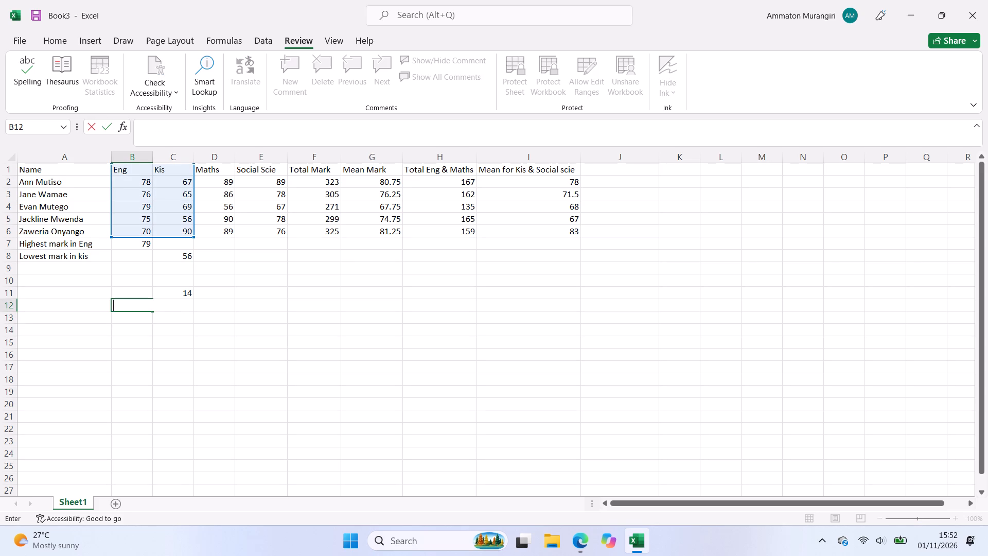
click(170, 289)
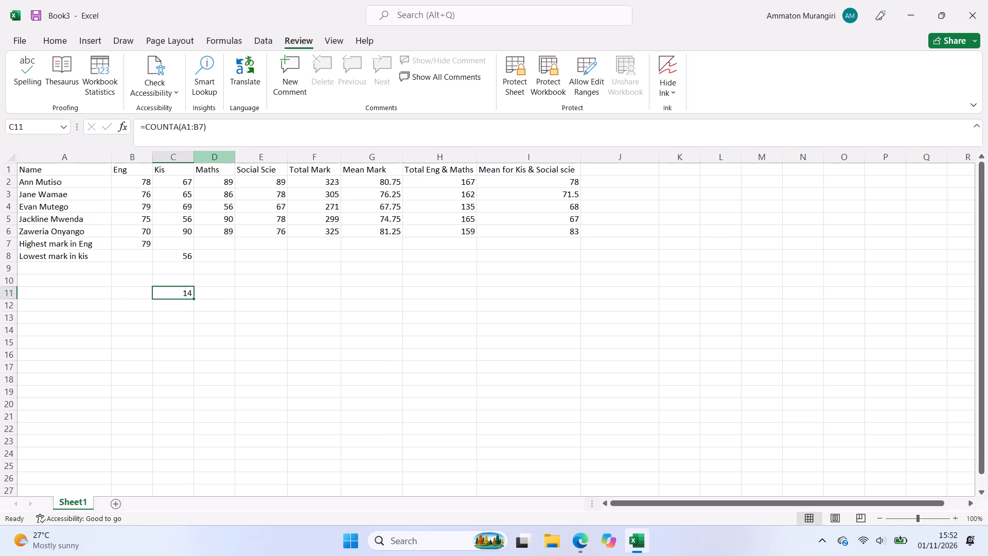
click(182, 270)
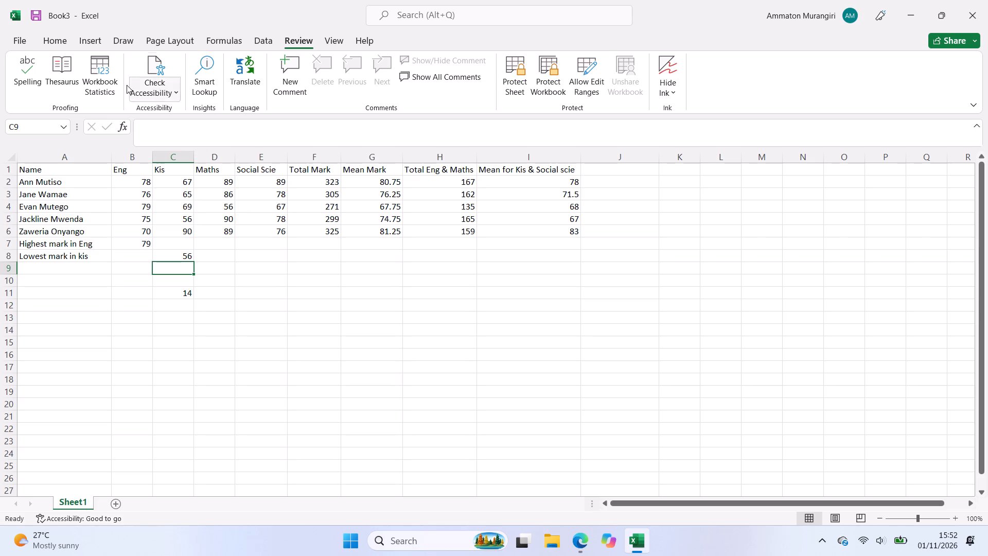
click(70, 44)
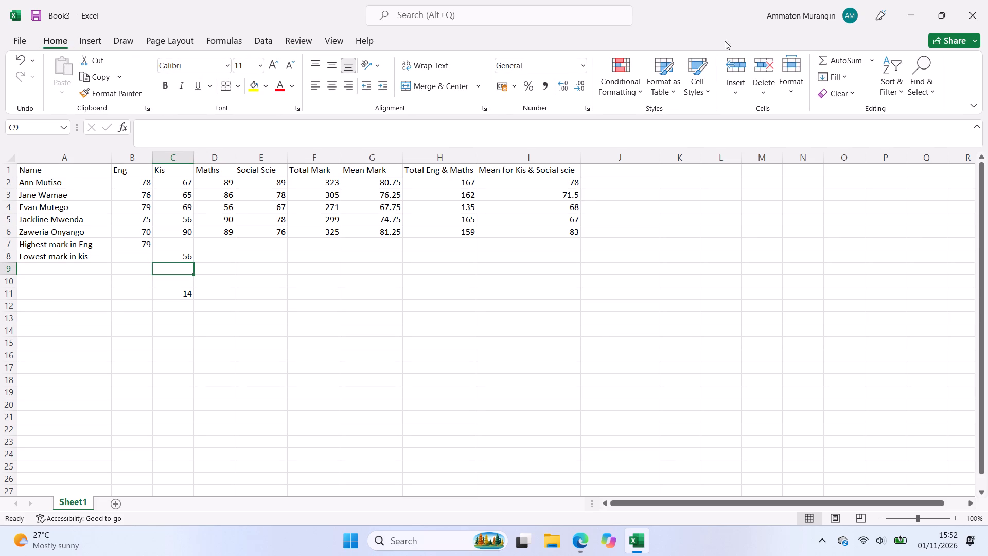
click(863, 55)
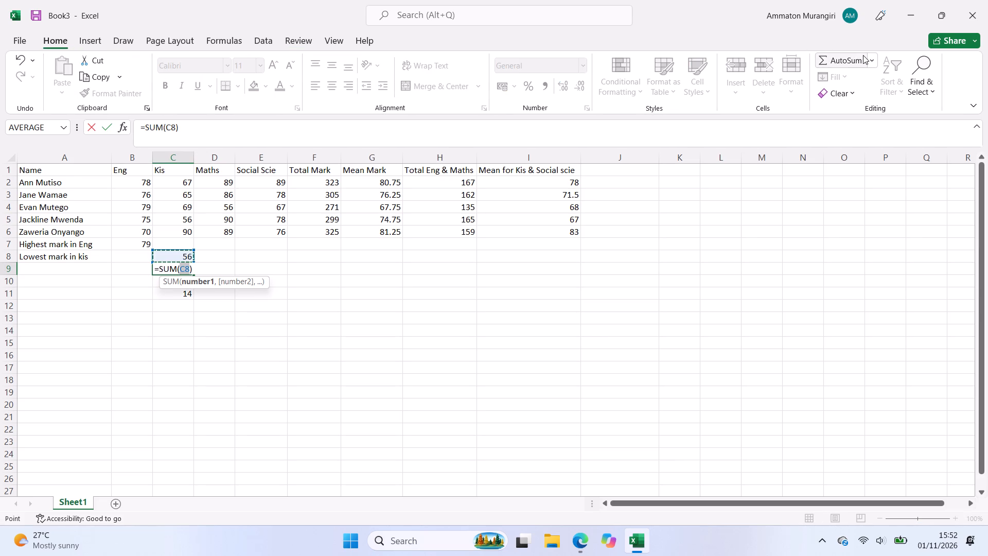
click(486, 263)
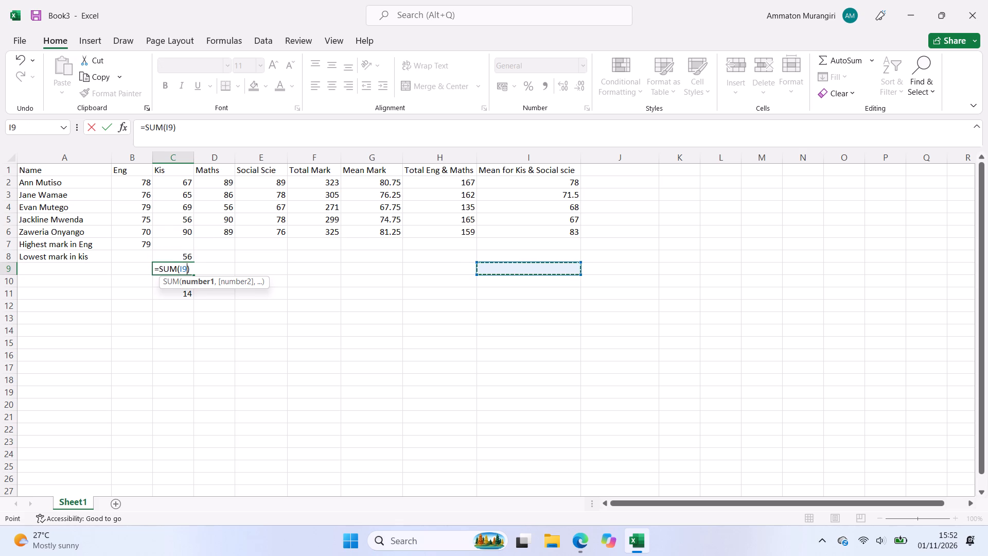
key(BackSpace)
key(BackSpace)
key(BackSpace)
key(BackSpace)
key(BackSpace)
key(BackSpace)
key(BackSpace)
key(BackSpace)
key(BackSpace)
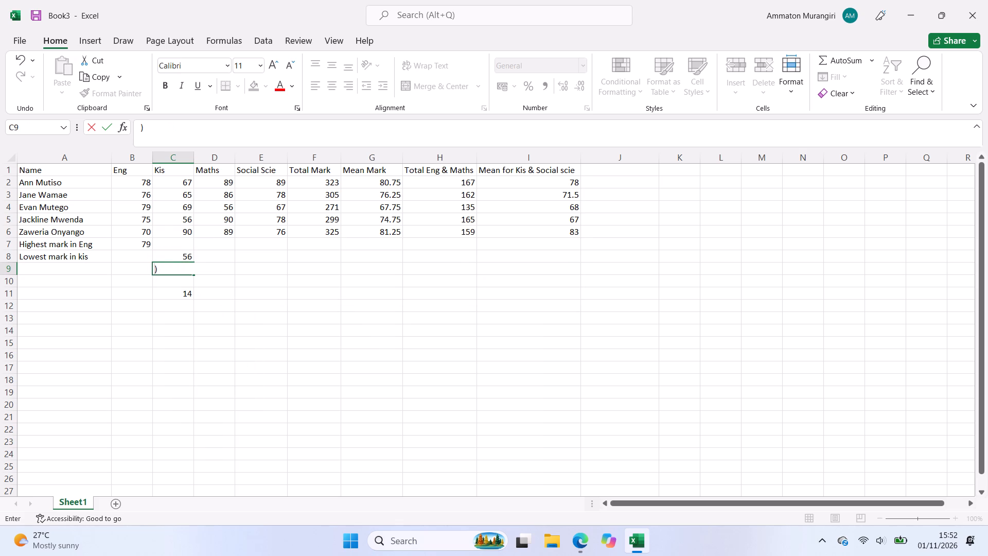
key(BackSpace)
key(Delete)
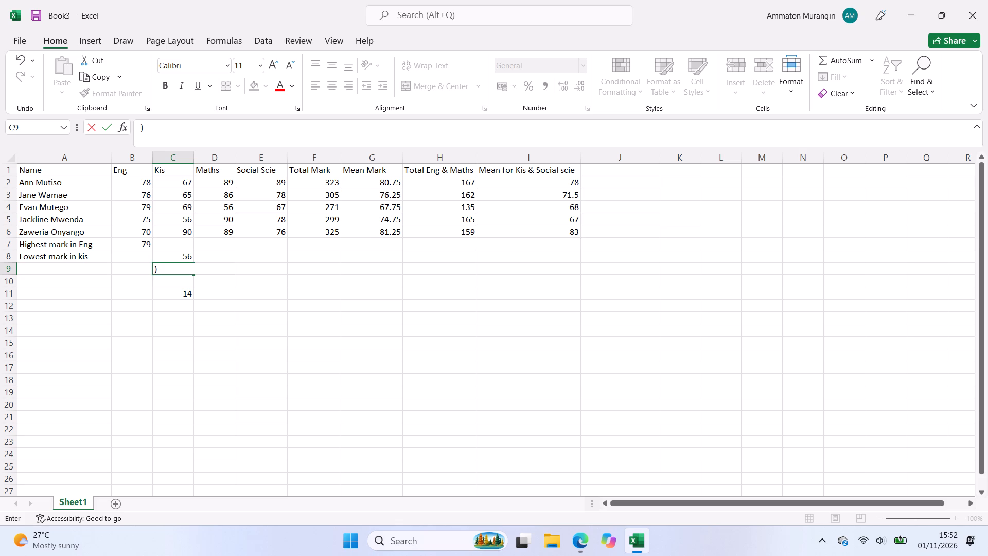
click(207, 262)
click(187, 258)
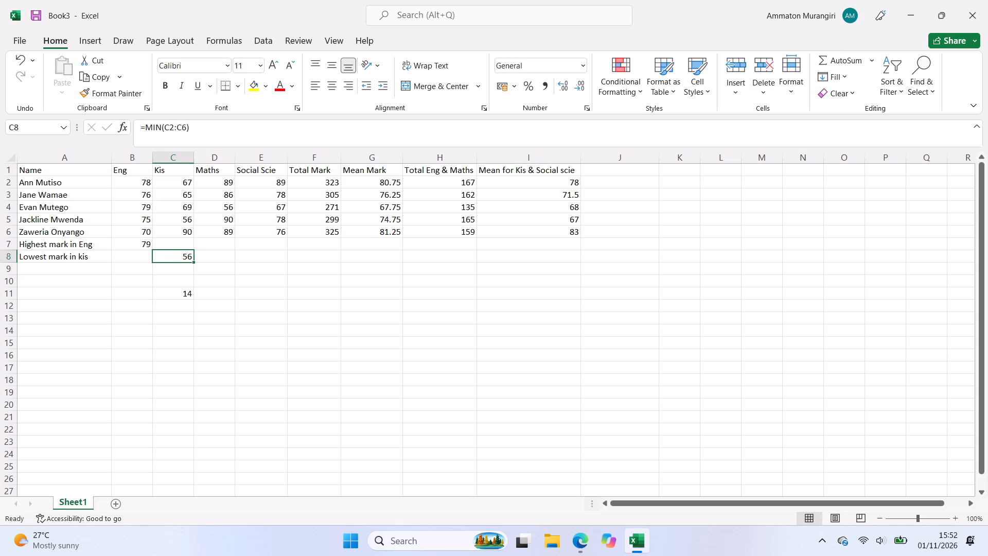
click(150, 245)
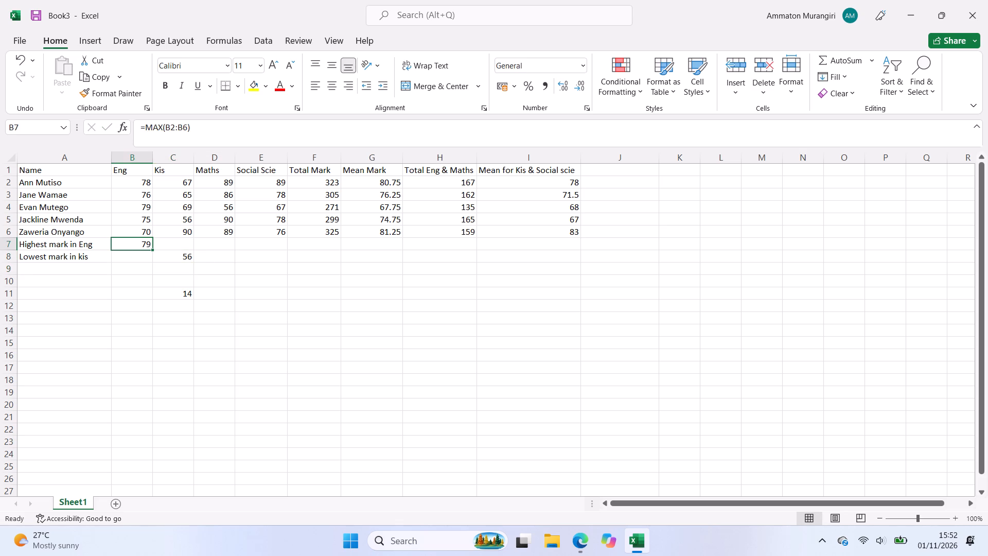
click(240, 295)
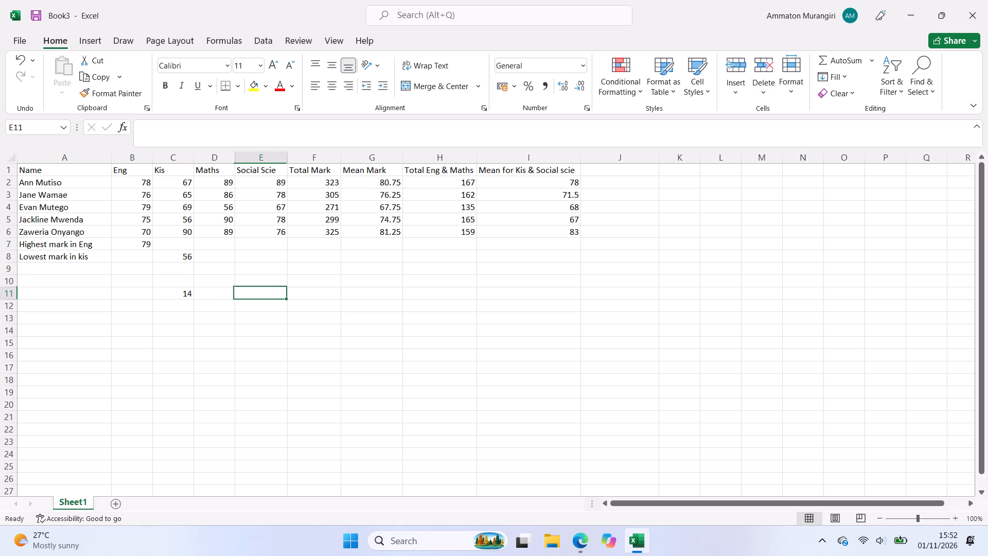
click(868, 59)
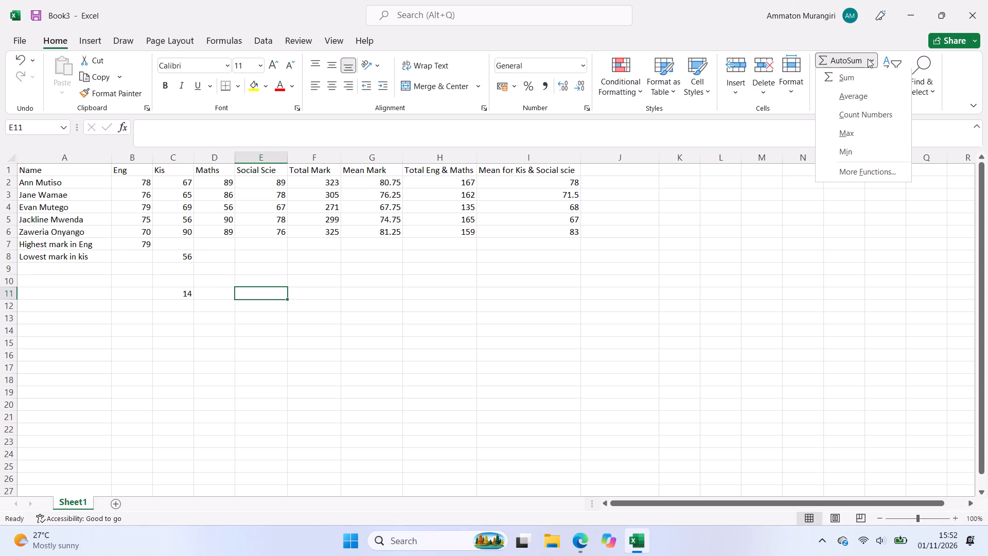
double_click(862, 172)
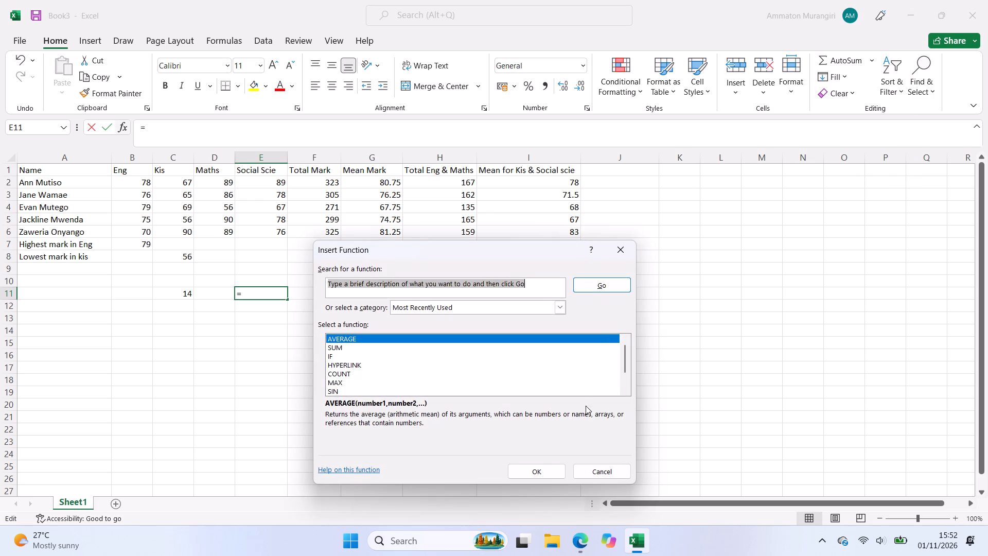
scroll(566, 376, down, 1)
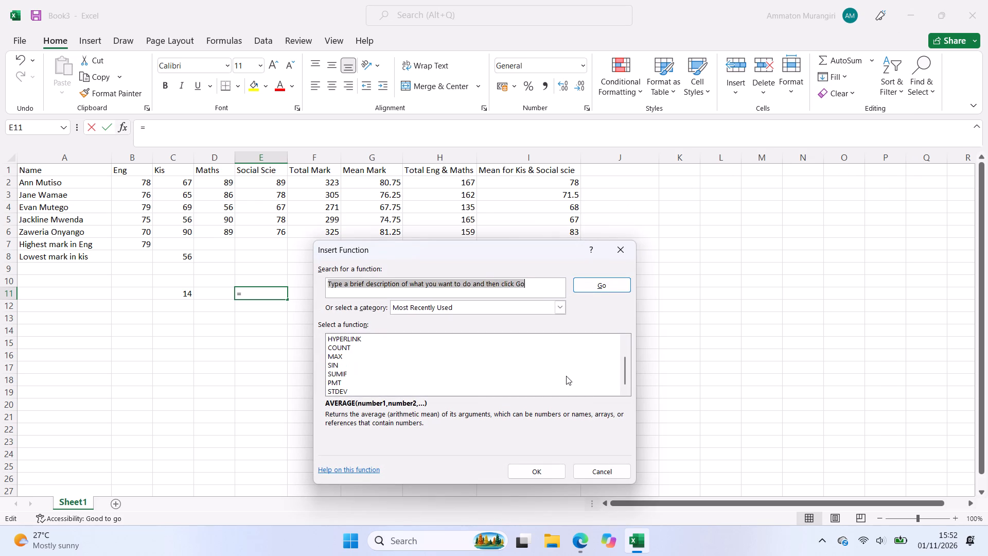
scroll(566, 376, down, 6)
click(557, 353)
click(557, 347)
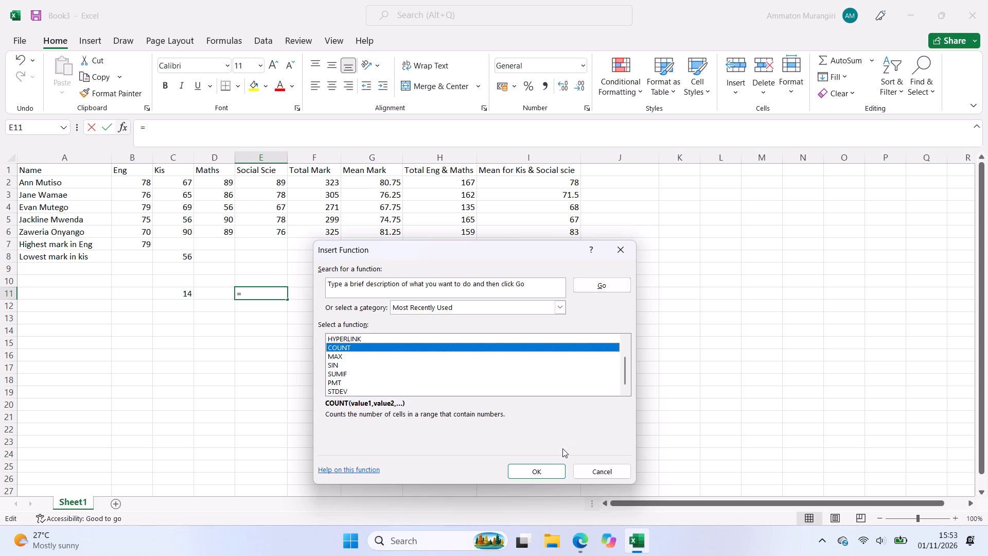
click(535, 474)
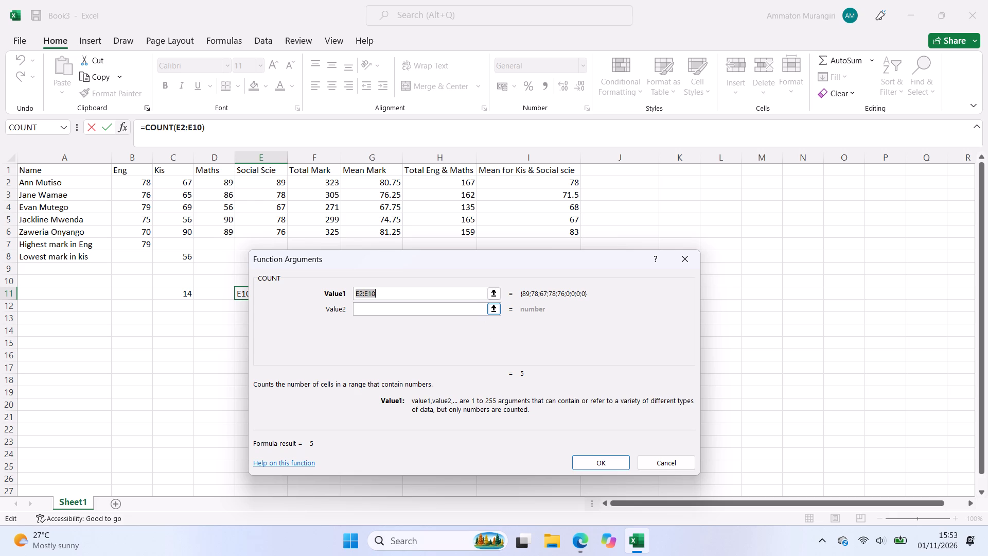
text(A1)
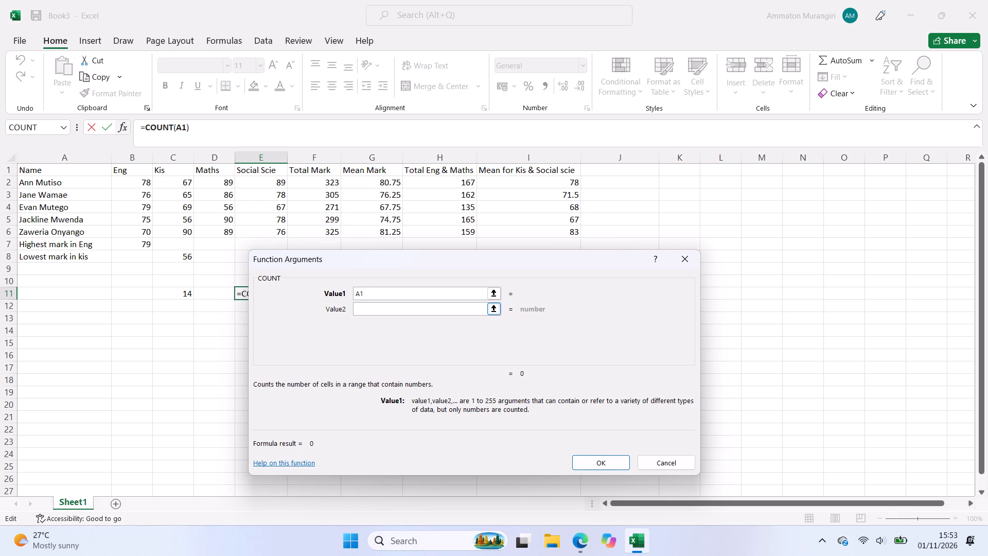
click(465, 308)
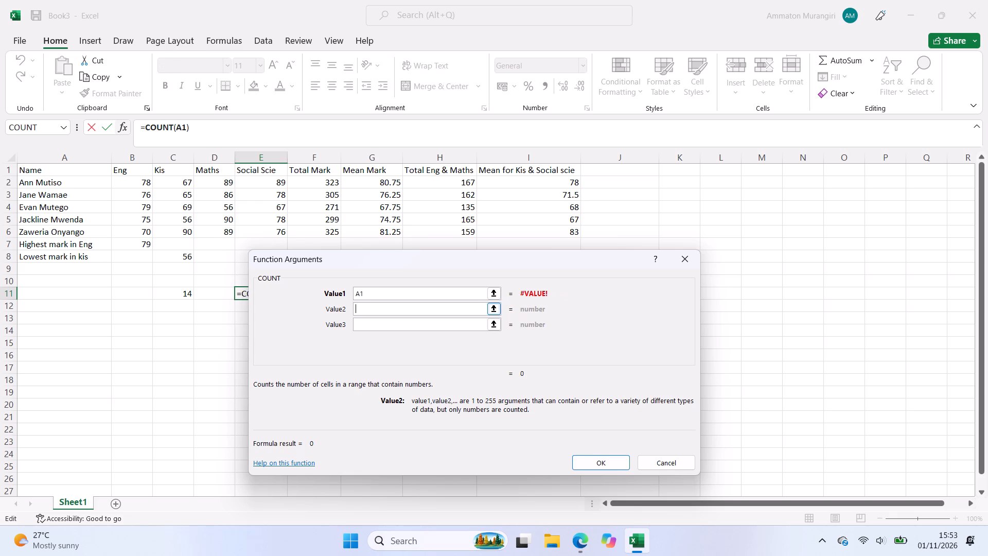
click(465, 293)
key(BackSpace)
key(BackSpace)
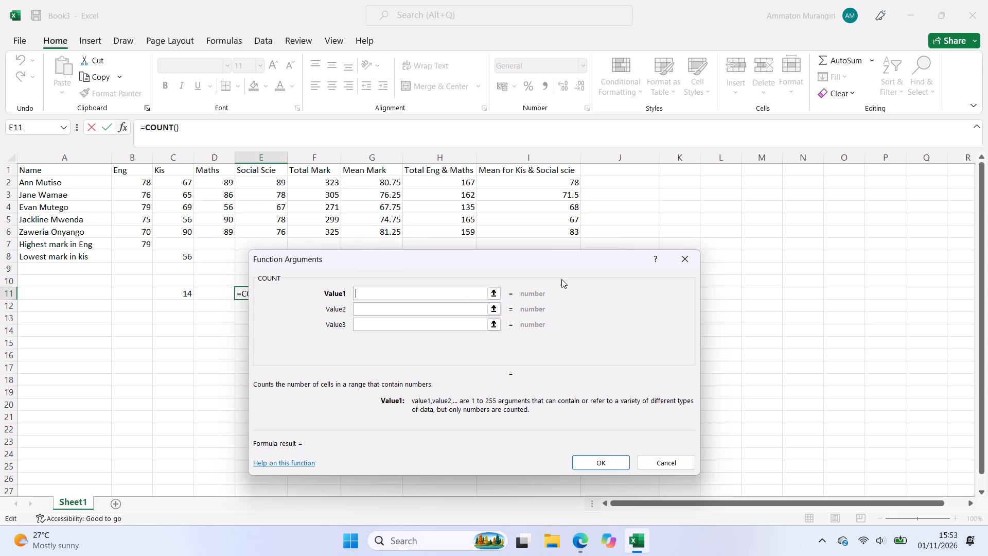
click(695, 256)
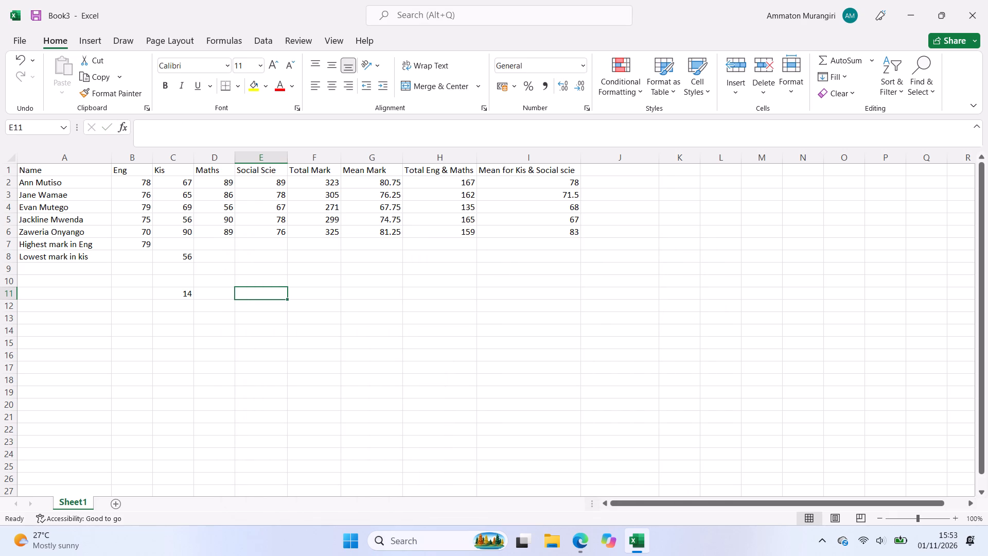
Check the Session 7 assignment PDF in Edge for the tasks that follow the C11 cell count, and return to the Excel workbook.
click(180, 290)
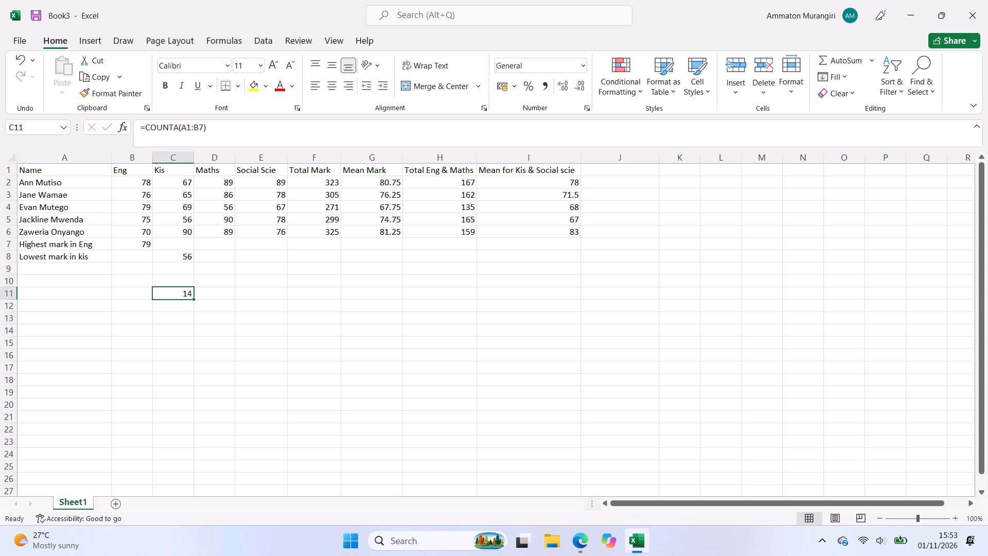
click(937, 9)
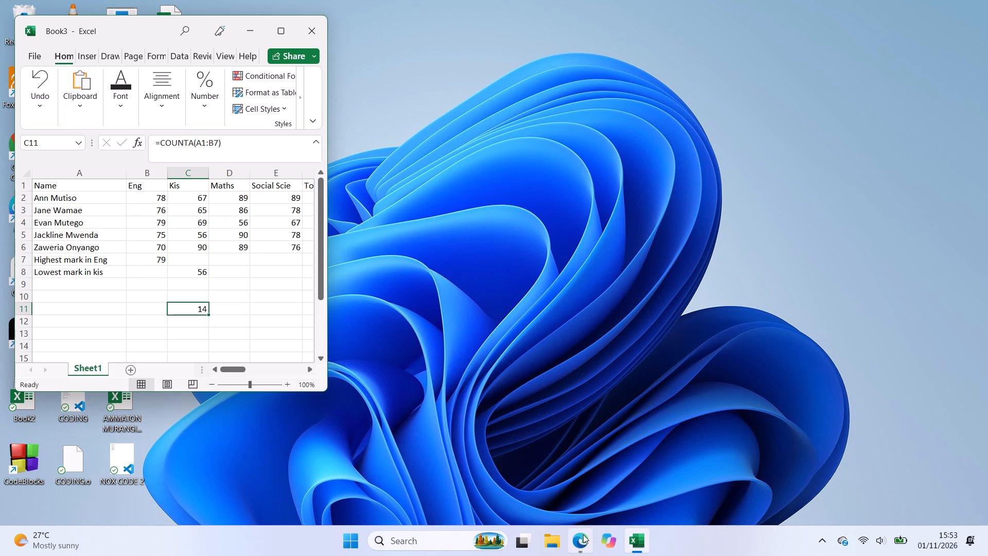
click(589, 473)
scroll(606, 430, down, 1)
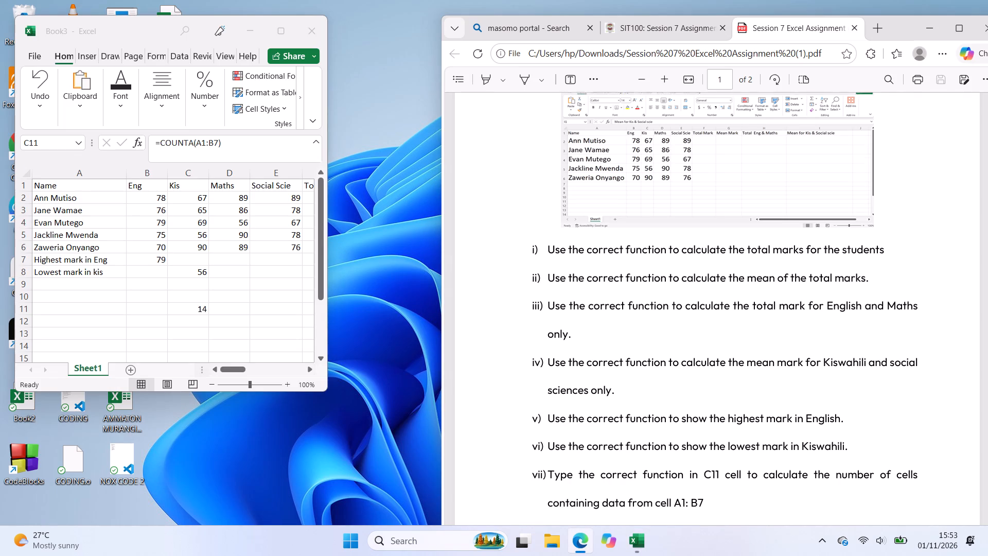
scroll(606, 430, down, 4)
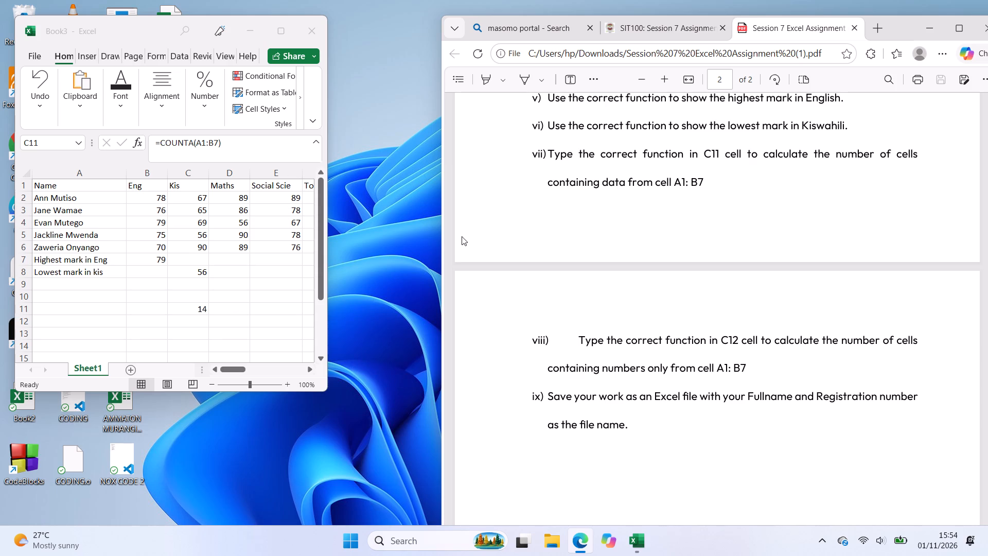
click(284, 23)
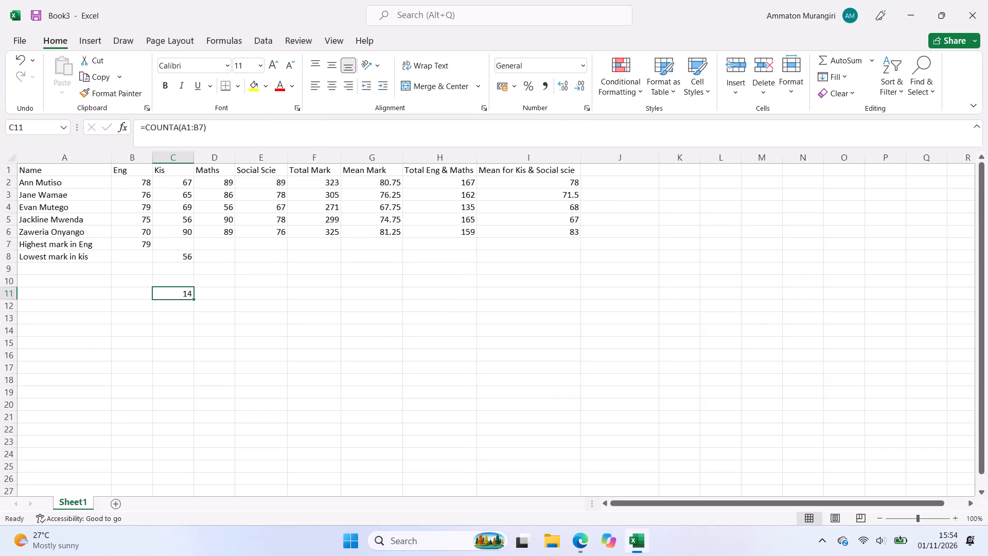
Count the cells containing numbers in the Name and Eng columns in cell C12 with the formula =COUNT(A1:B7).
click(165, 313)
click(168, 306)
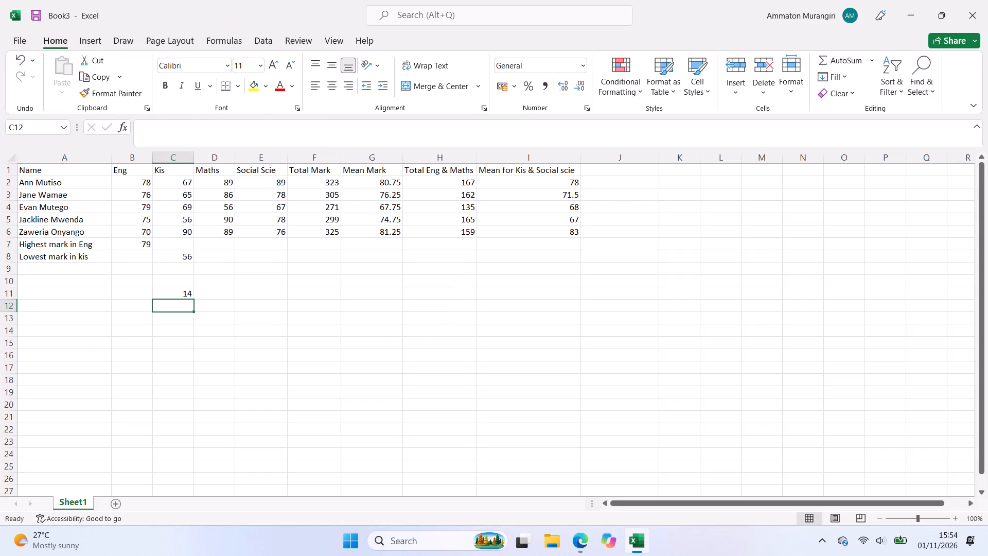
key(equal)
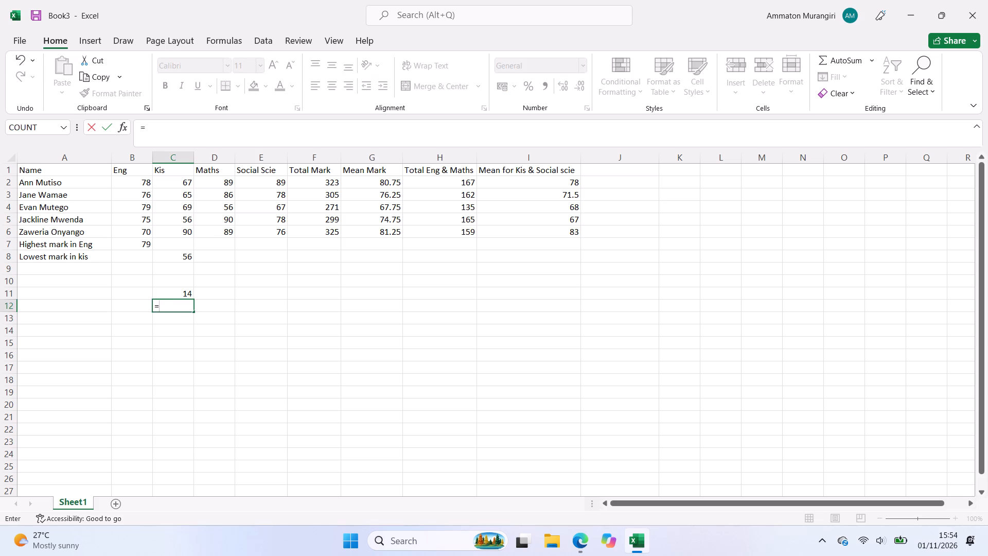
text(COUNT)
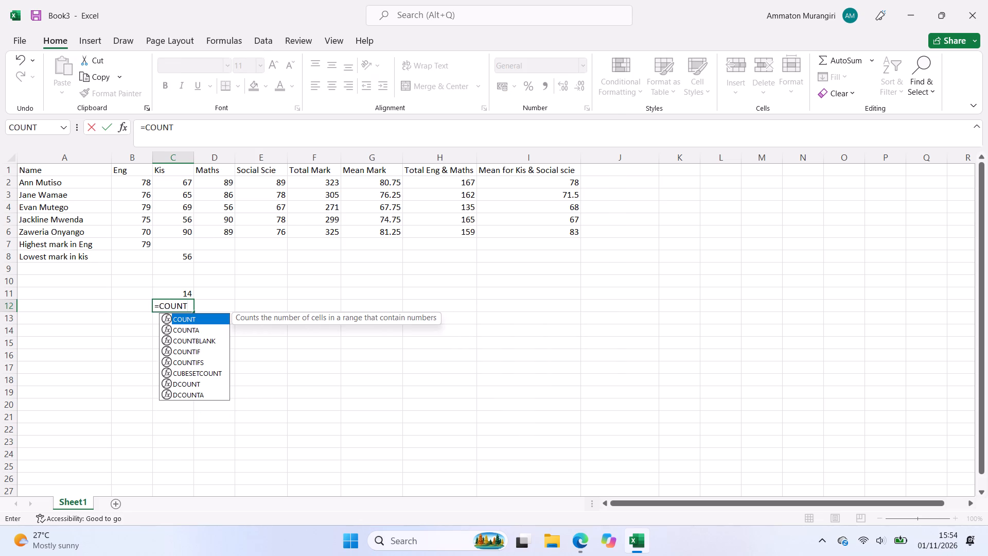
key(shift+parenleft)
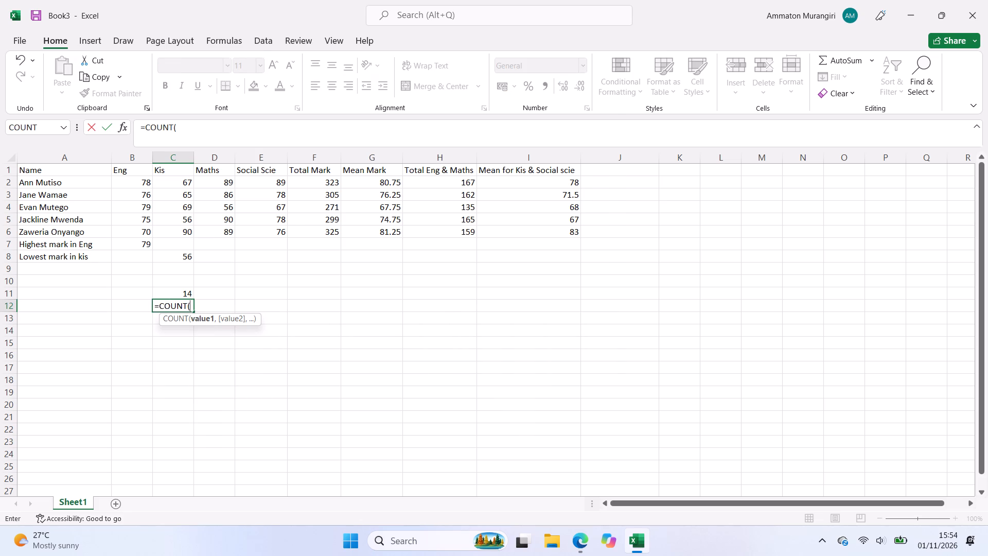
click(102, 178)
click(103, 171)
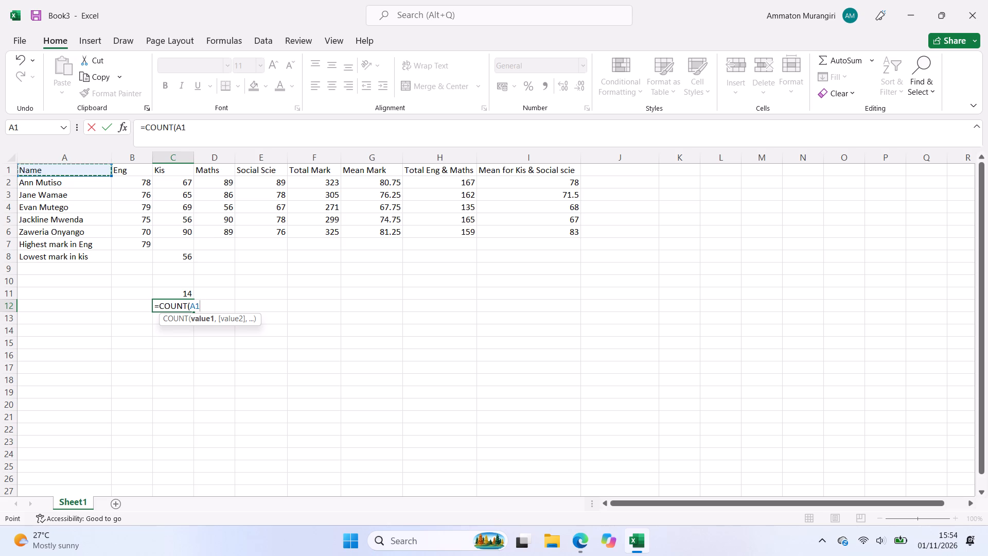
key(shift+colon)
click(145, 242)
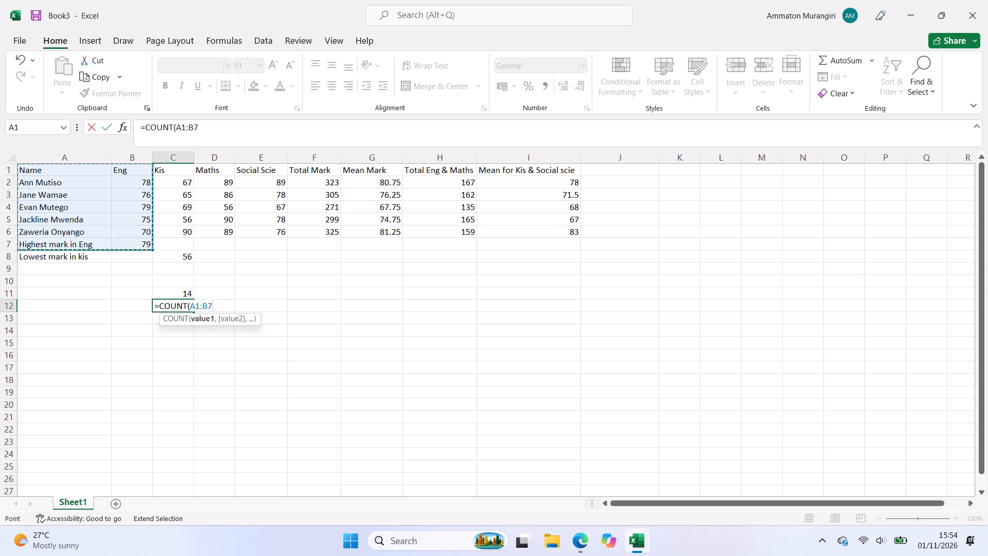
key(shift+parenright)
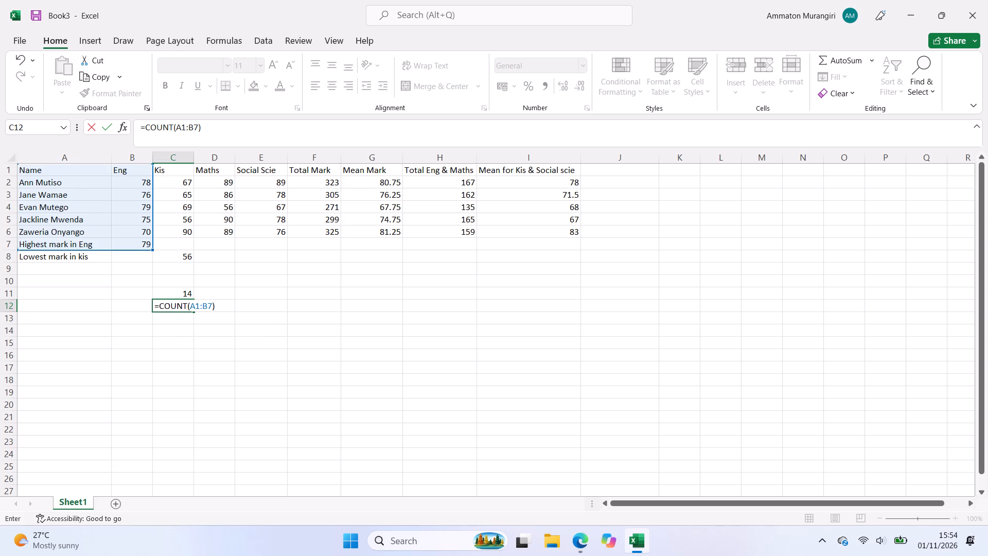
key(Return)
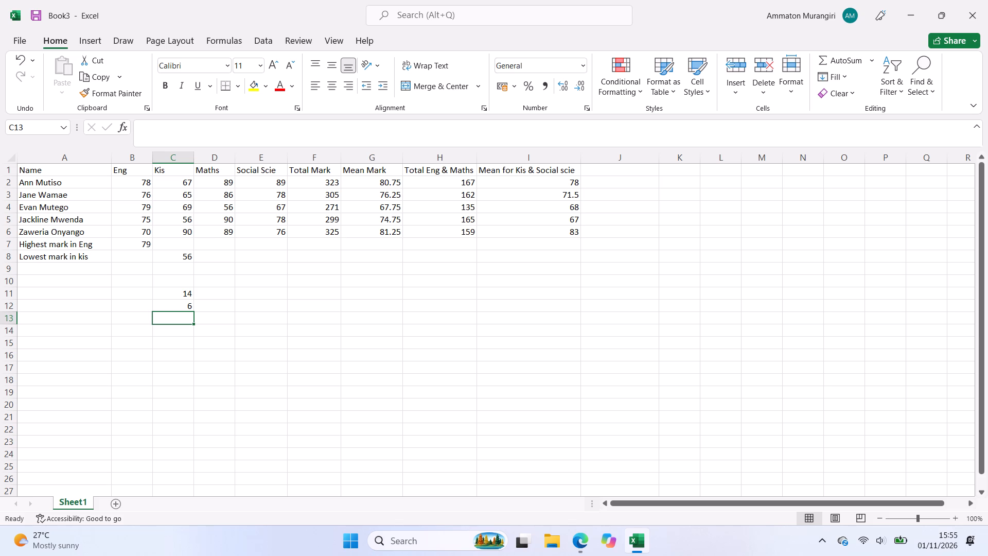
click(166, 296)
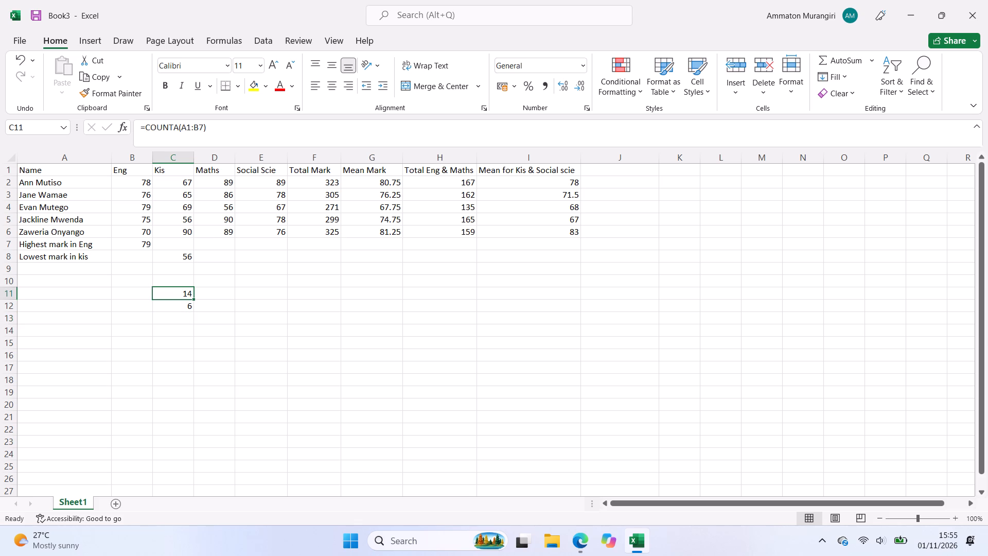
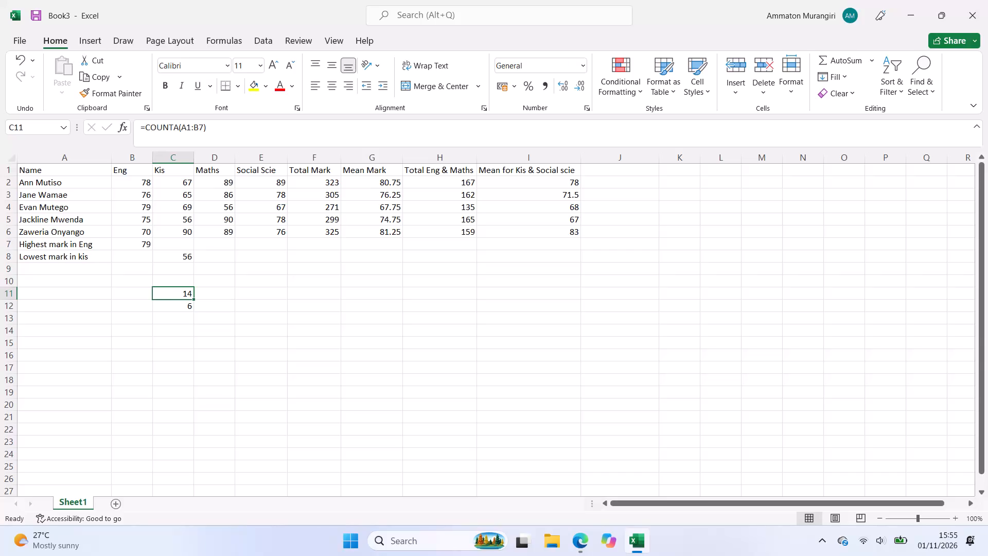
Check the assignment PDF behind the workbook for the task that follows the C12 count.
click(951, 12)
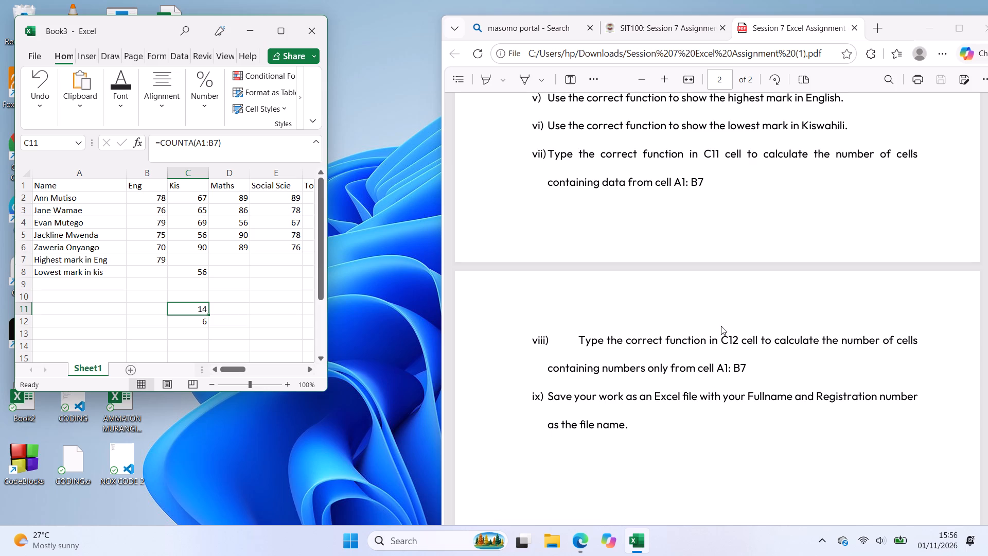
click(290, 31)
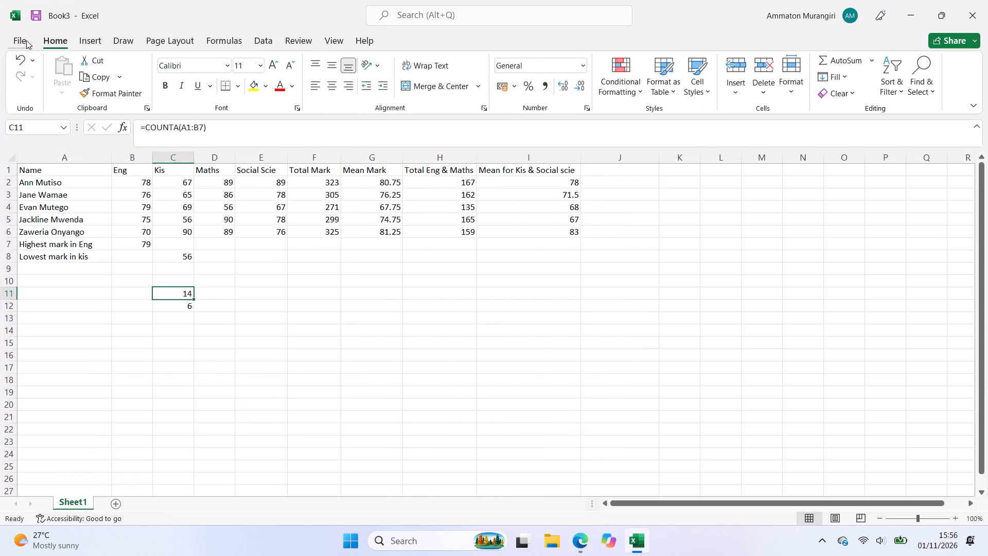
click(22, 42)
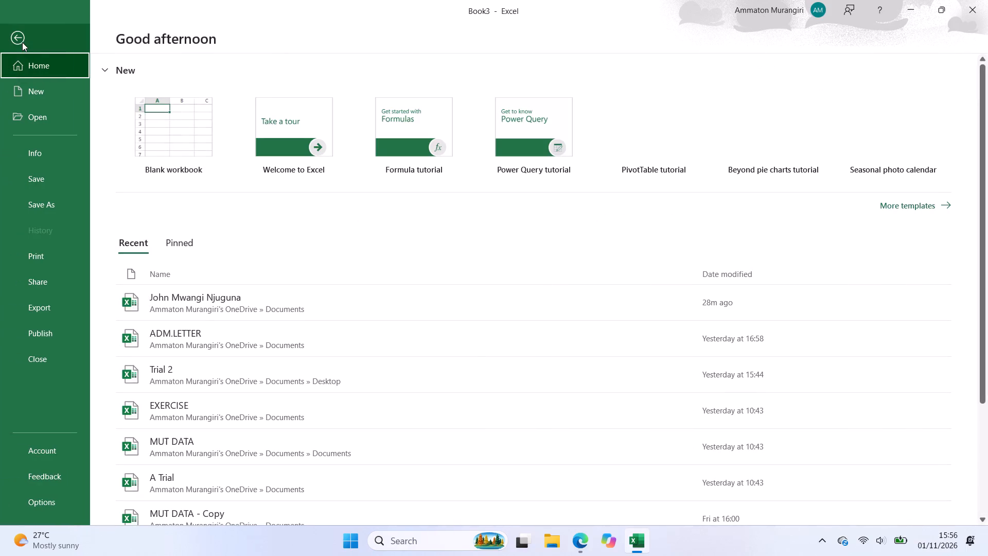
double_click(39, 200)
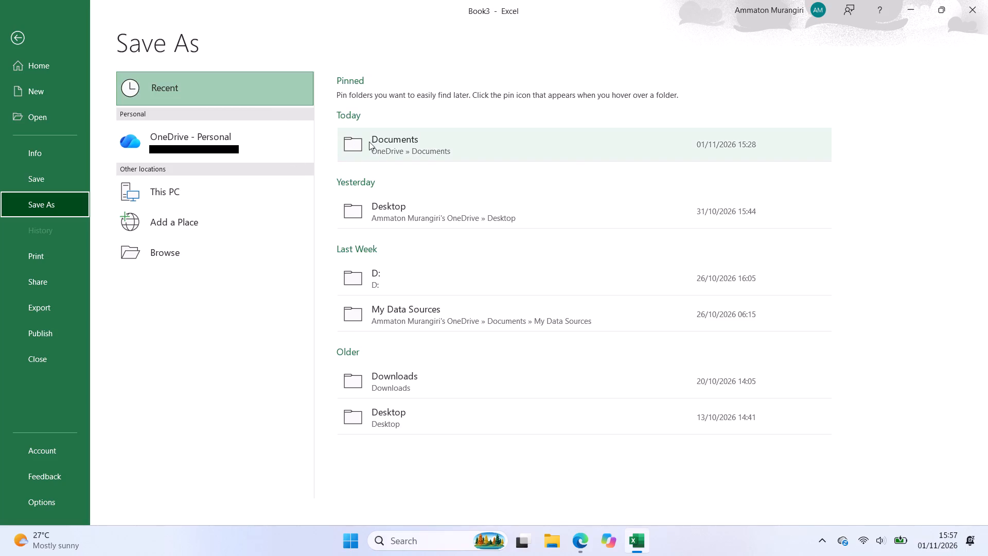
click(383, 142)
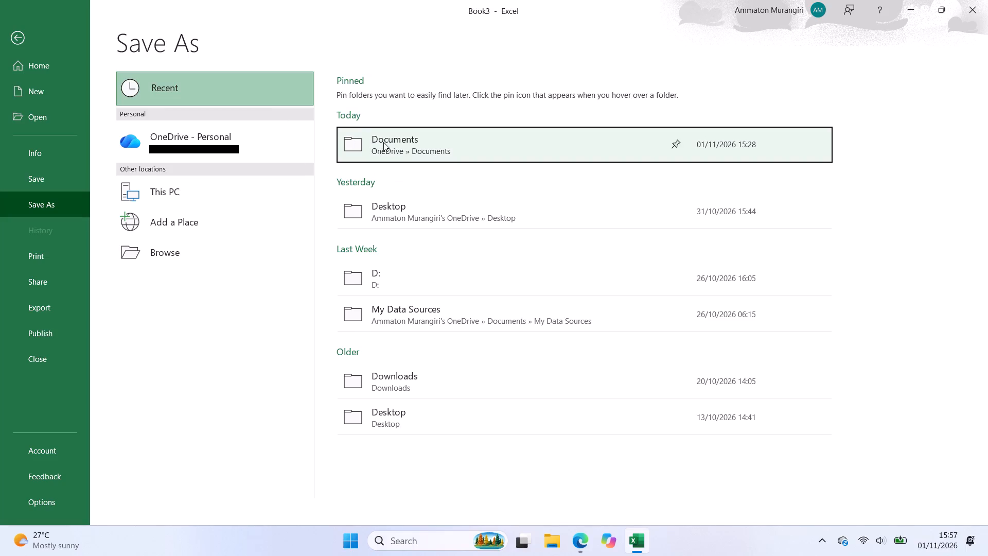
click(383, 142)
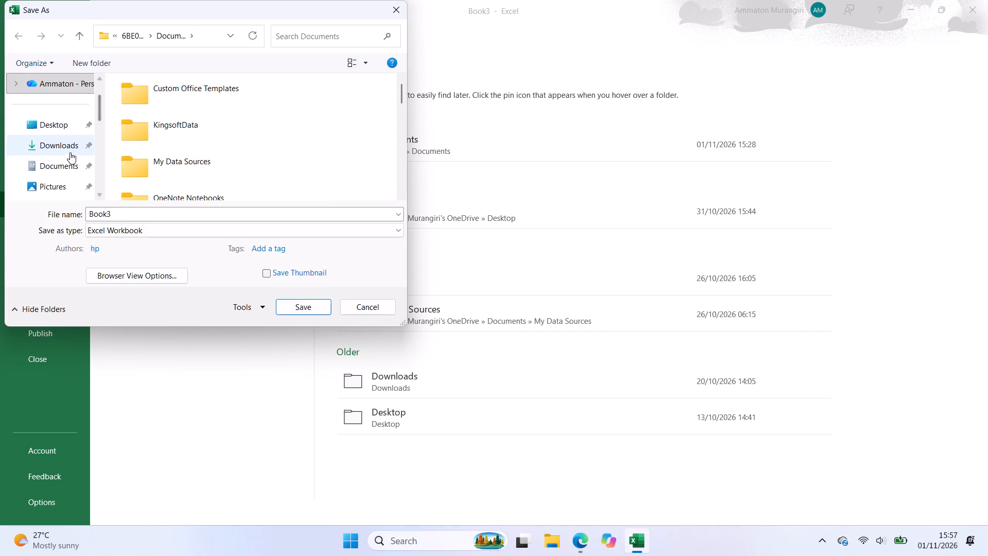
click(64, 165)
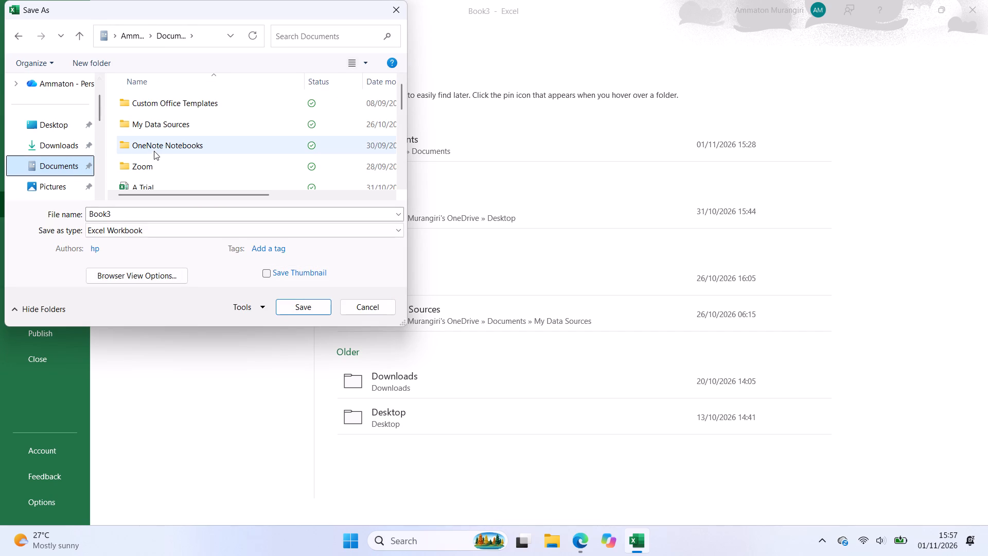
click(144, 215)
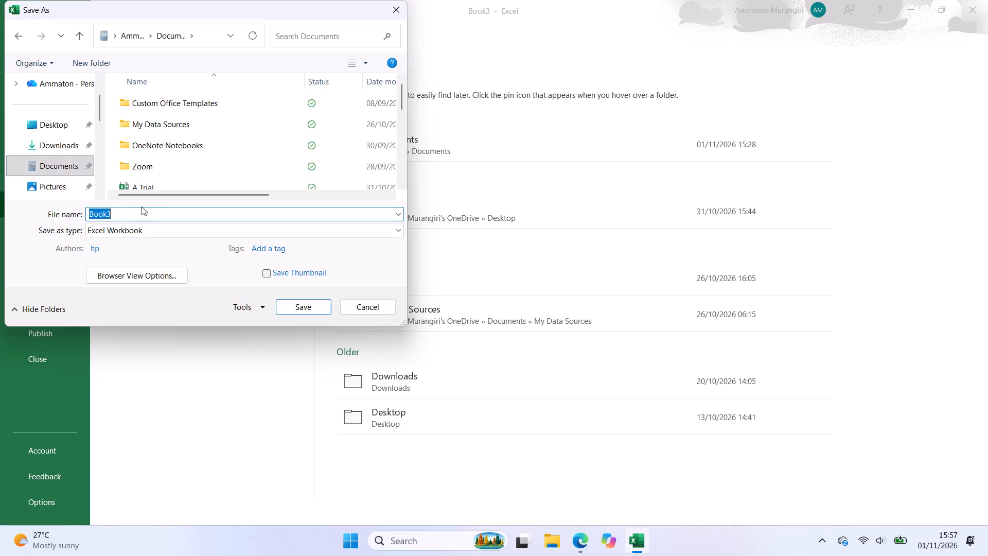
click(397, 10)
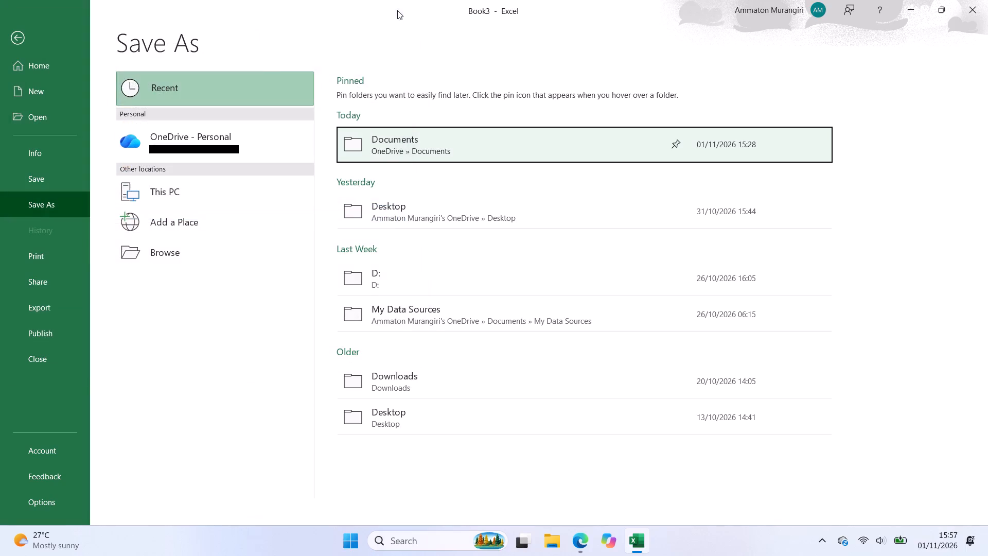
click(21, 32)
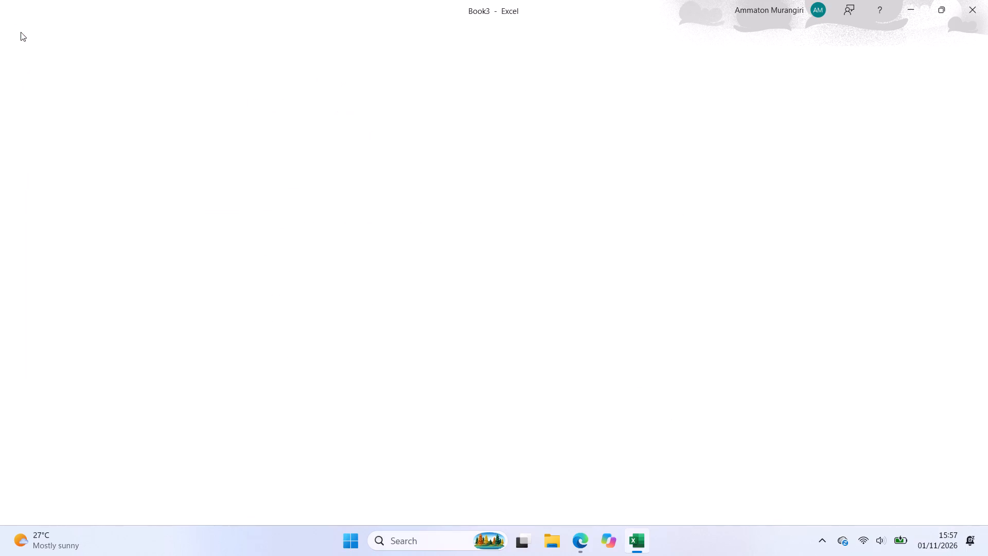
Start saving the workbook under a new name in the OneDrive Documents folder.
click(15, 38)
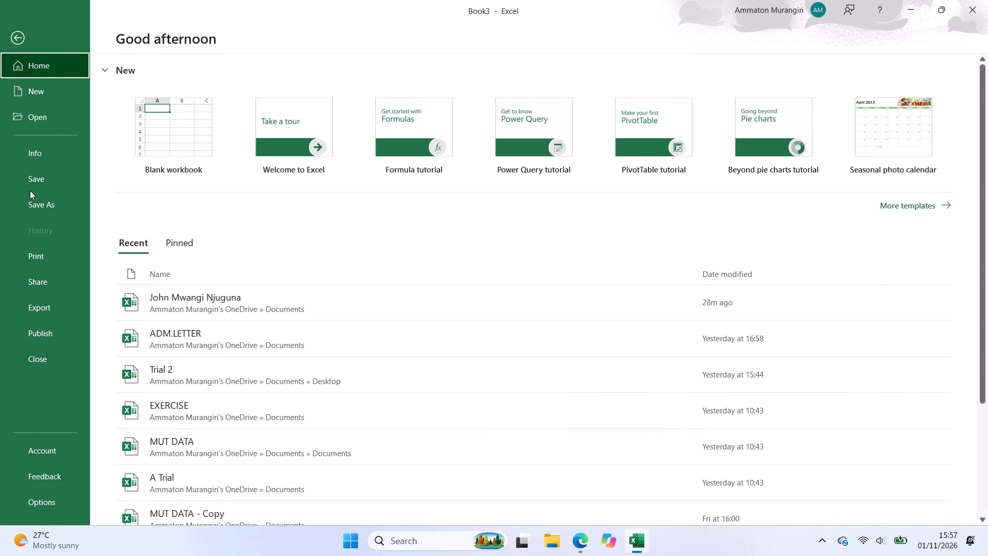
double_click(31, 202)
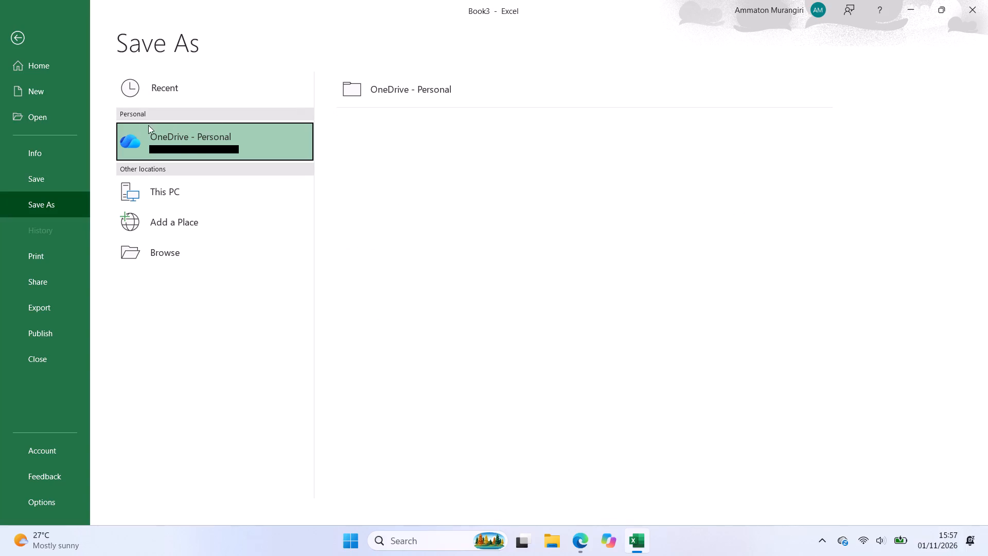
click(160, 94)
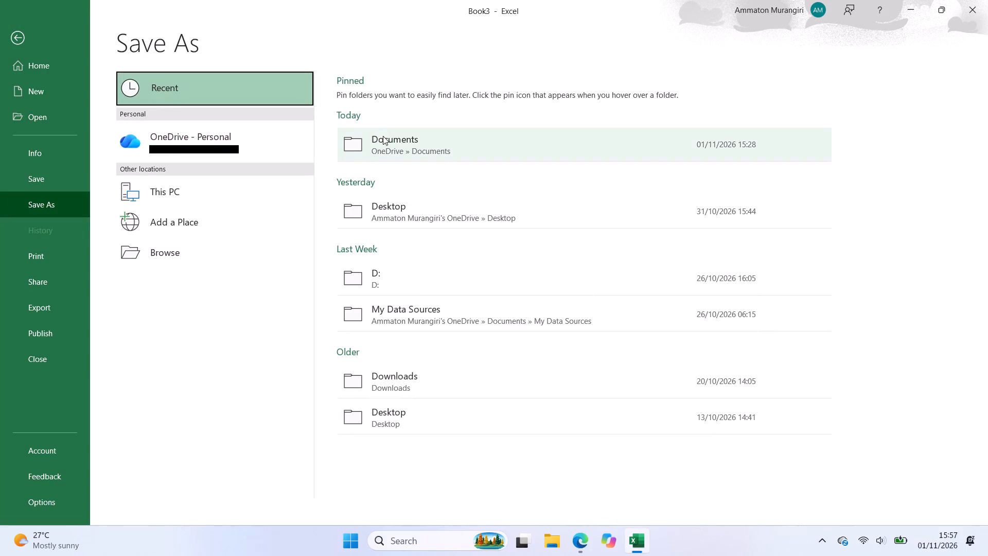
click(385, 138)
click(385, 138)
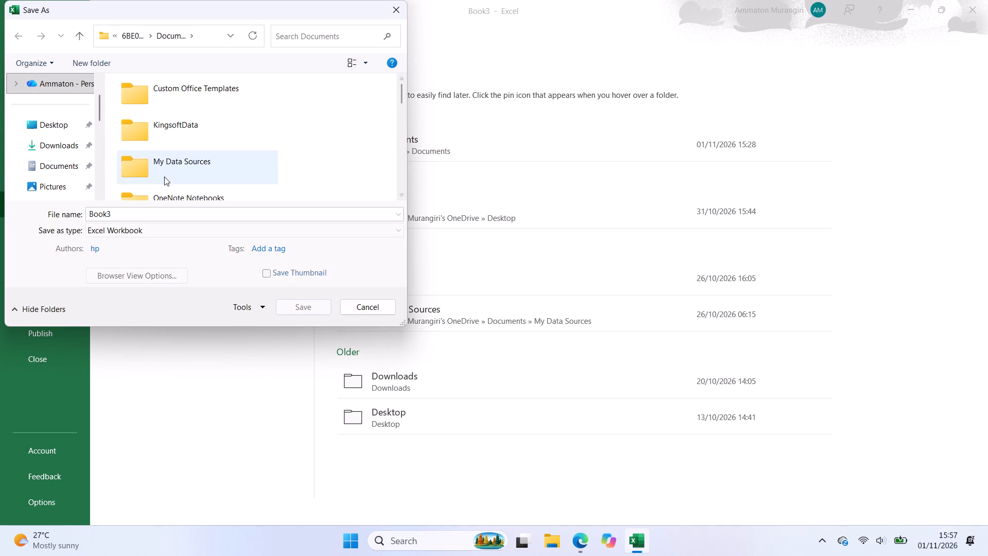
Enter the student's full name in capitals, a full stop and the registration number as the file name.
click(146, 213)
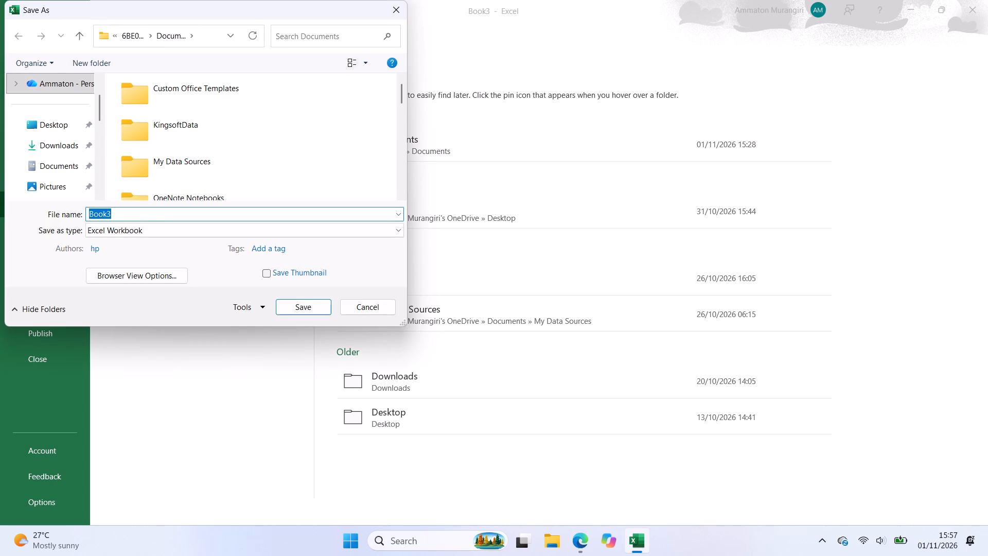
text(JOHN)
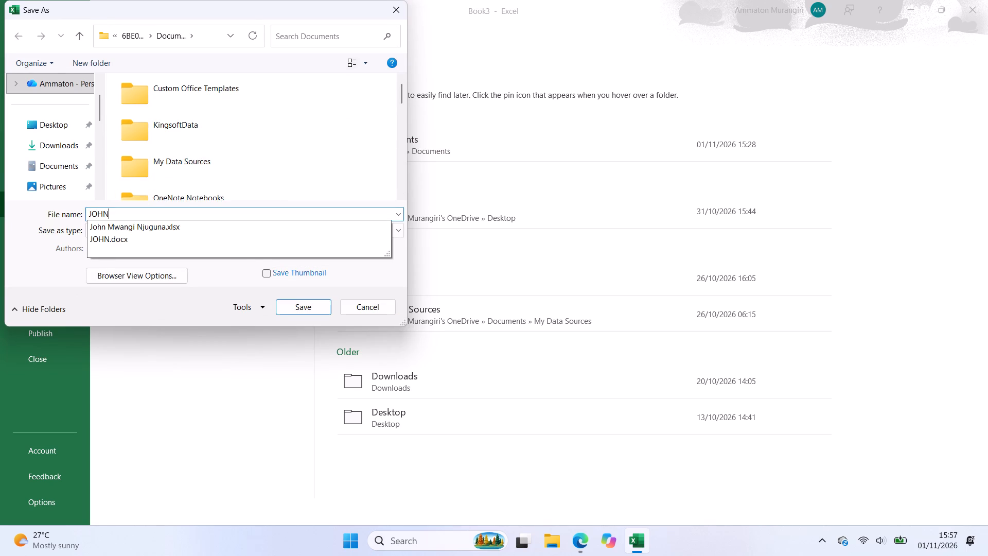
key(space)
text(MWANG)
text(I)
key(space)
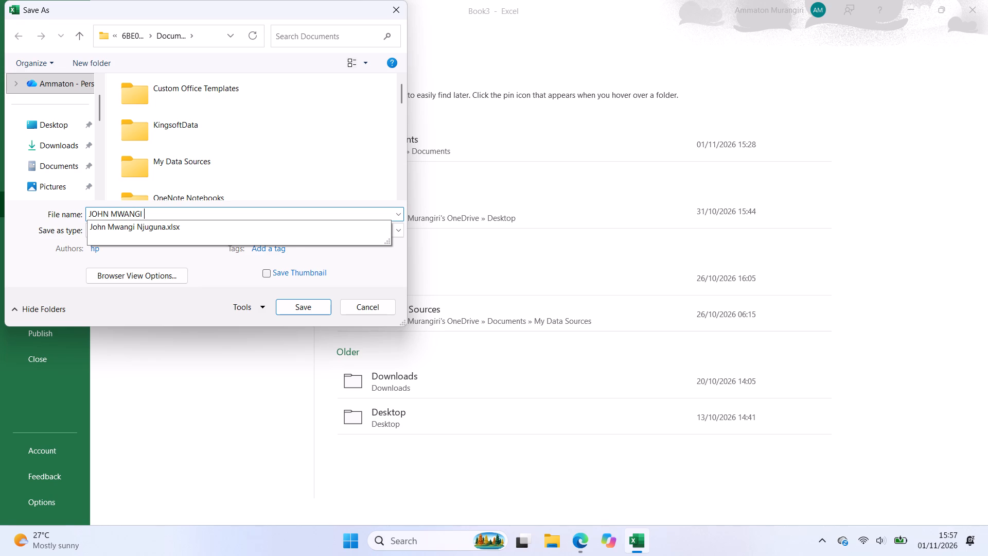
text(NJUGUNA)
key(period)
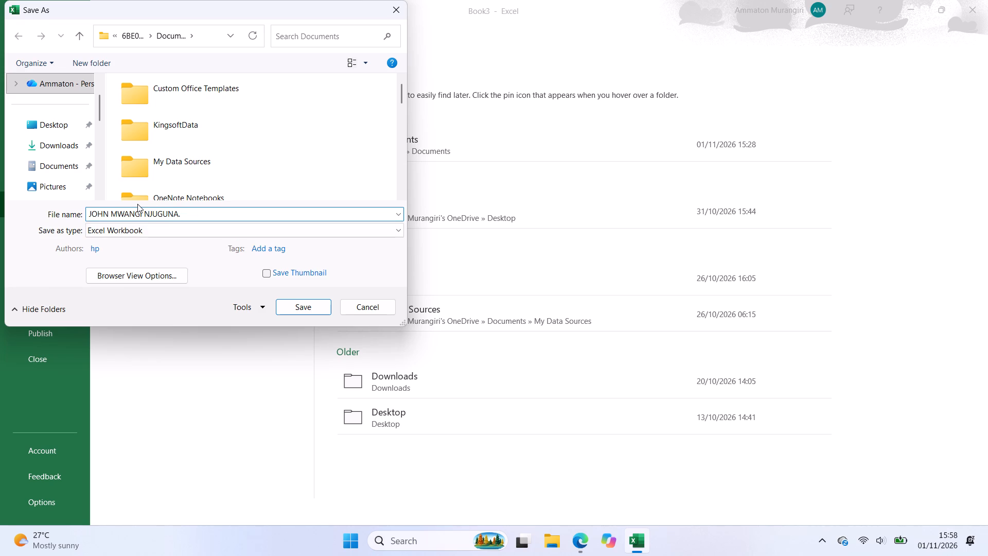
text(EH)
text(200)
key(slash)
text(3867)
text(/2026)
Replace the full stop between the student's name and the registration number in the file name with several spaces.
double_click(180, 212)
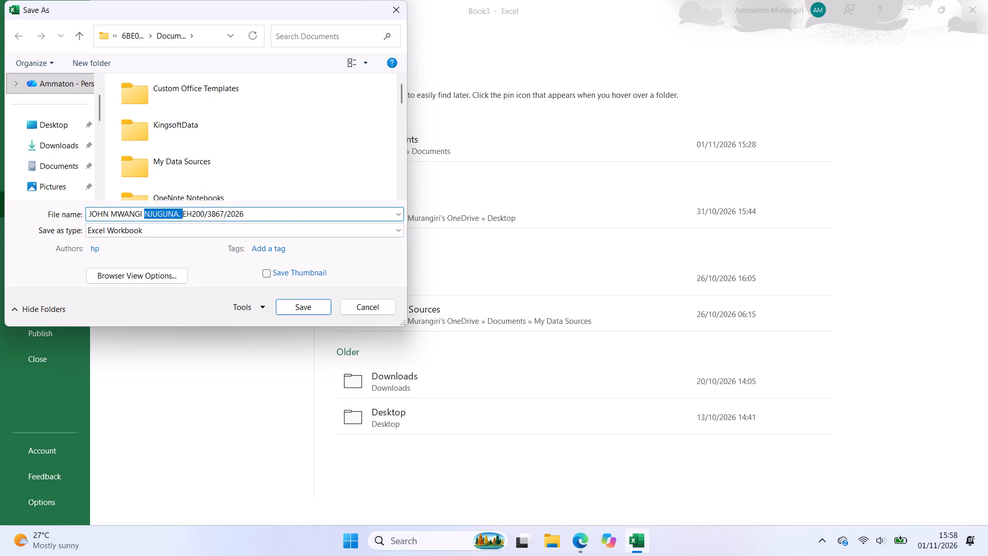
click(180, 214)
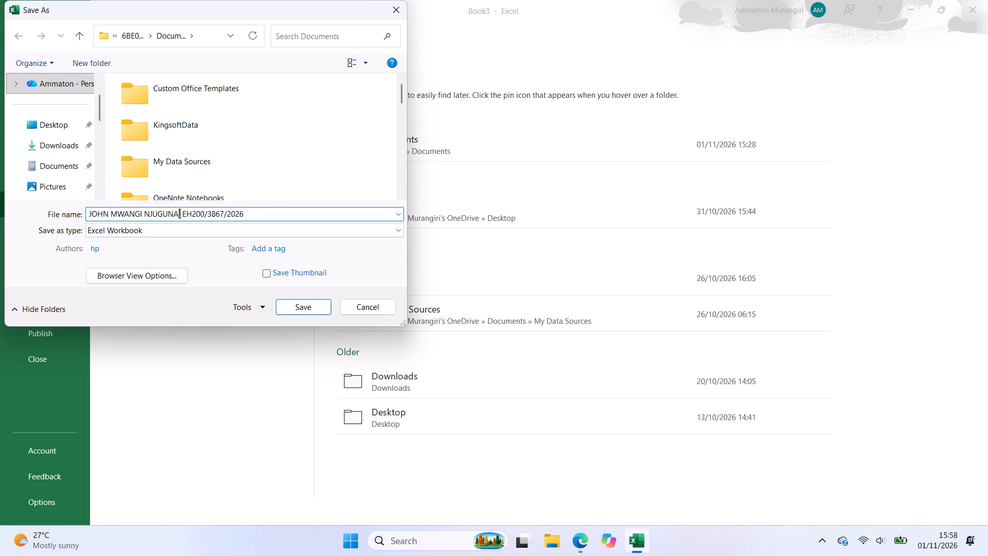
key(BackSpace)
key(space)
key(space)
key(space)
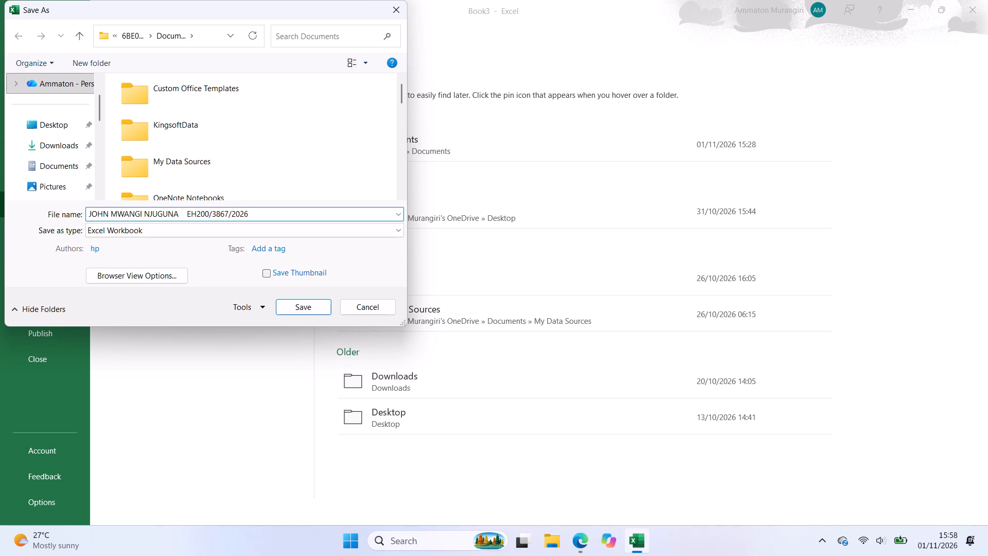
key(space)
Switch to the Session 7 assignment PDF in Edge and review the file-naming instruction, the introduction and the question list.
click(585, 494)
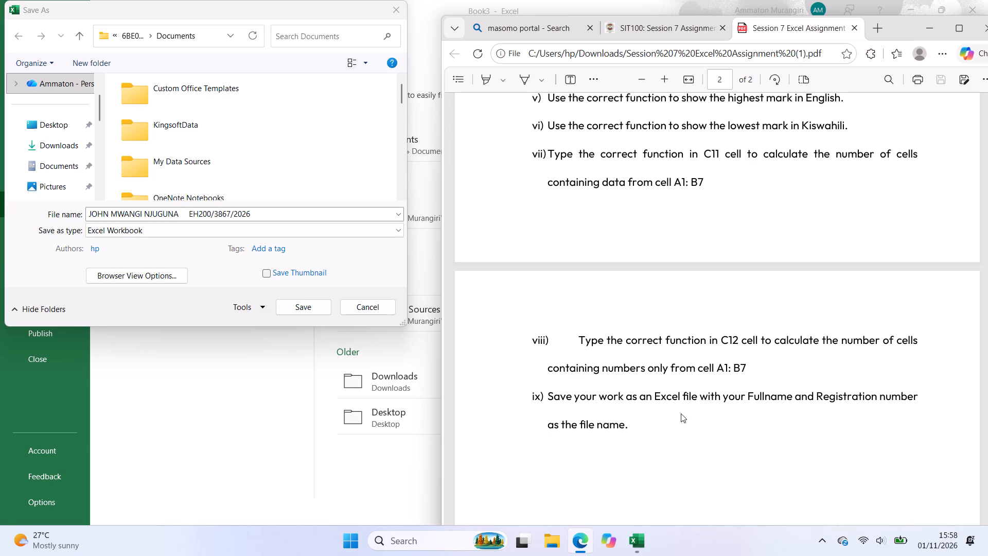
scroll(681, 413, up, 1)
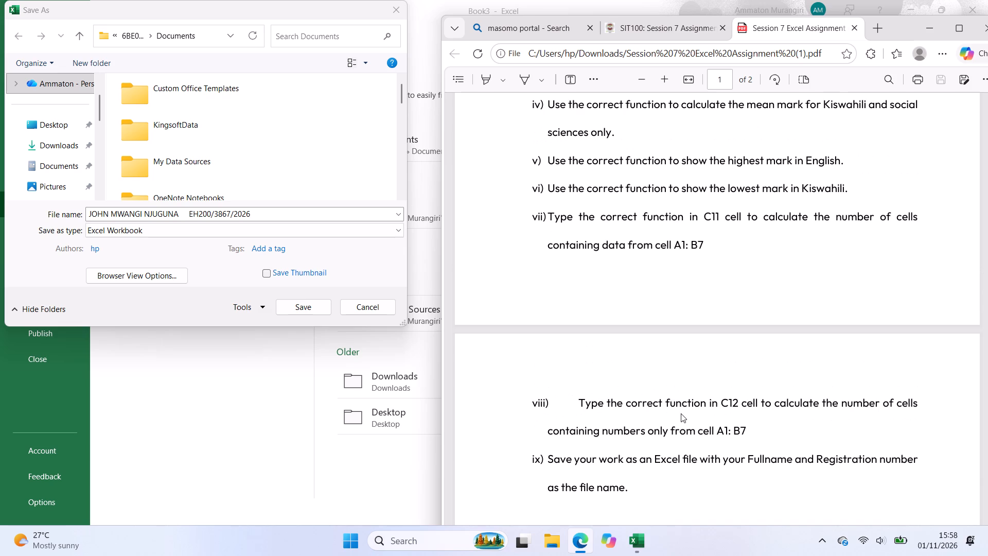
scroll(681, 414, up, 3)
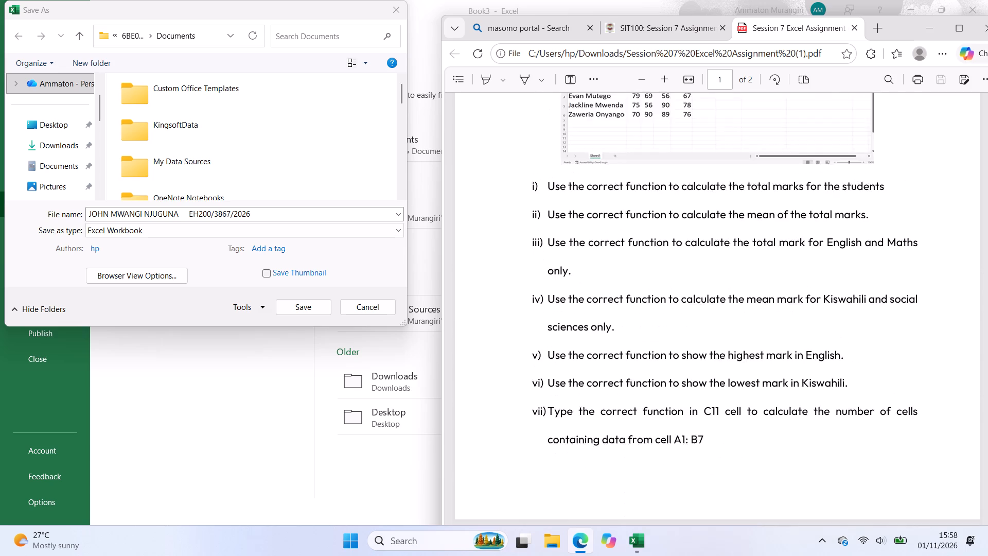
scroll(681, 414, up, 4)
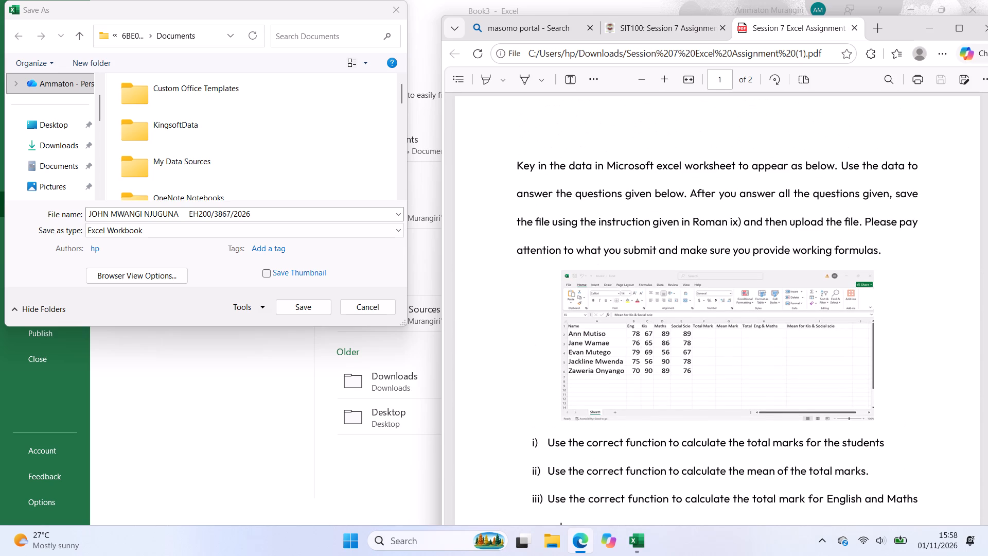
scroll(681, 414, down, 4)
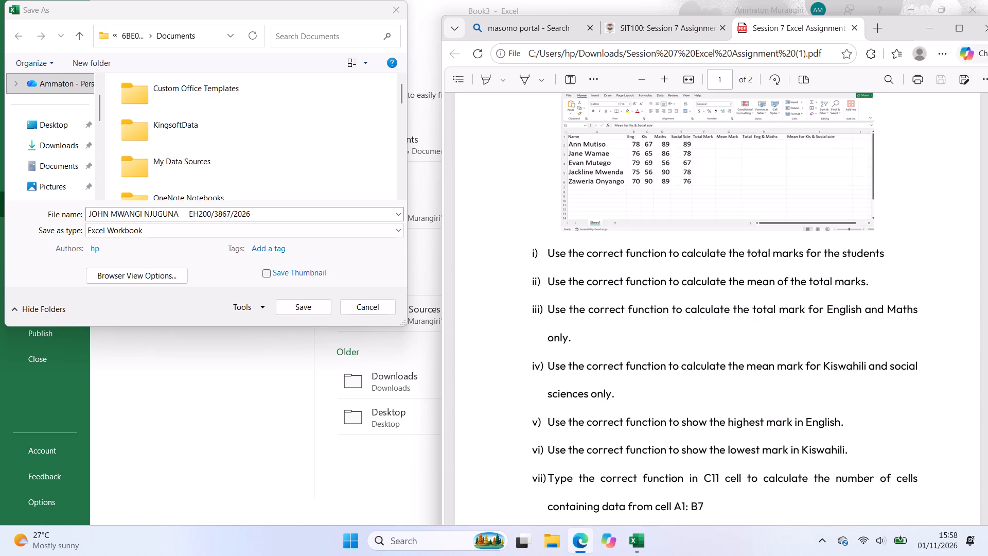
scroll(683, 412, down, 3)
Return to the Save As dialog in Excel and look through the available file types, keeping Excel Workbook.
click(195, 230)
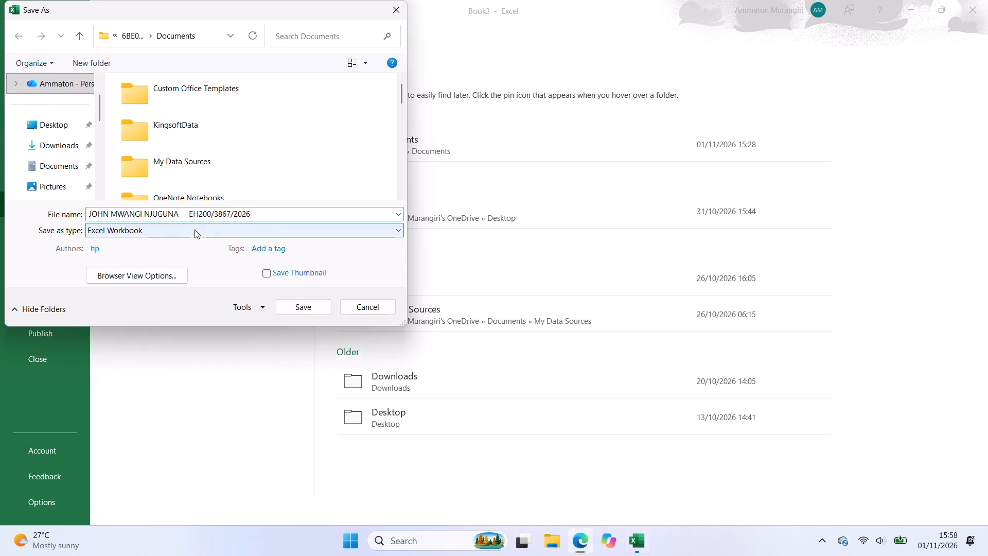
click(174, 226)
click(174, 226)
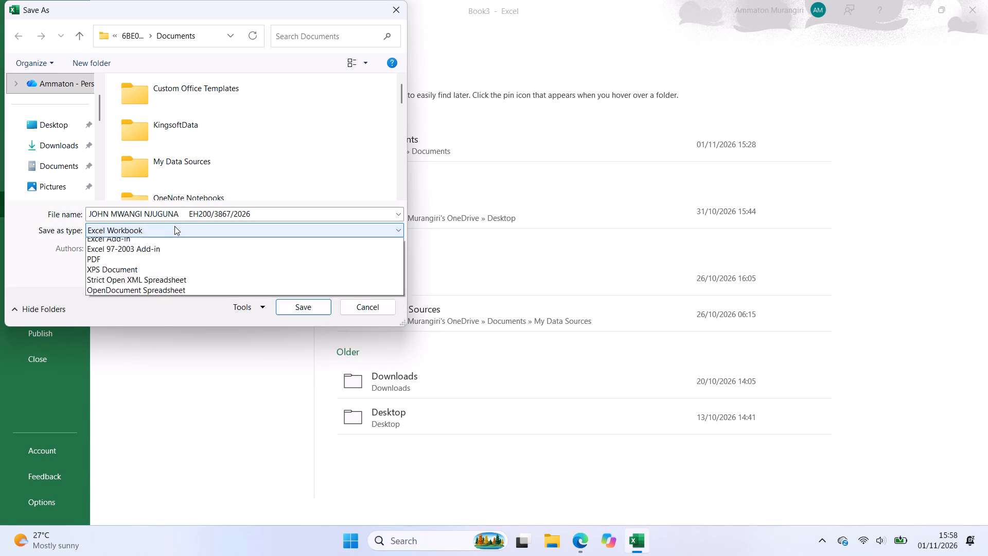
click(174, 226)
click(174, 226)
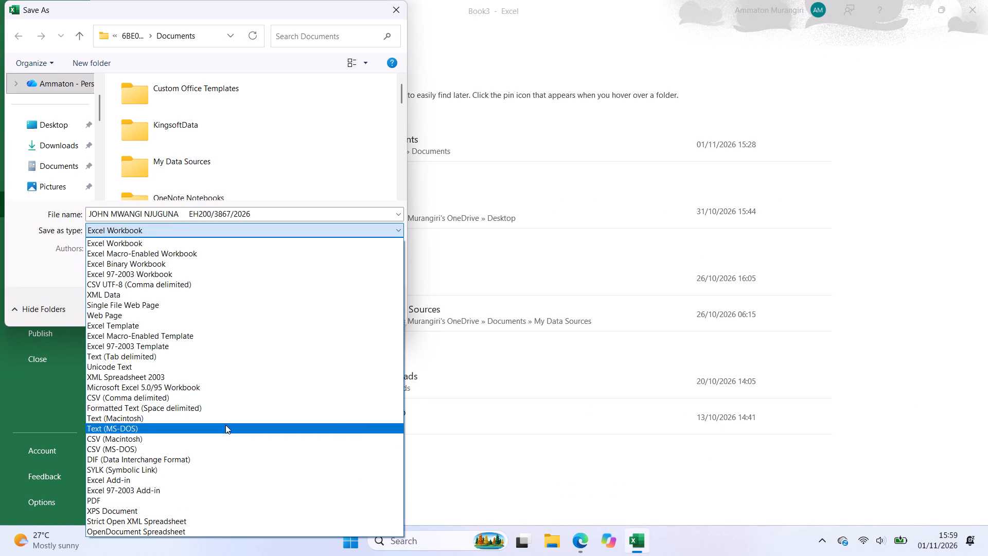
scroll(227, 418, down, 4)
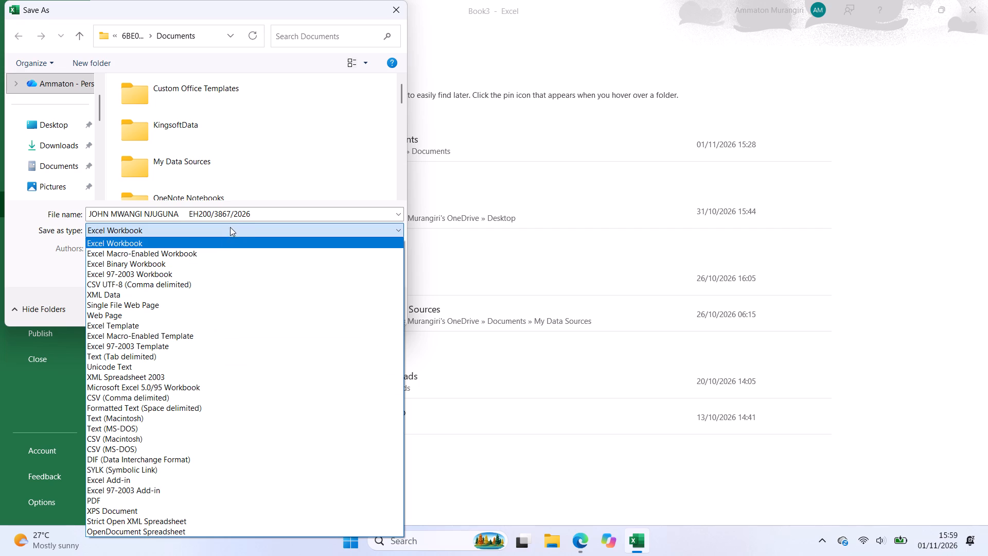
click(230, 225)
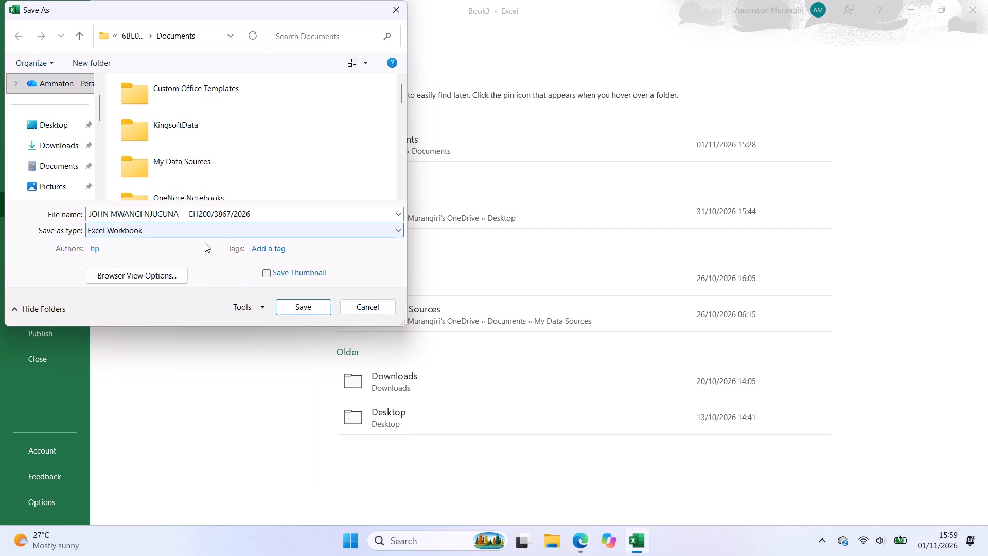
click(385, 228)
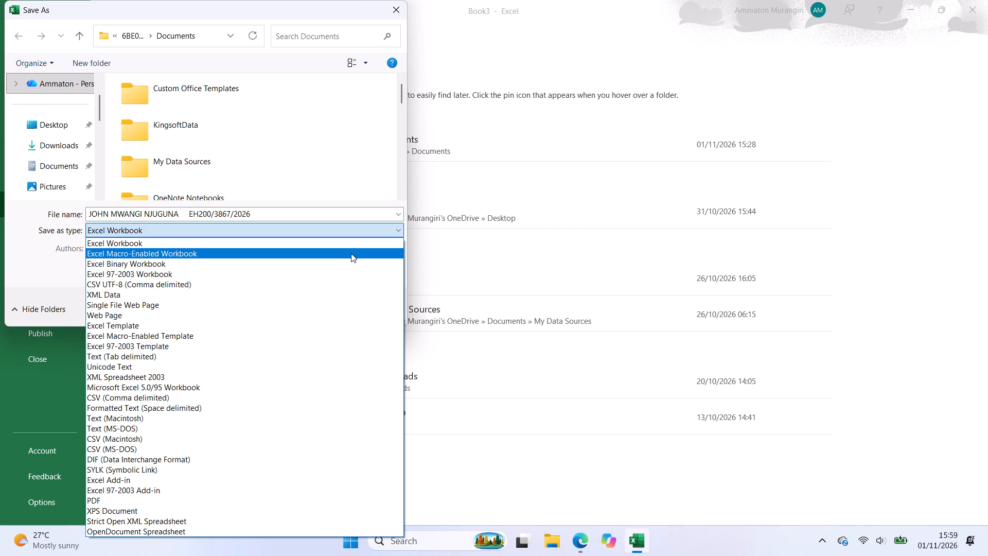
scroll(352, 265, down, 2)
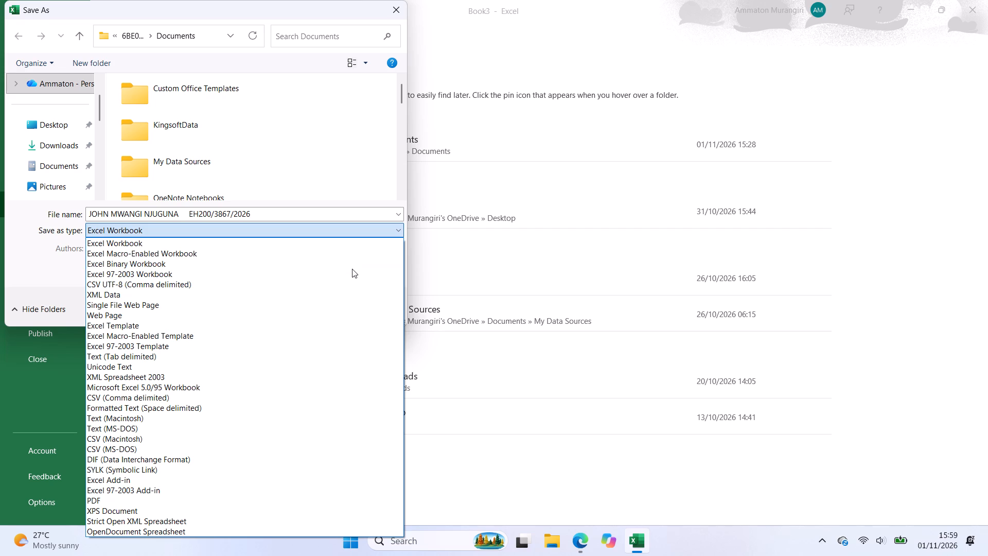
scroll(352, 269, down, 1)
scroll(352, 269, up, 2)
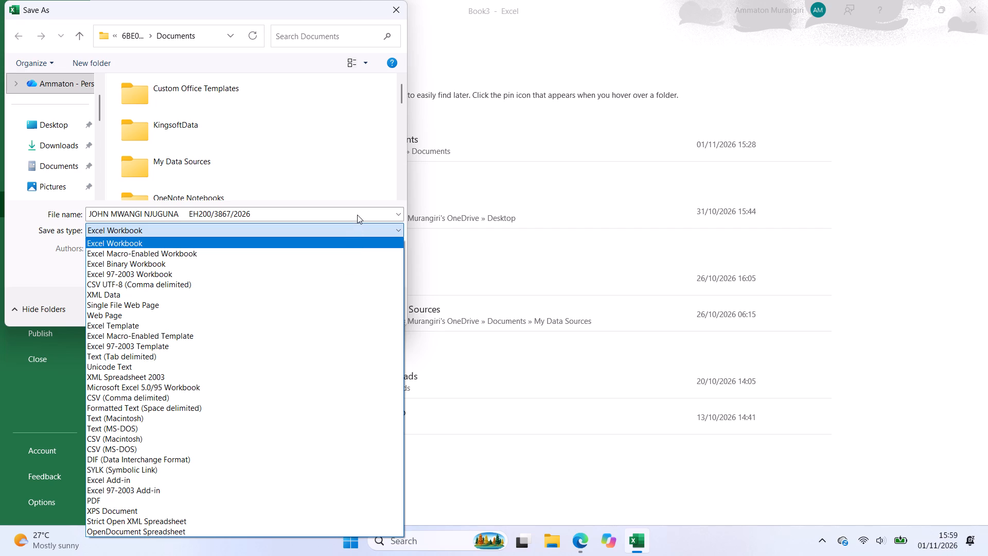
click(358, 210)
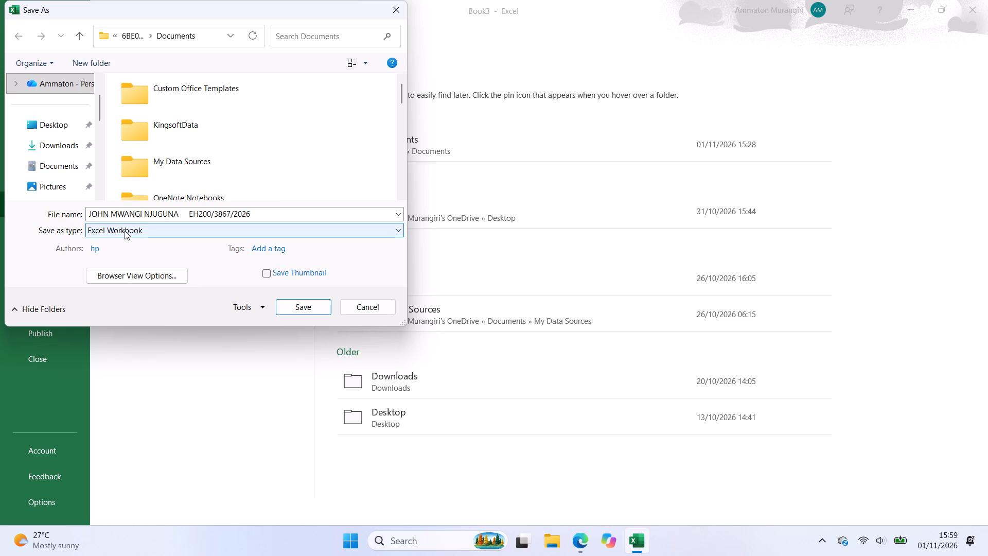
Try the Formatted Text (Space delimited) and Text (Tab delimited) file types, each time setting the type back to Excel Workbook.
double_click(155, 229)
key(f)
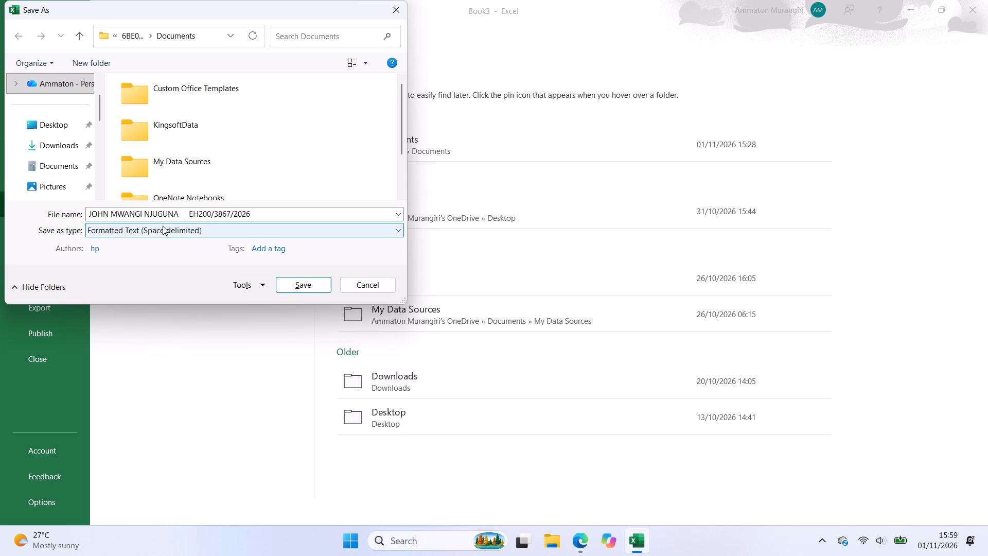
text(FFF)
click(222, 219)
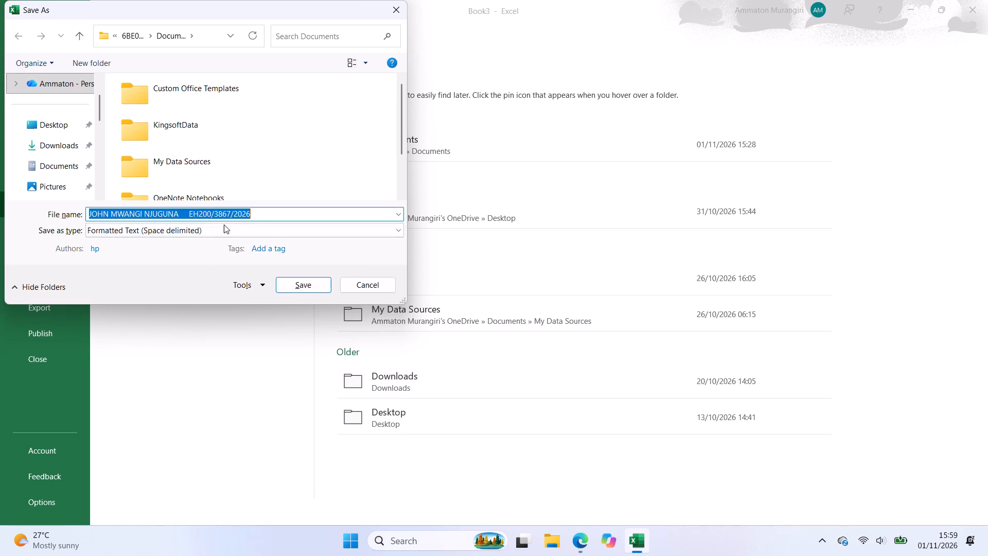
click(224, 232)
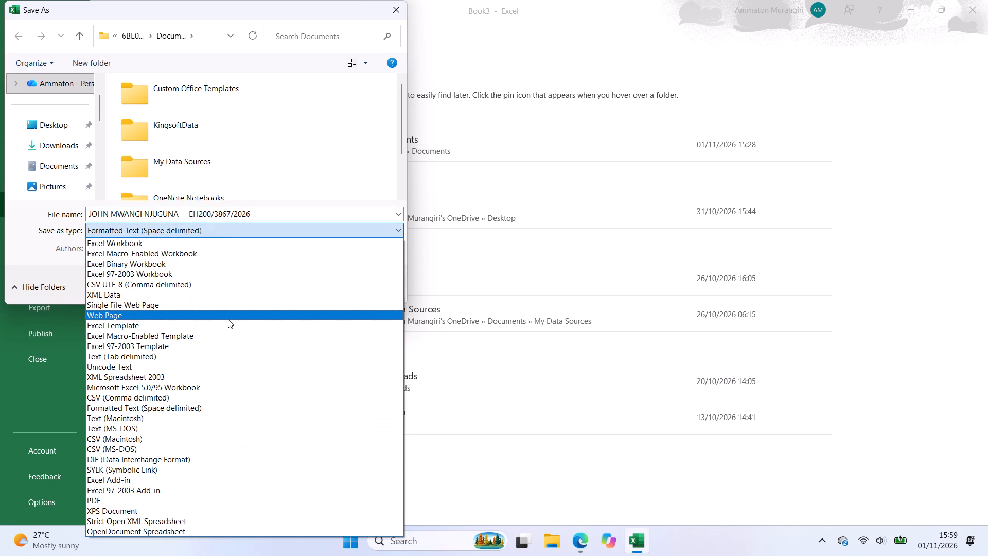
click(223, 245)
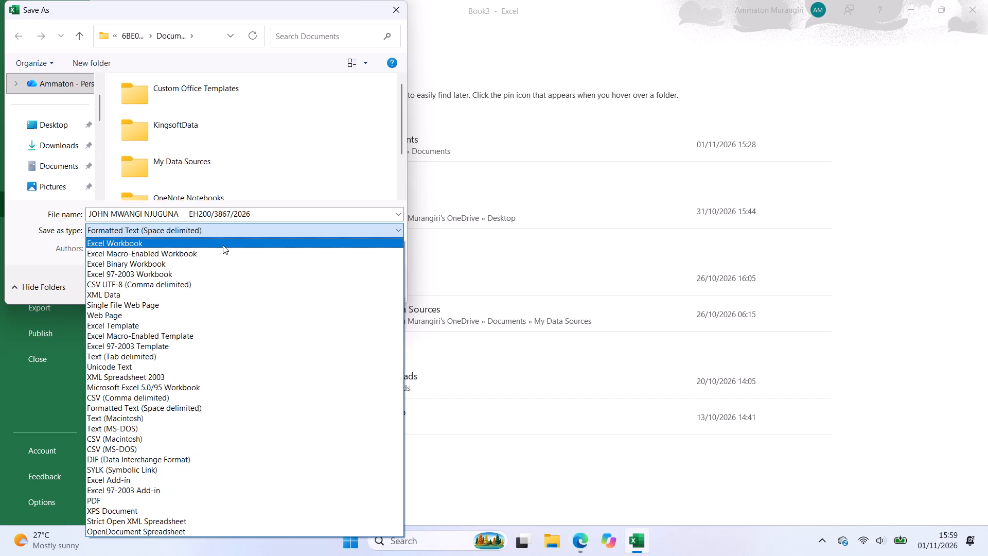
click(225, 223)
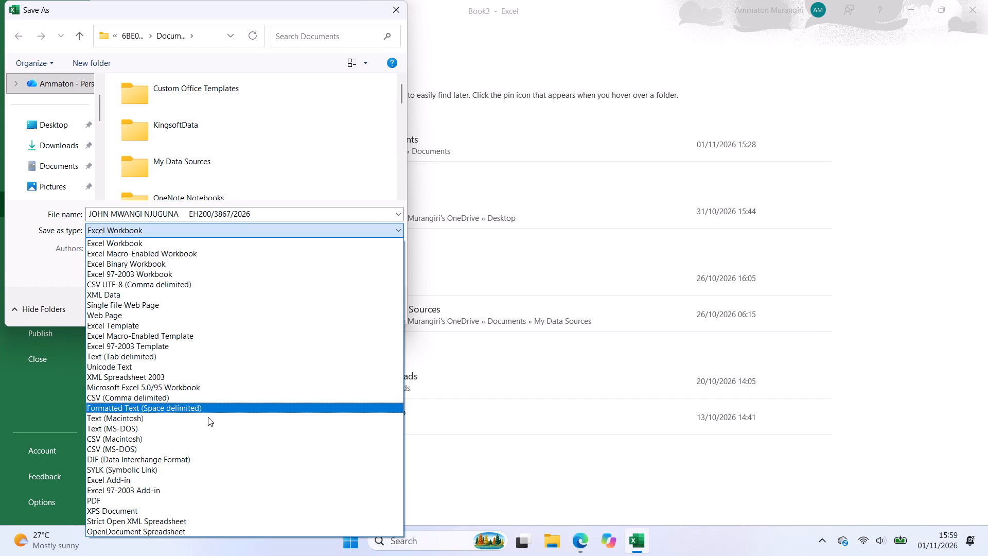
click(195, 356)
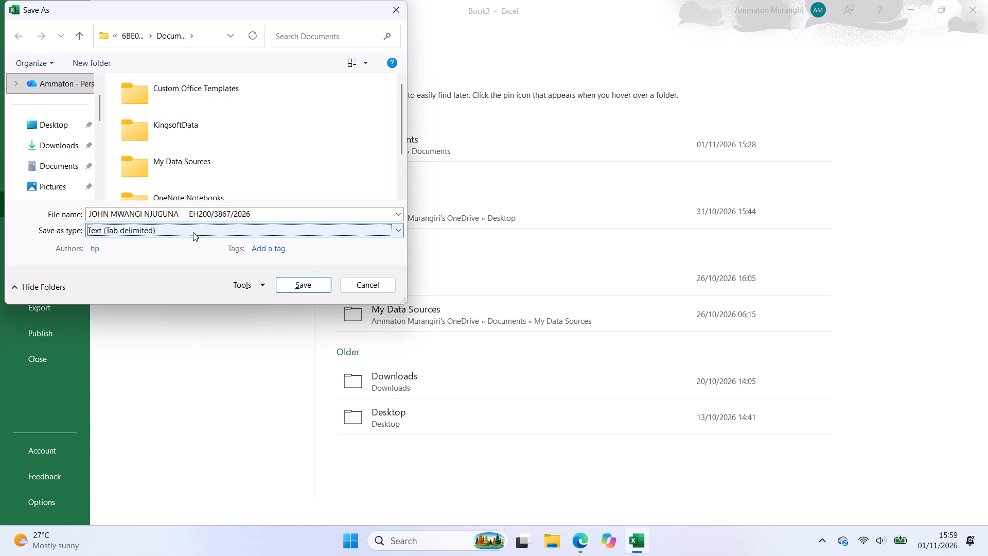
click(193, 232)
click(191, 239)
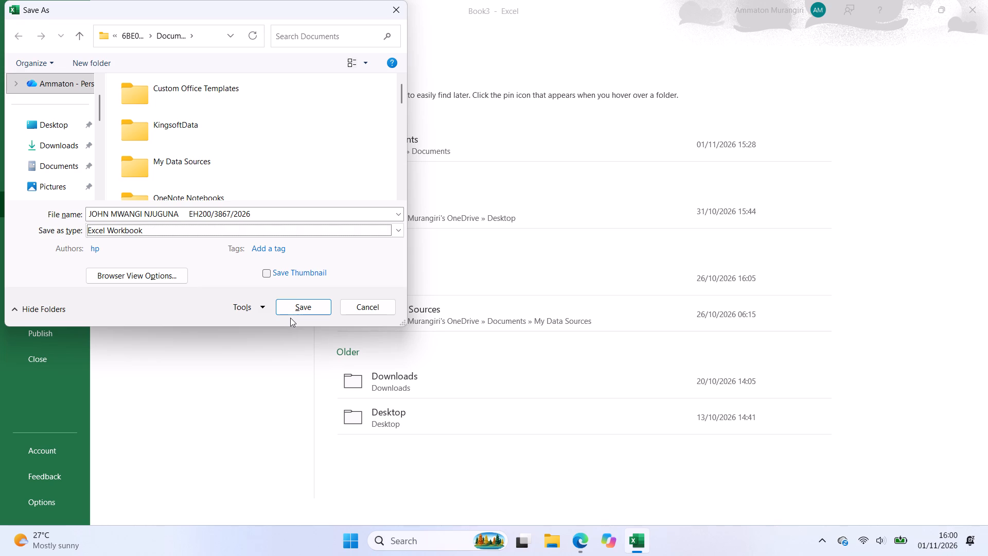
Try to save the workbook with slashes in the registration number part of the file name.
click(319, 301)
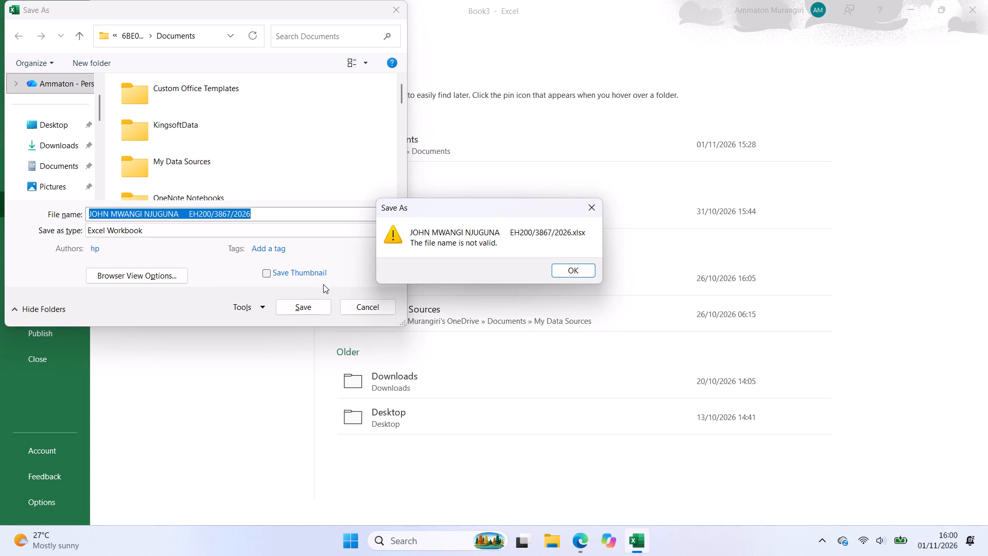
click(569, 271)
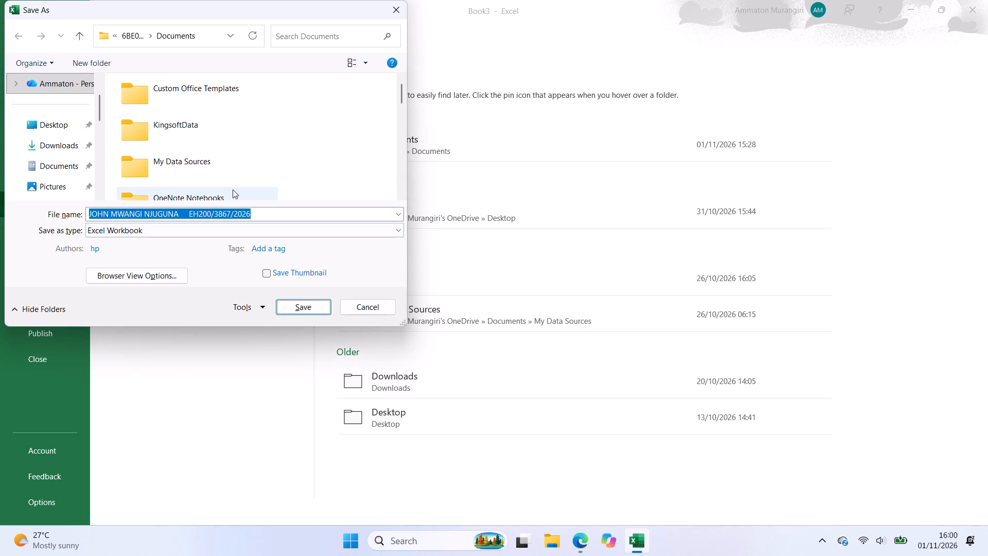
Replace both slashes in the registration number within the file name with hyphens.
click(215, 217)
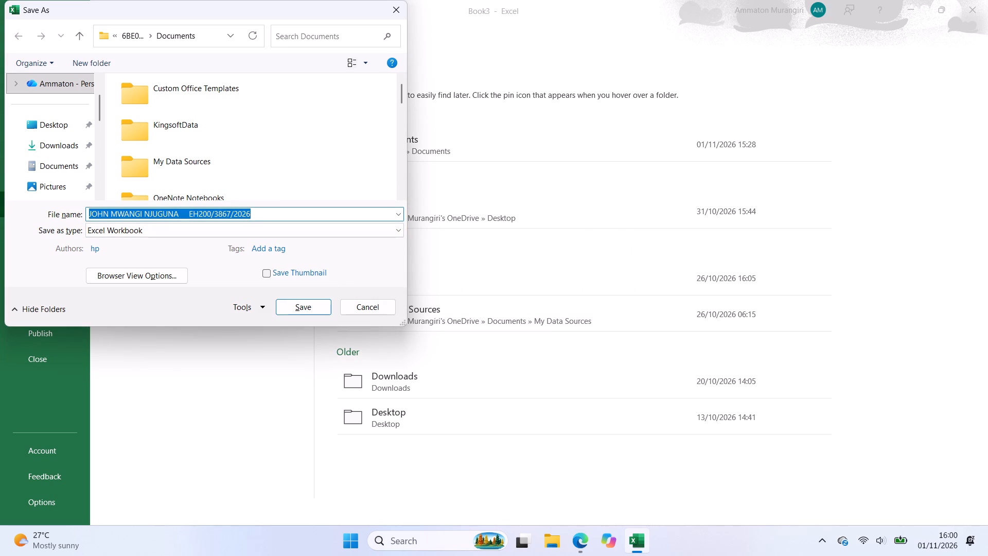
click(215, 217)
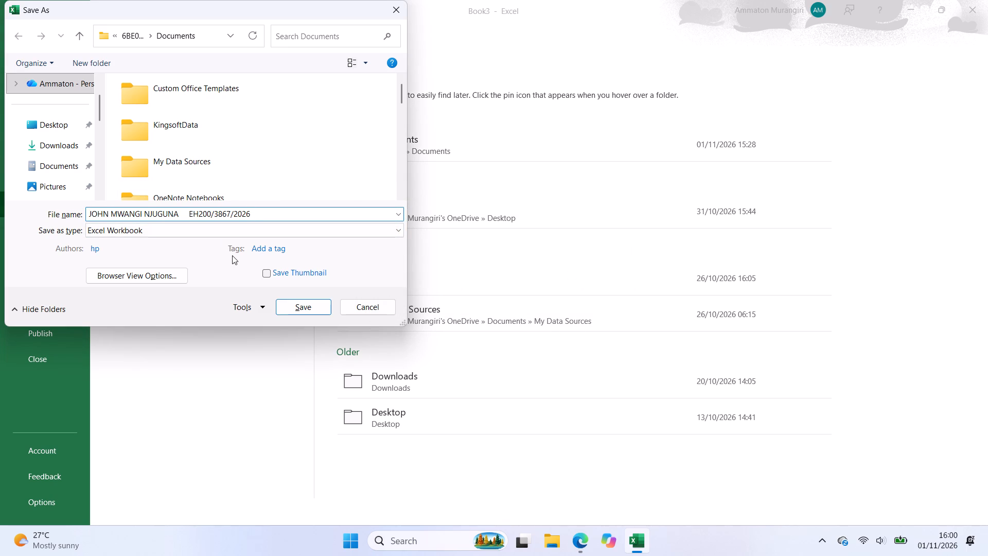
key(BackSpace)
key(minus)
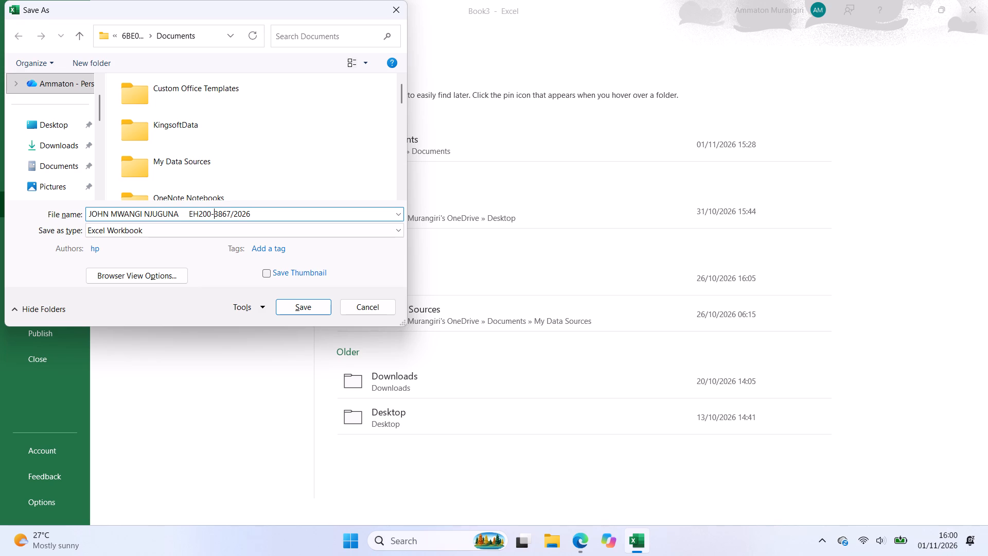
click(233, 216)
key(BackSpace)
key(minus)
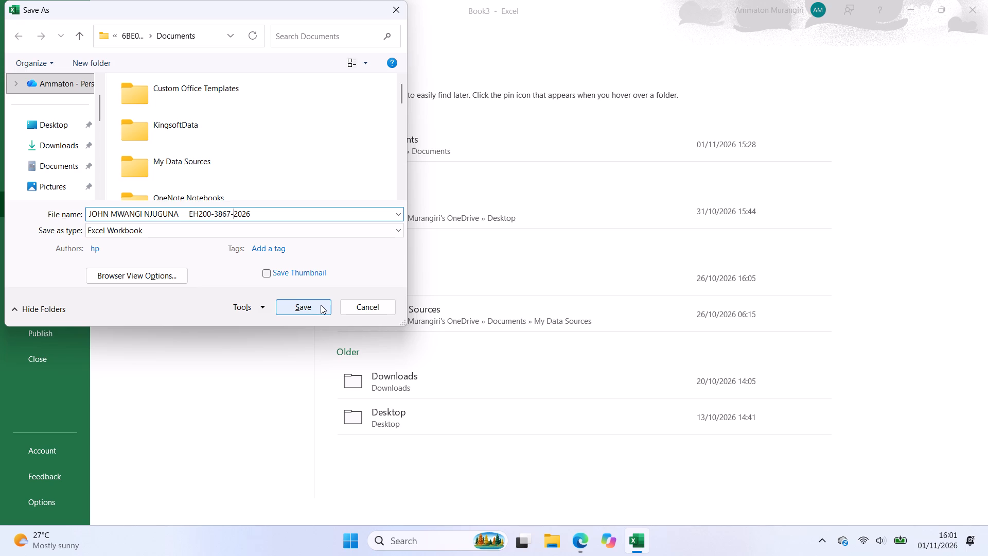
Save the workbook as an Excel Workbook in the OneDrive Documents folder under the corrected file name.
click(321, 305)
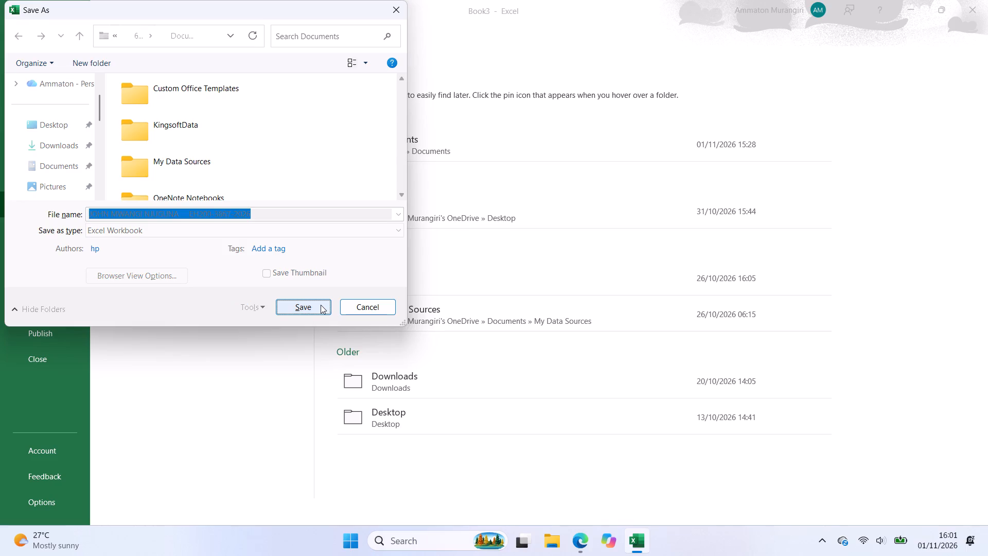
click(321, 305)
triple_click(260, 210)
click(260, 210)
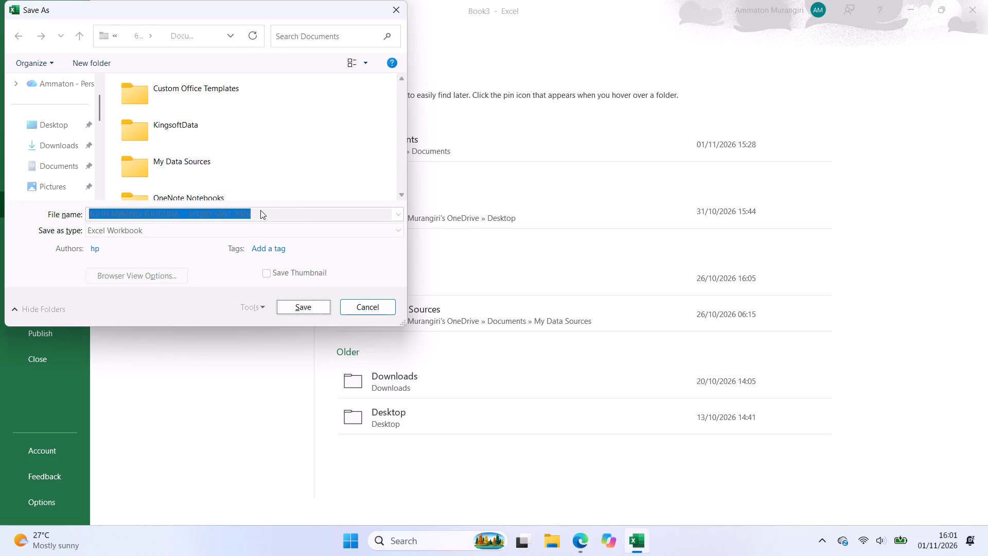
click(196, 216)
click(198, 202)
click(198, 214)
click(391, 8)
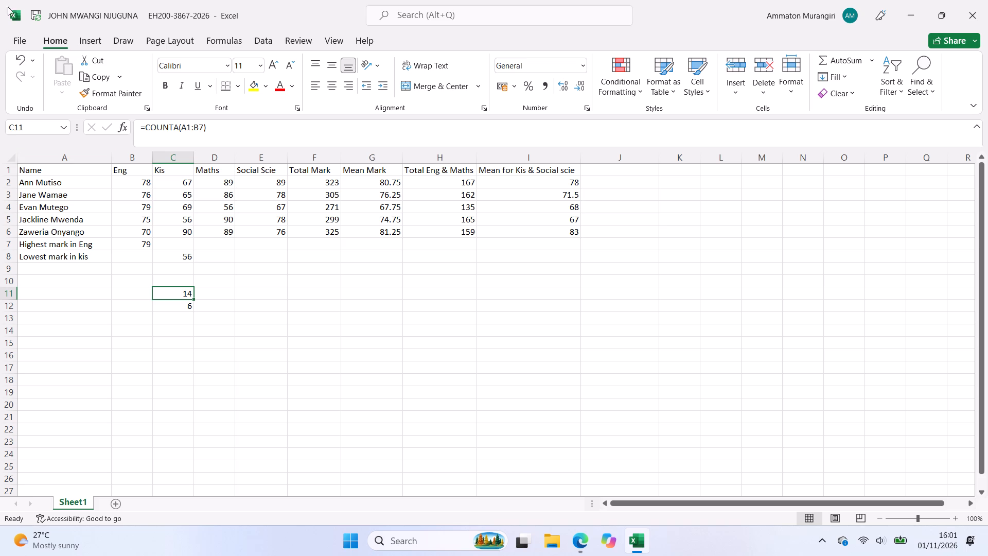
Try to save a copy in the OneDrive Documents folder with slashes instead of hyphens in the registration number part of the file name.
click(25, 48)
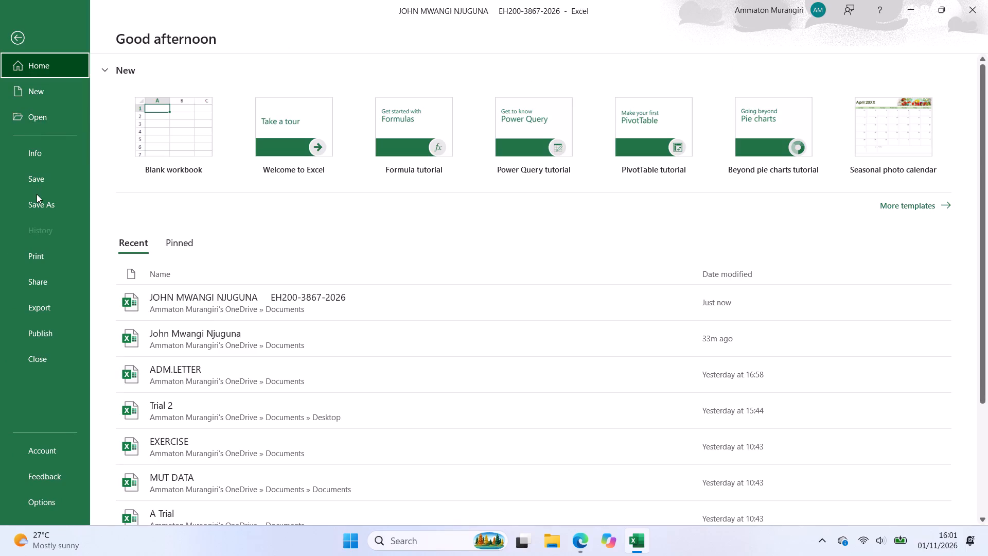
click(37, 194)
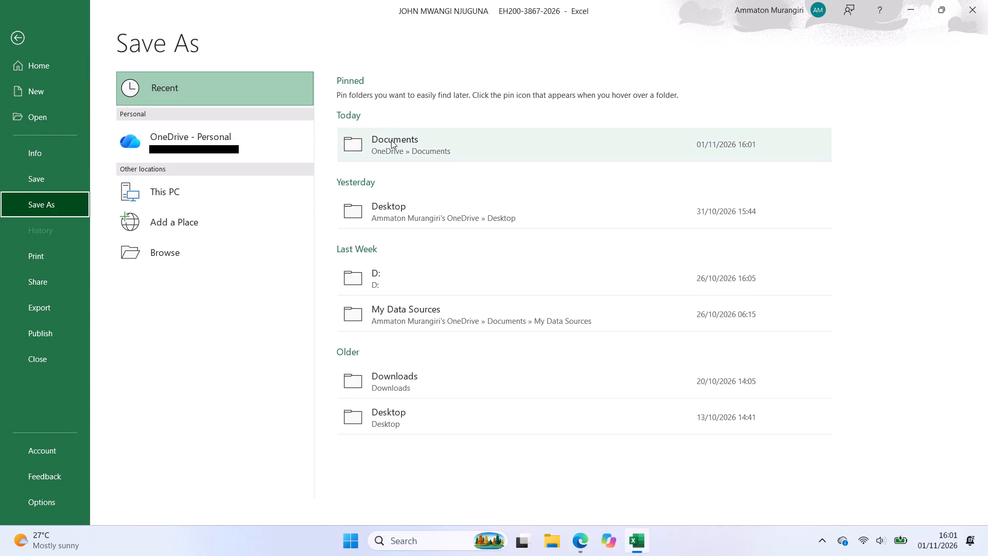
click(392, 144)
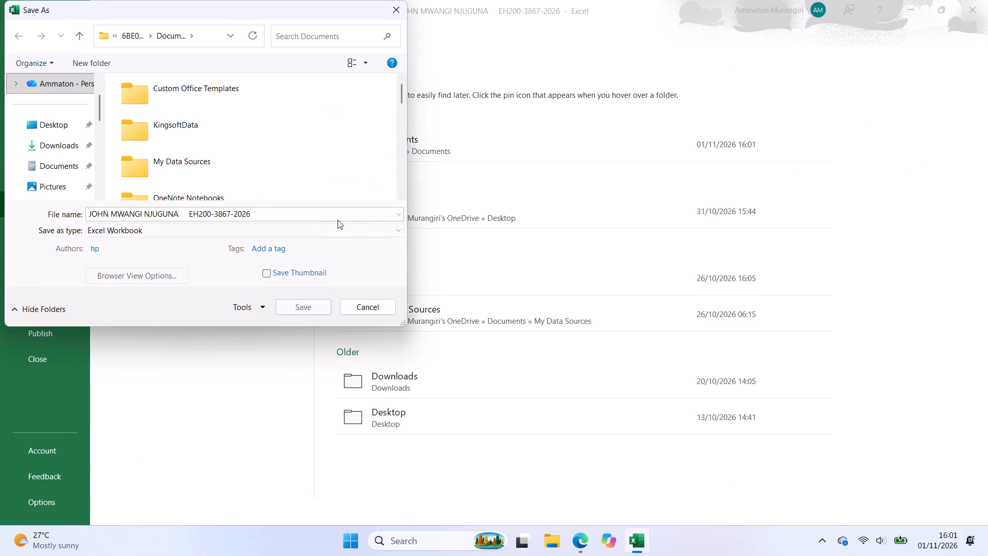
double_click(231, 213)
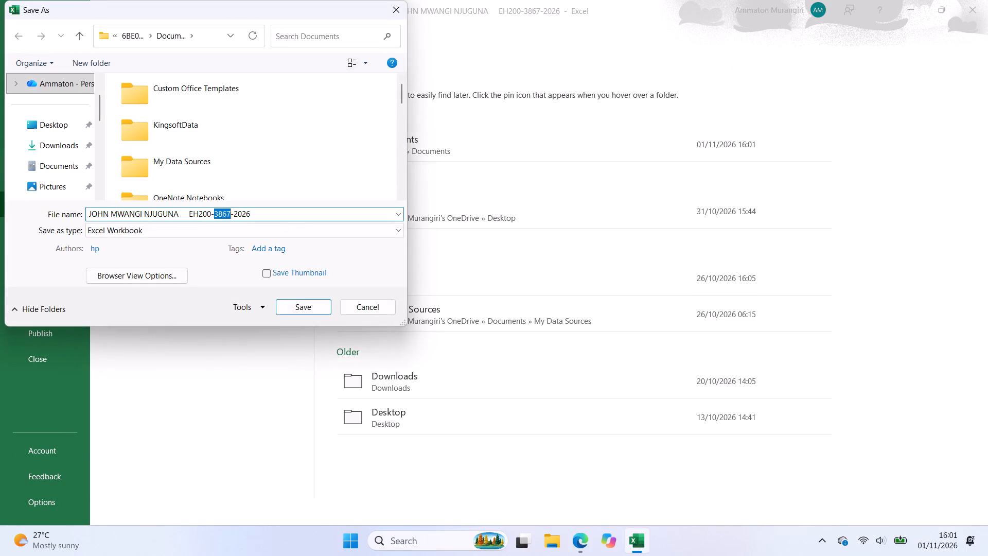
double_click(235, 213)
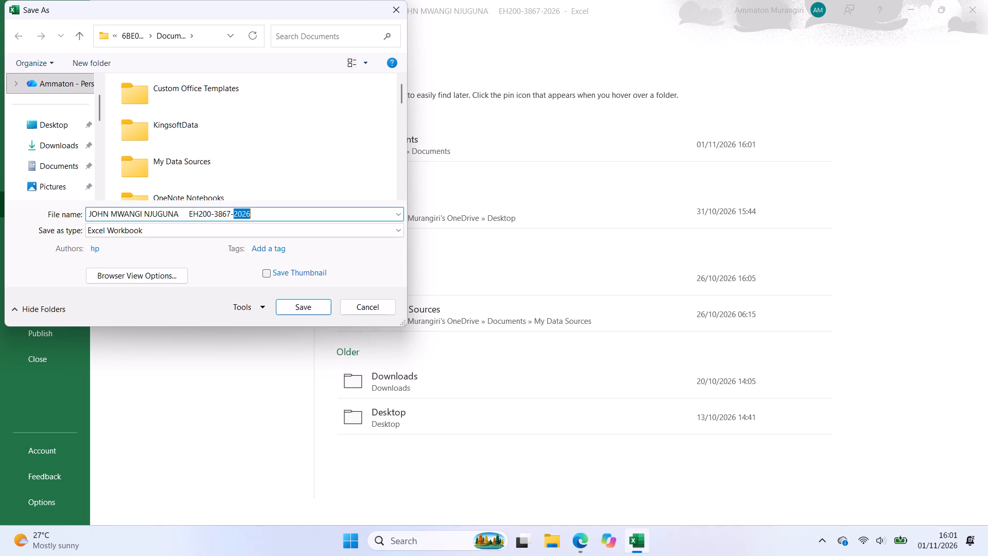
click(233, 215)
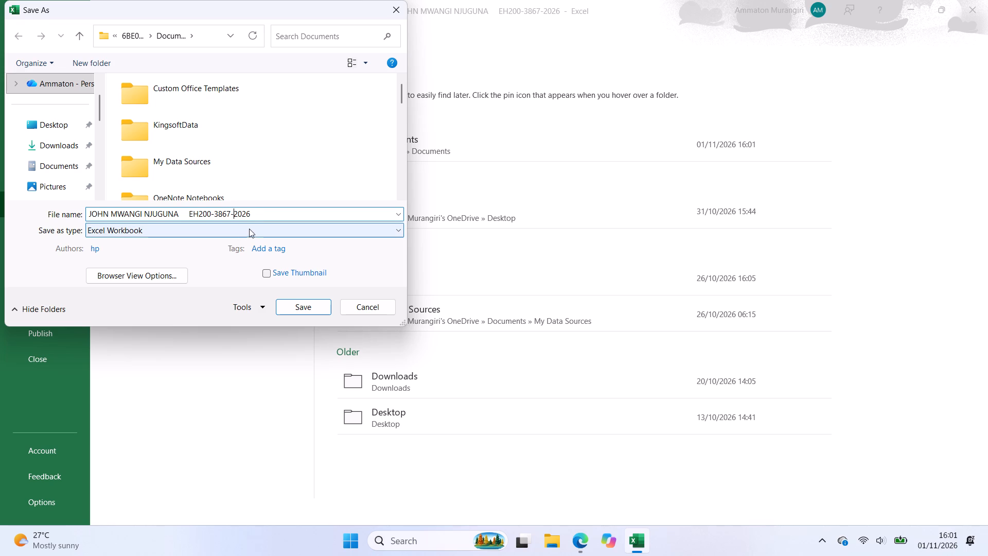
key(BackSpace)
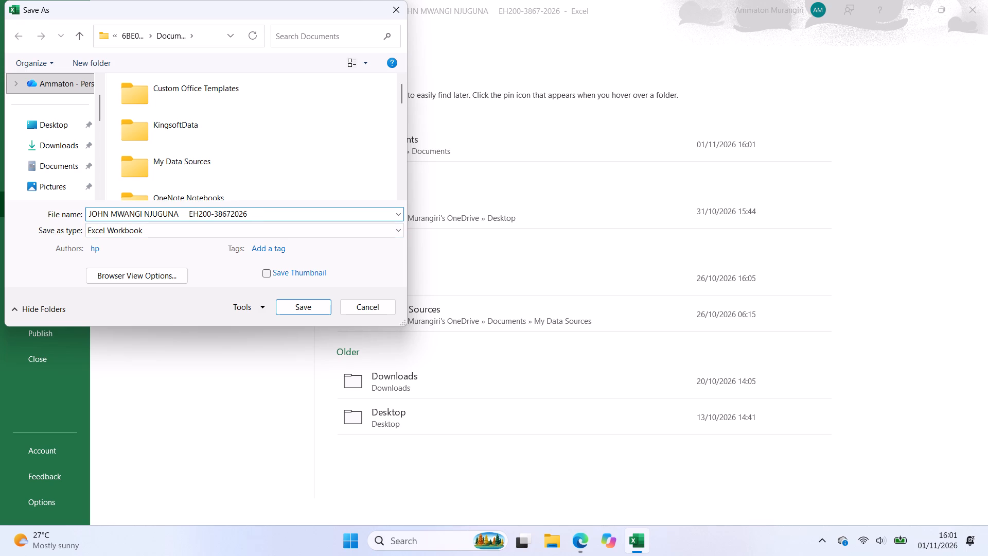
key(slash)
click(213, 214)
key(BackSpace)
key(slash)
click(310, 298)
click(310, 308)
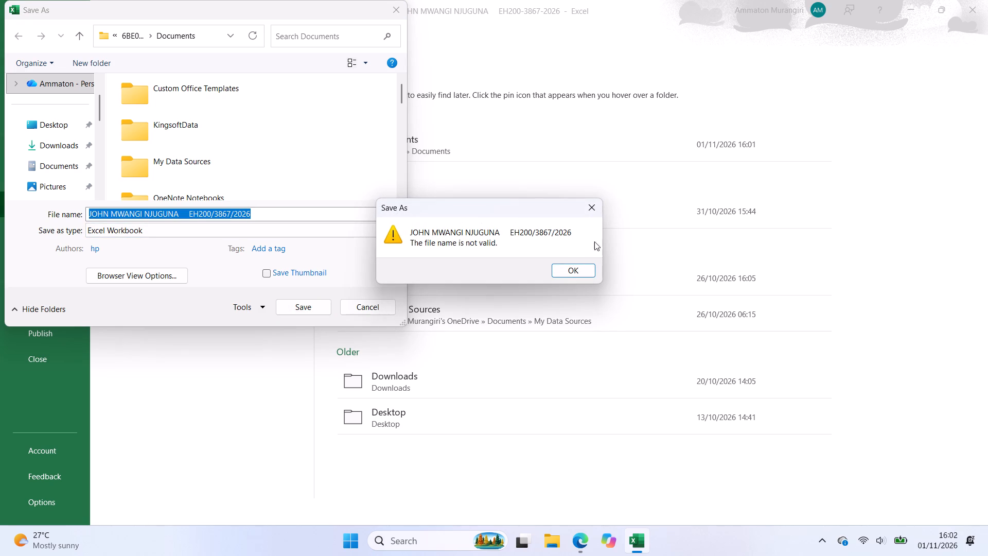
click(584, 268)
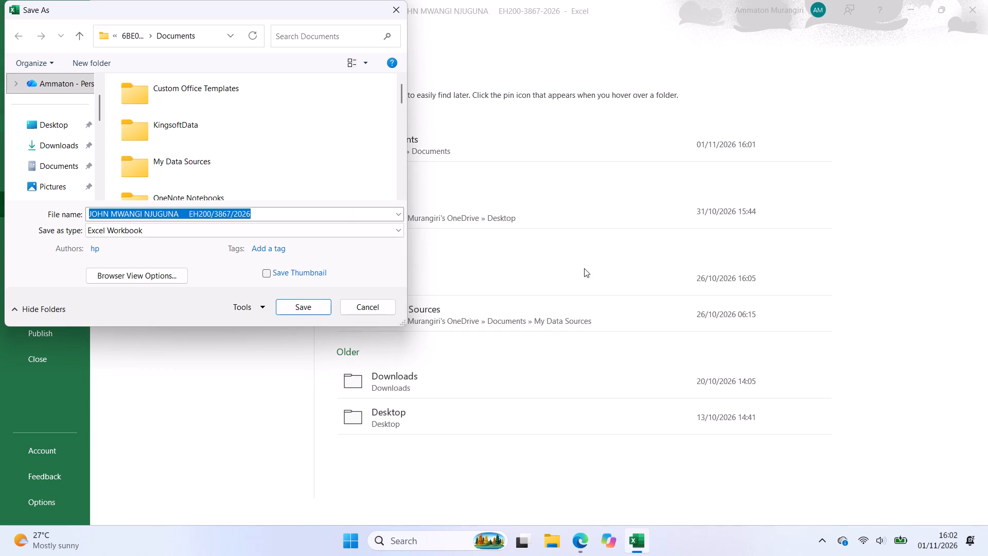
Change both slashes in the registration number within the file name back to hyphens.
click(233, 216)
click(233, 208)
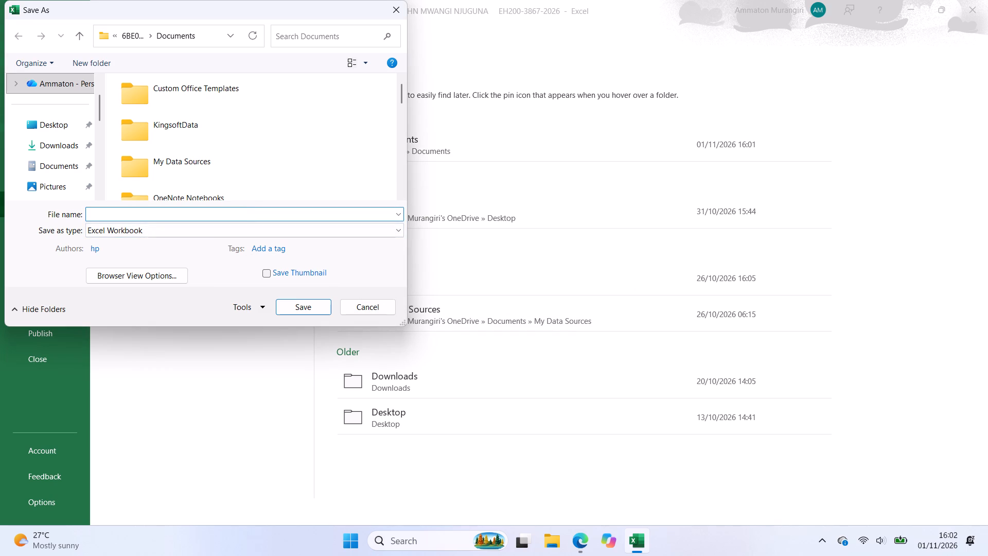
key(BackSpace)
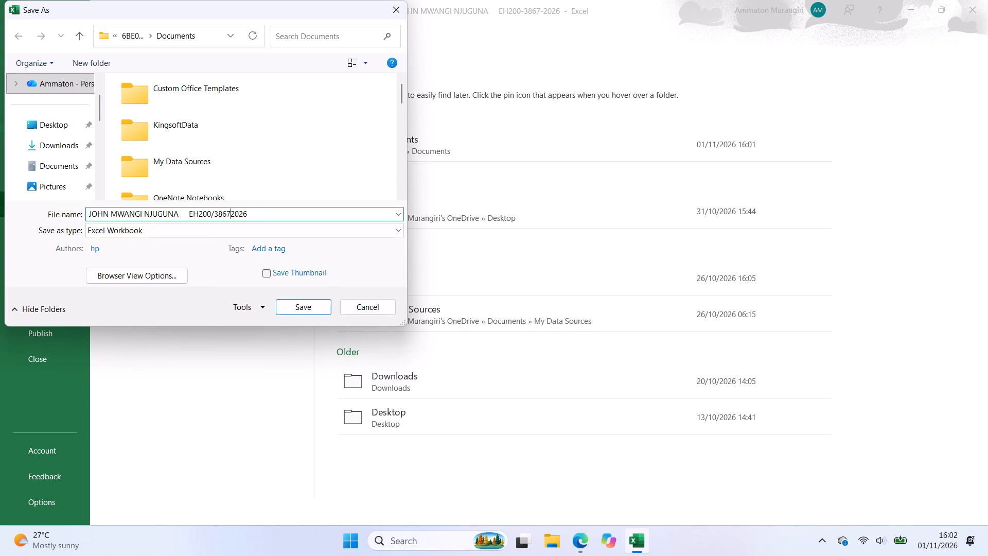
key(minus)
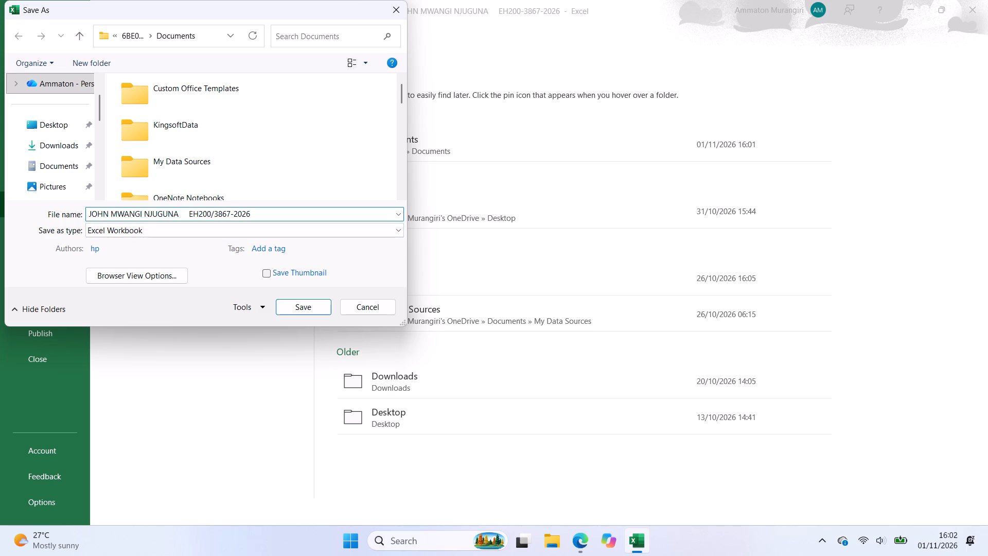
click(214, 210)
key(BackSpace)
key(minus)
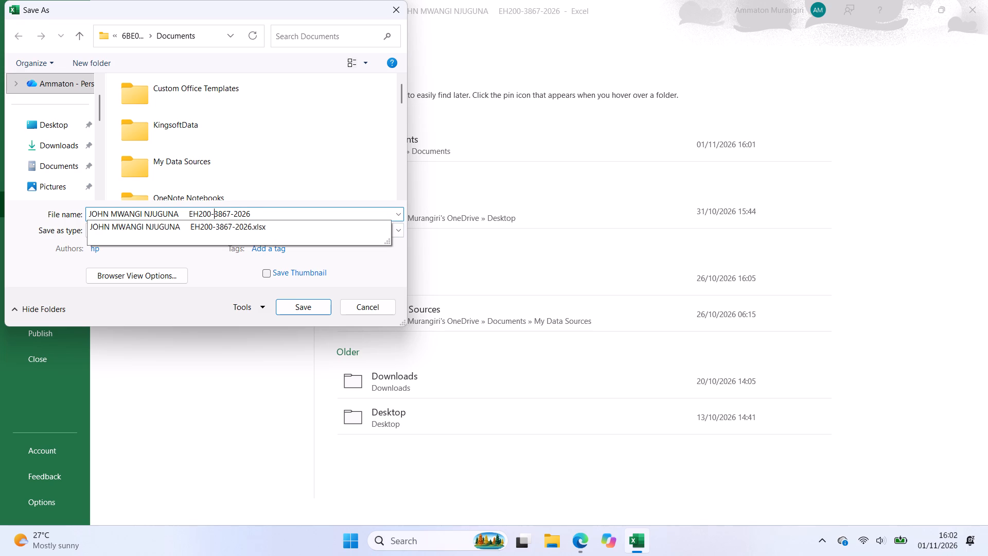
Save the workbook over the existing file of the same name in Documents and switch the workbook to editing.
click(295, 310)
click(295, 310)
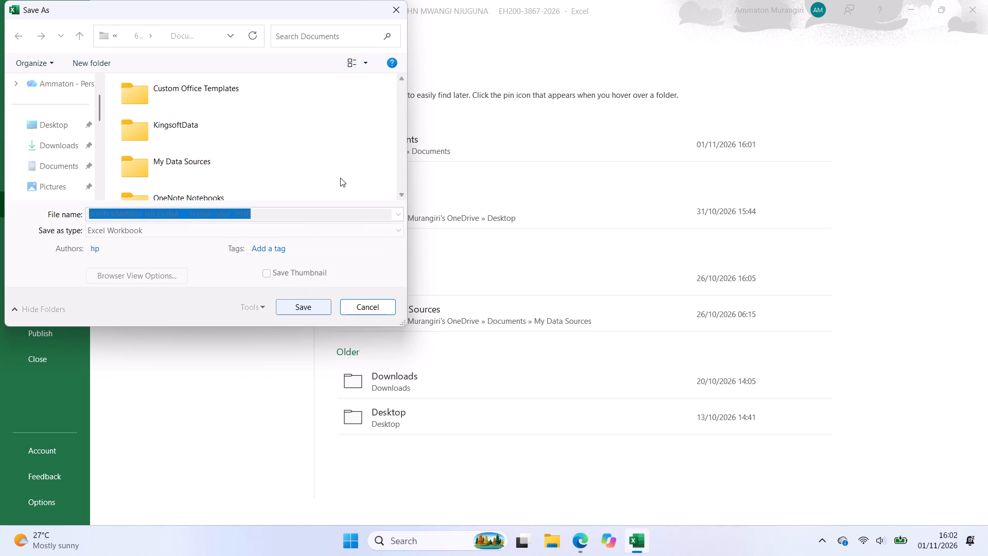
click(393, 9)
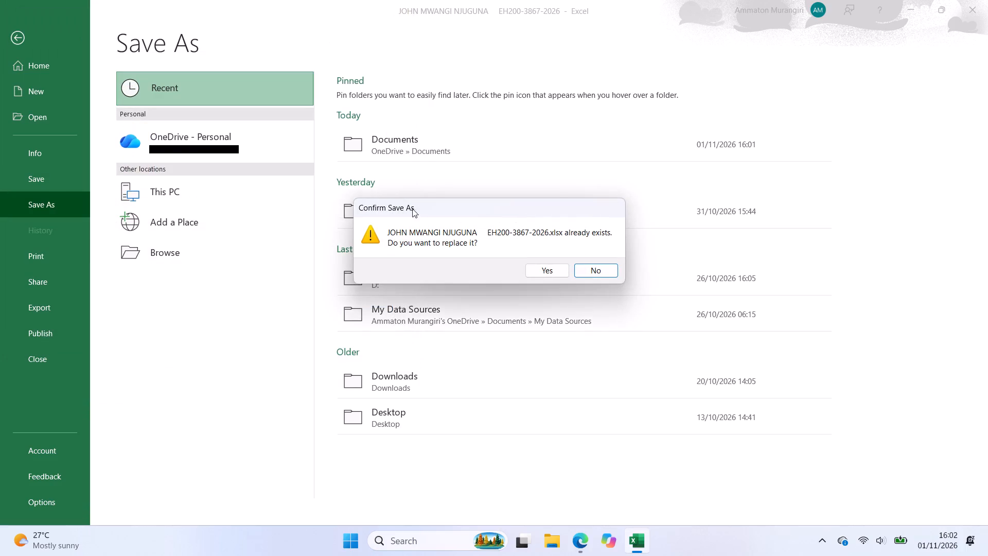
click(553, 272)
click(589, 272)
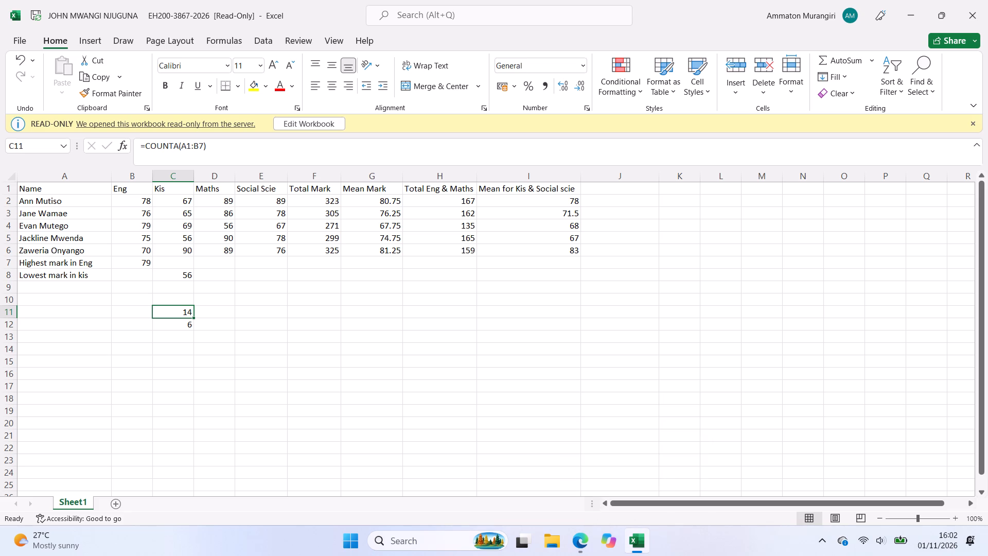
click(314, 125)
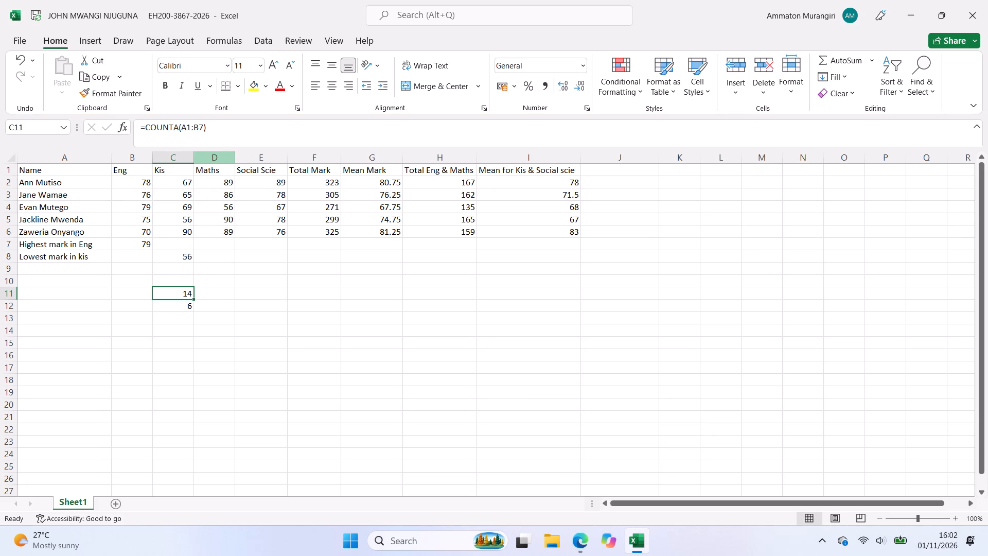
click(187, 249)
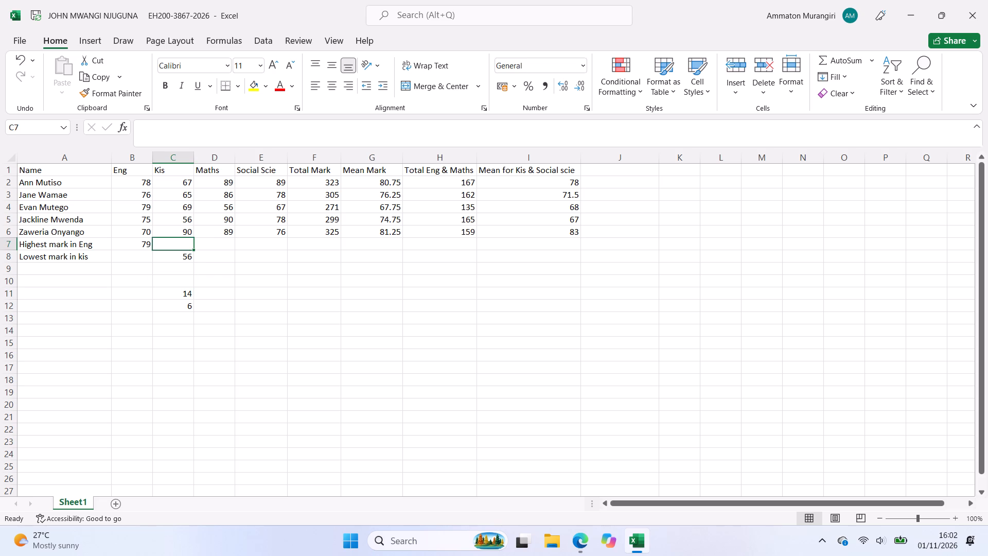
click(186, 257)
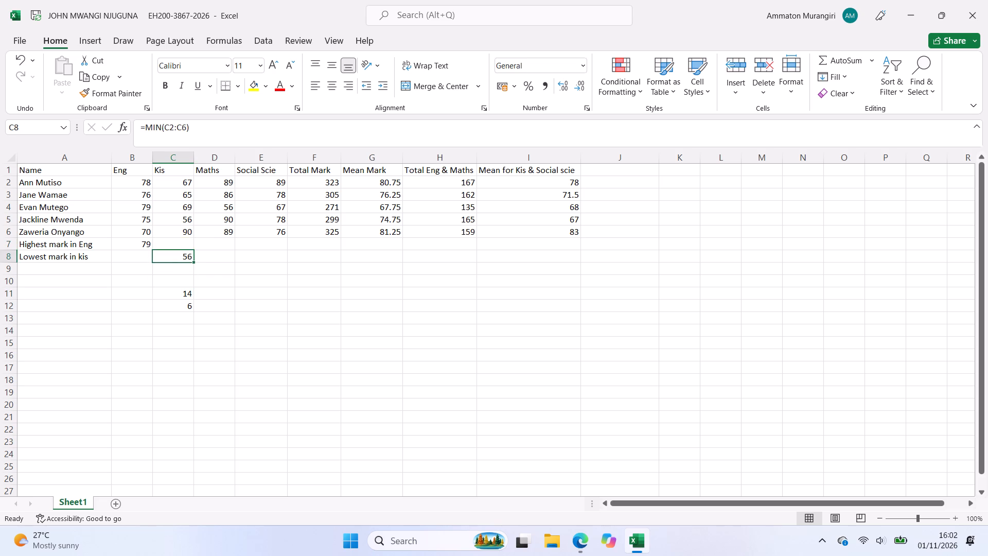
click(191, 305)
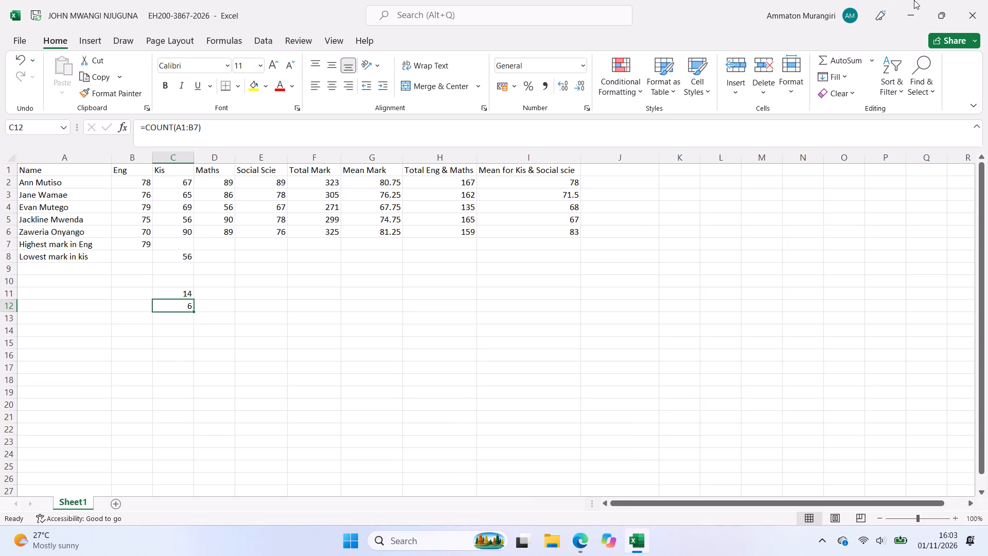
Switch to the Session 7 Assignment page of the Masomo Portal in Edge and extend the session.
click(952, 10)
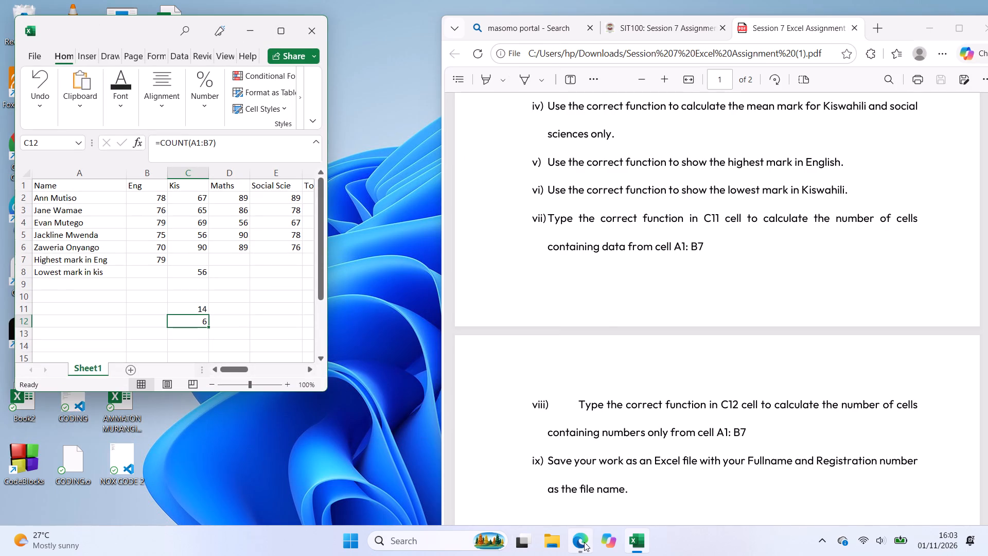
click(580, 484)
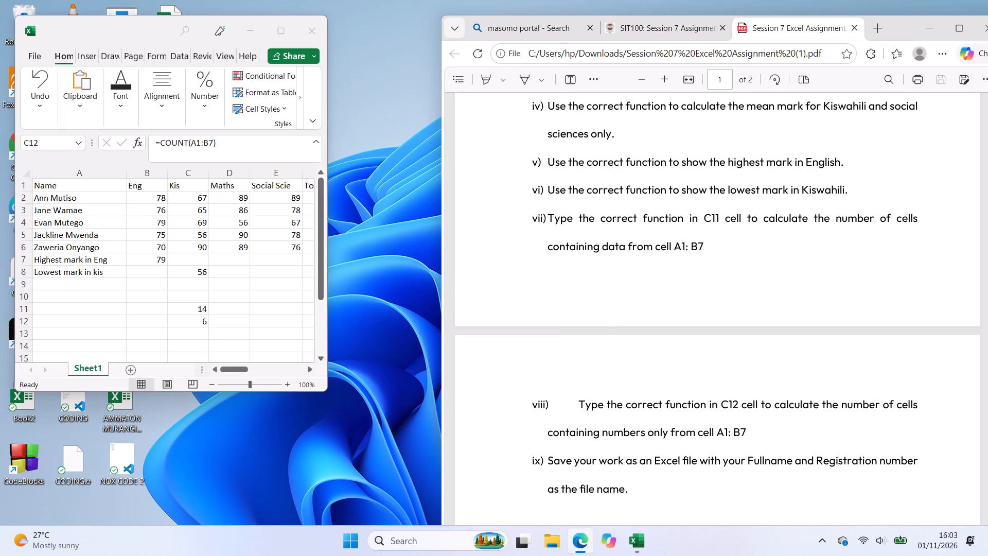
click(691, 26)
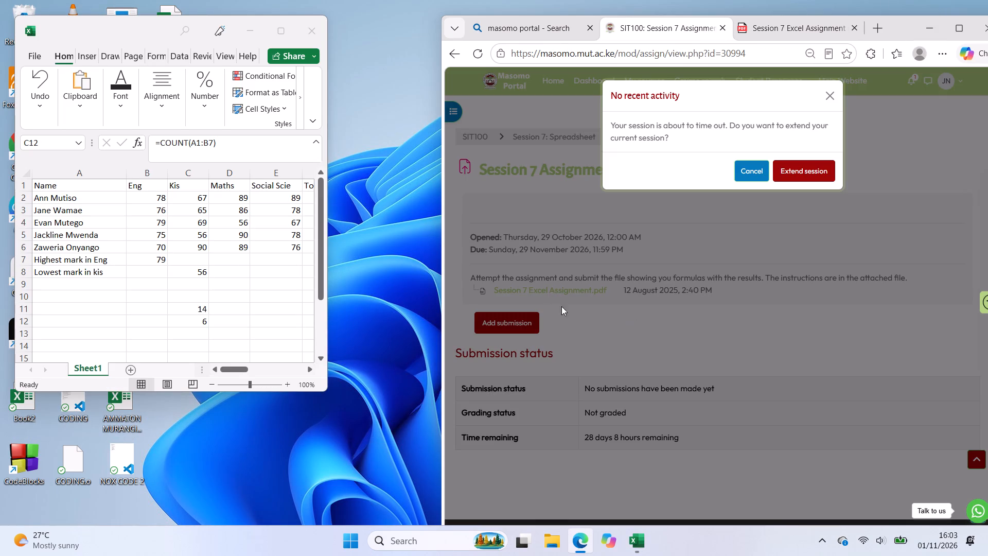
click(816, 166)
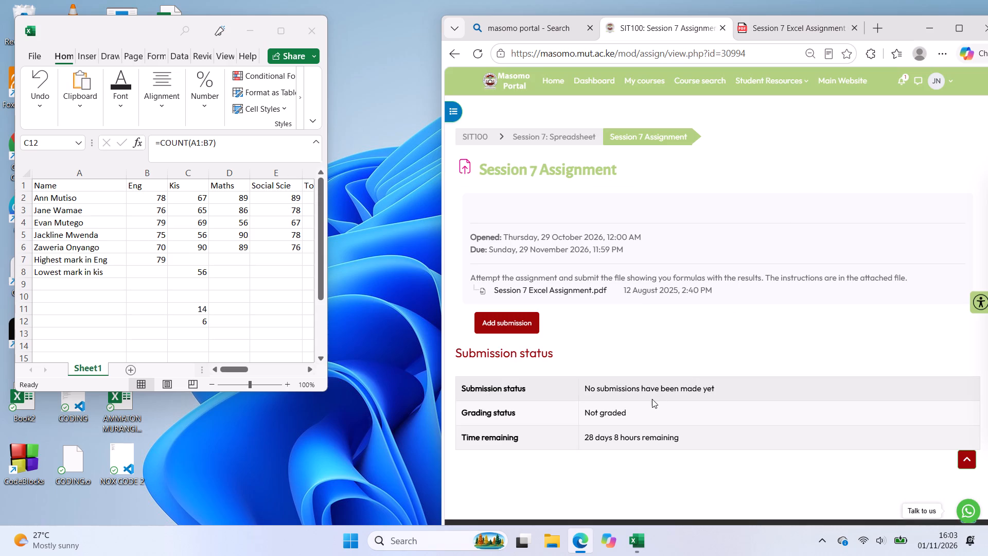
Start adding a submission for the Session 7 Assignment and examine the file upload area and accepted file types.
click(513, 321)
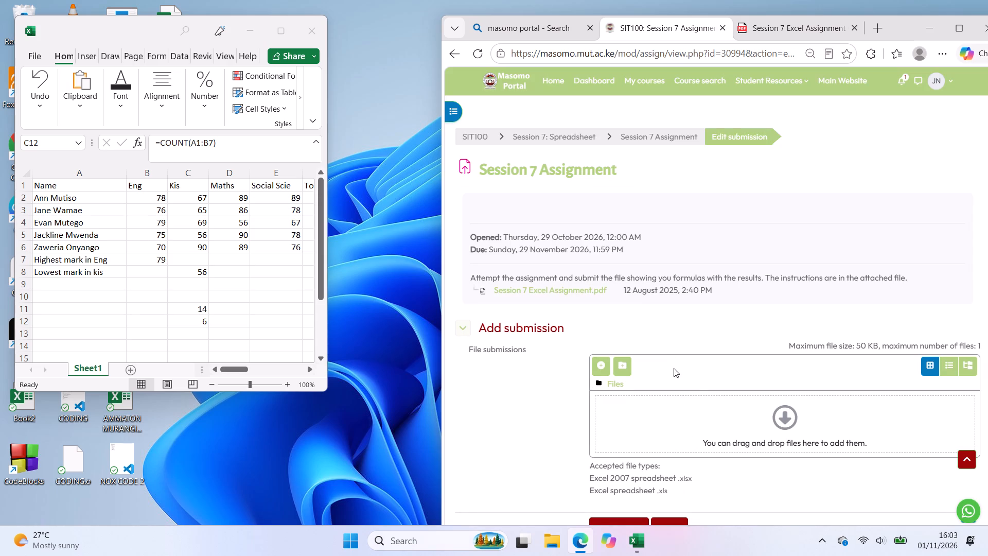
scroll(694, 375, down, 2)
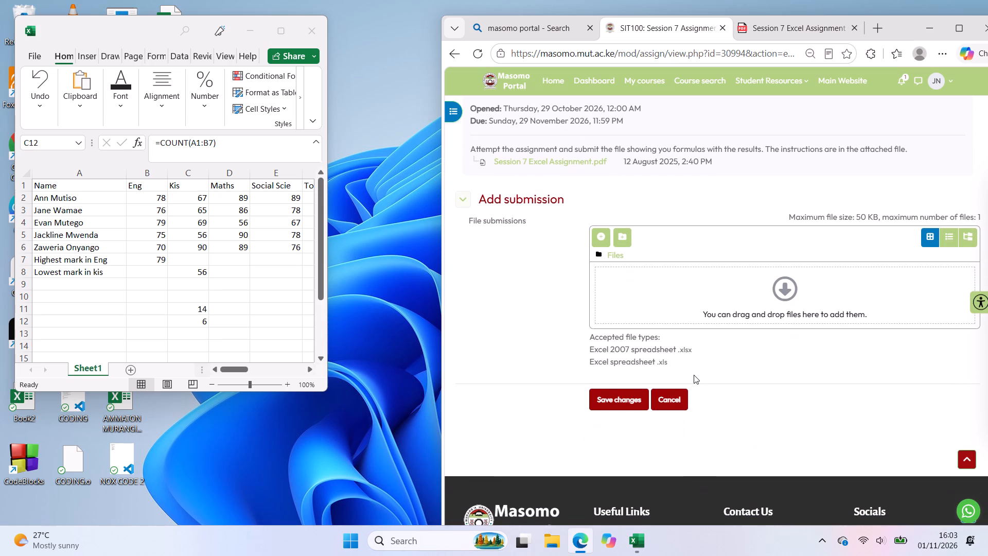
scroll(694, 375, down, 2)
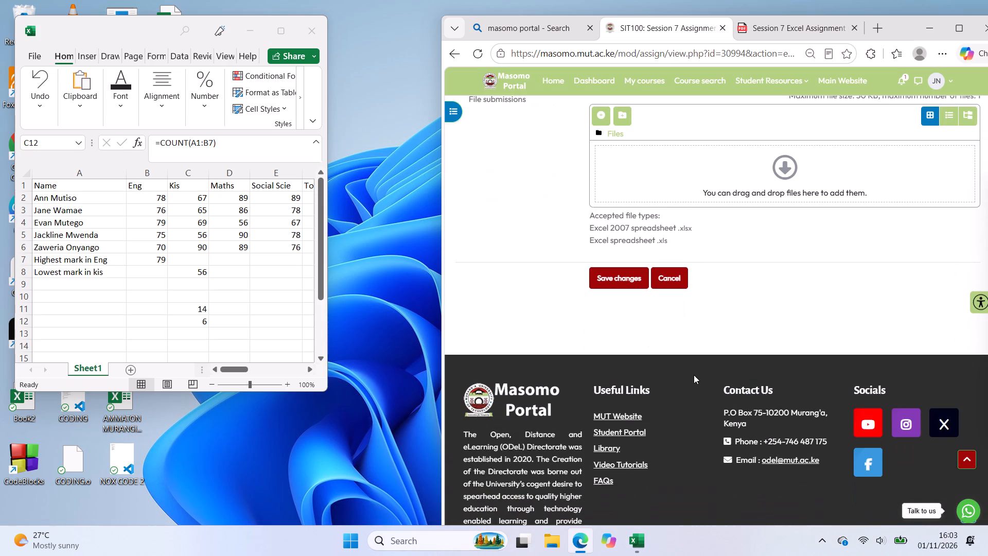
scroll(694, 375, up, 2)
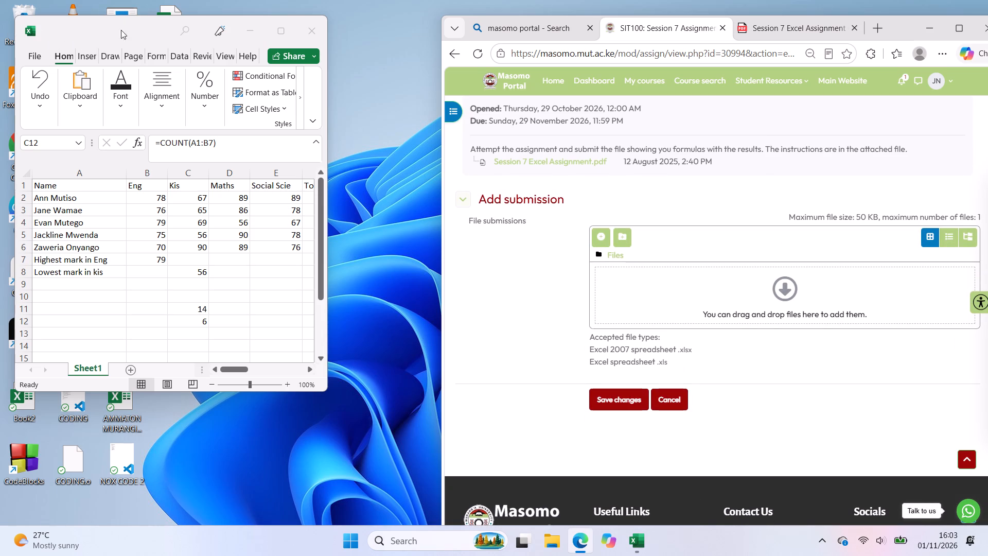
Minimize the browser and the assignment workbook windows to clear the desktop.
click(37, 50)
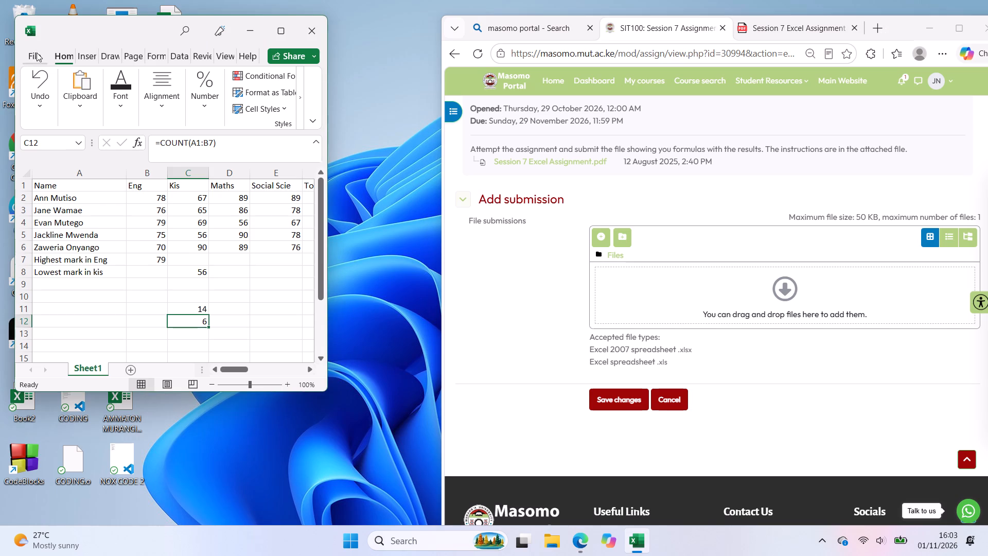
click(37, 53)
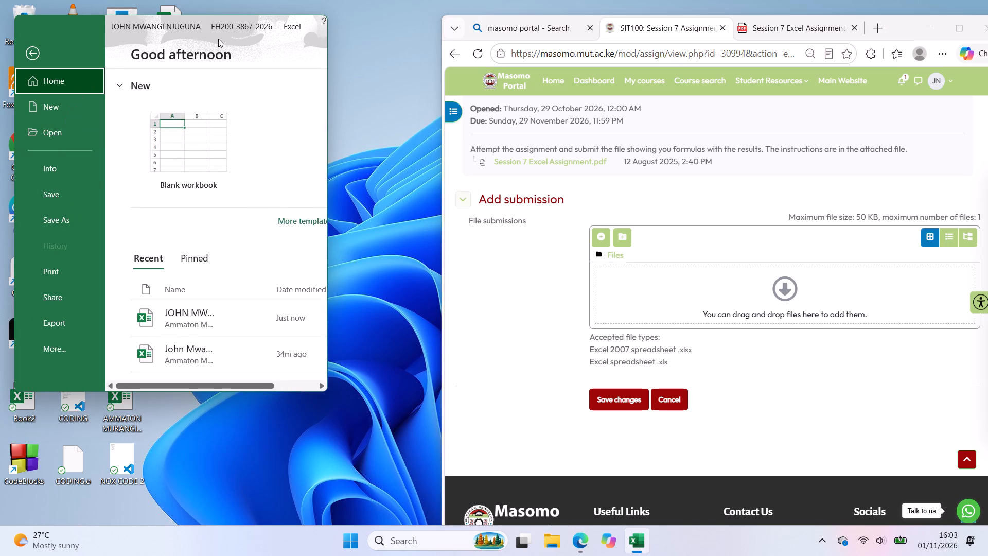
click(933, 29)
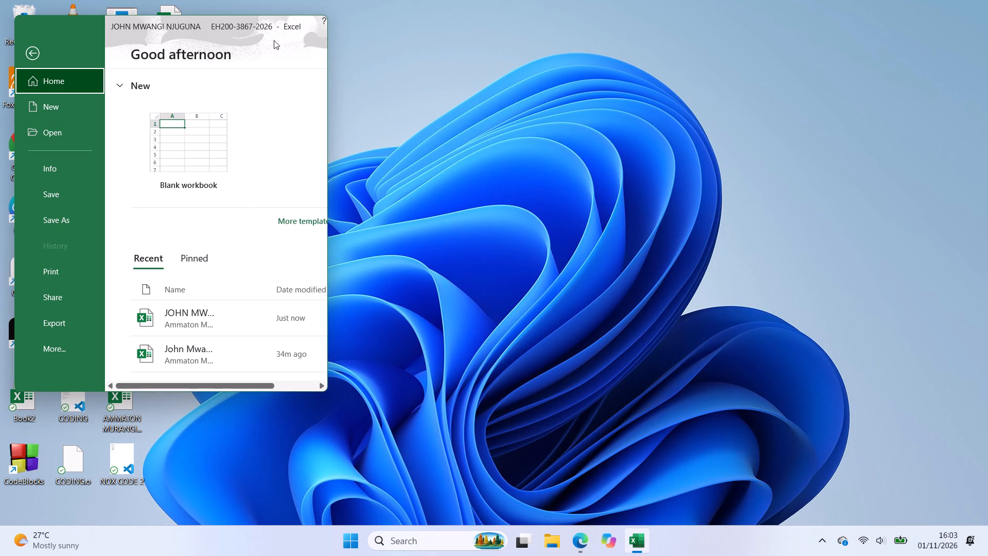
click(34, 55)
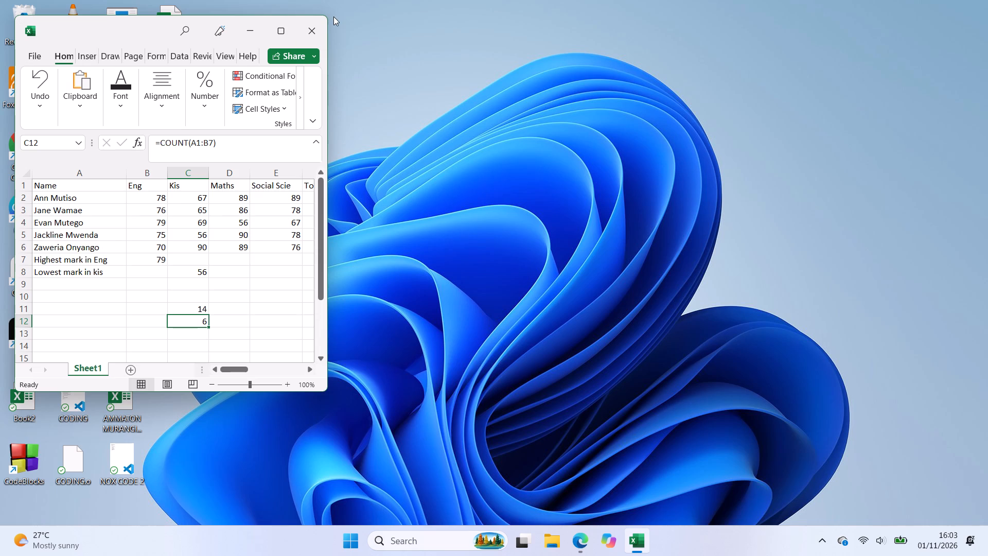
click(261, 31)
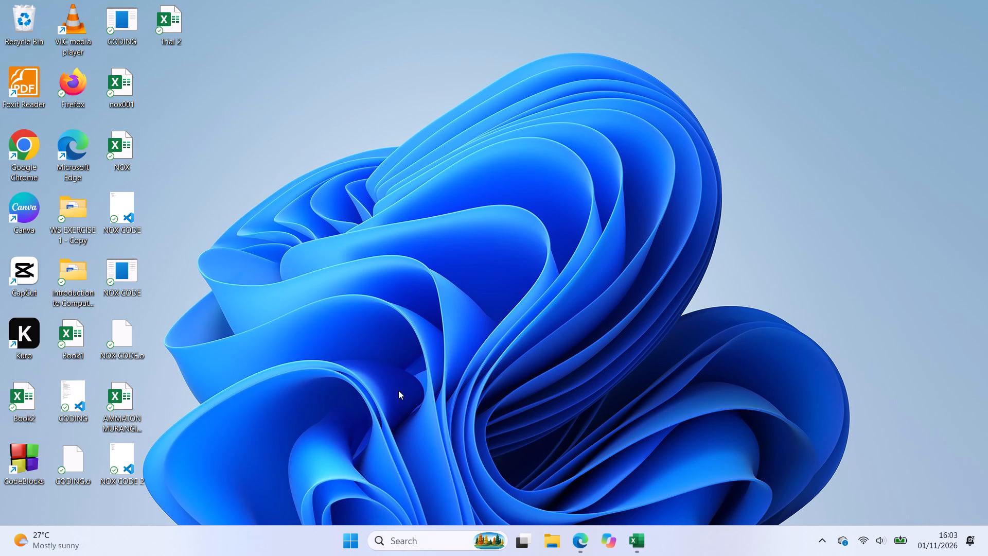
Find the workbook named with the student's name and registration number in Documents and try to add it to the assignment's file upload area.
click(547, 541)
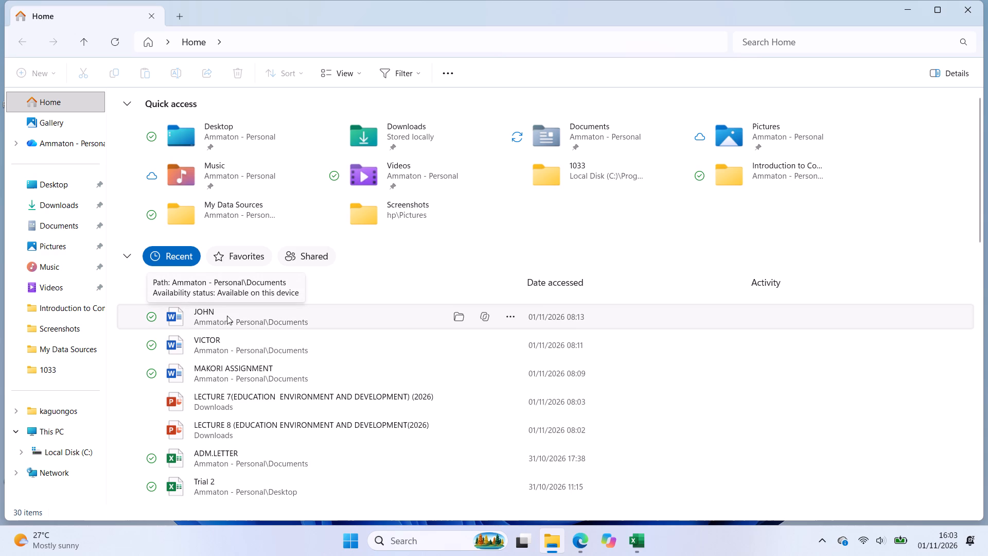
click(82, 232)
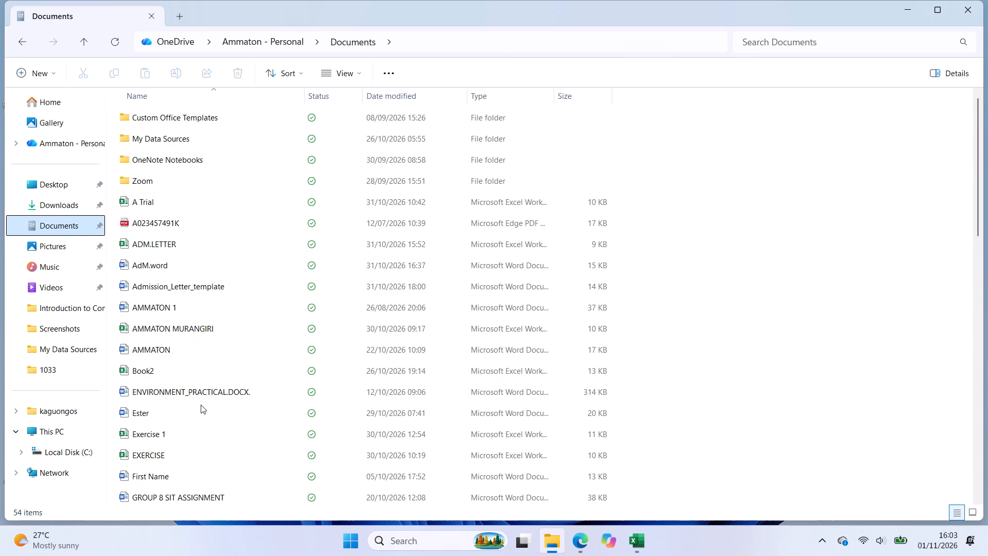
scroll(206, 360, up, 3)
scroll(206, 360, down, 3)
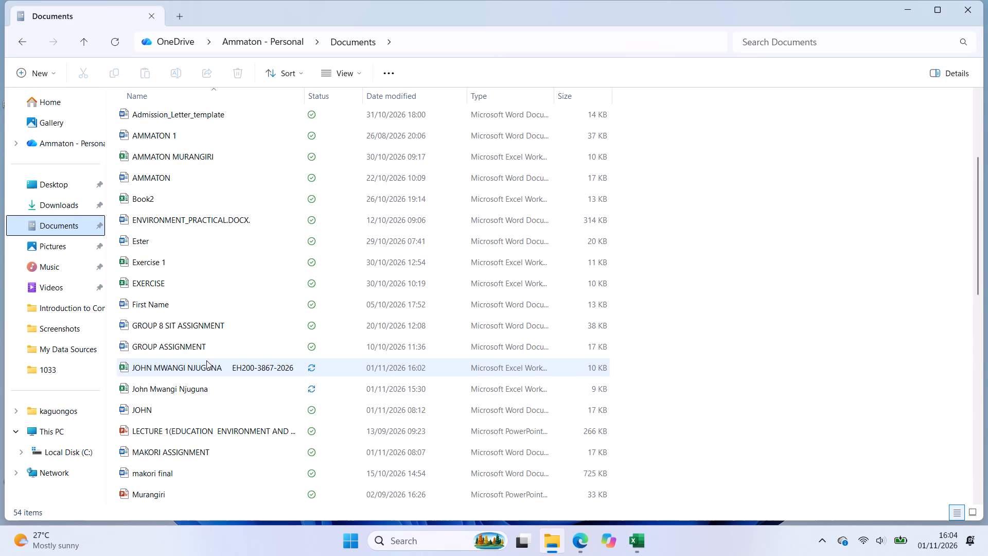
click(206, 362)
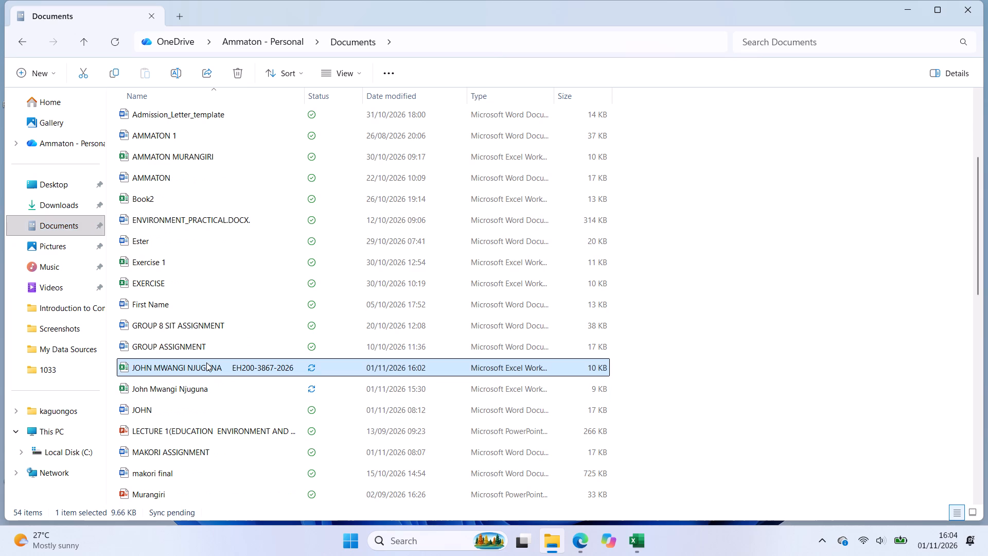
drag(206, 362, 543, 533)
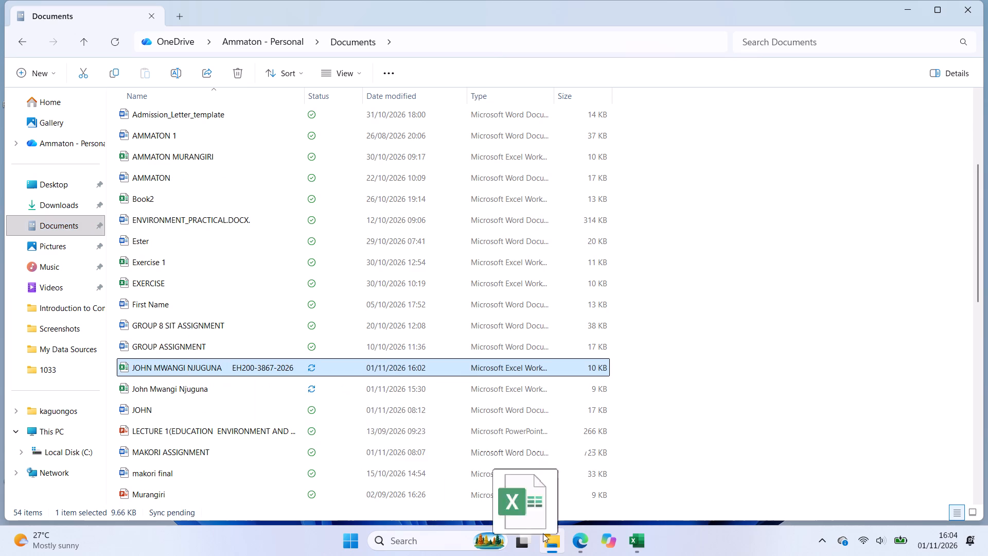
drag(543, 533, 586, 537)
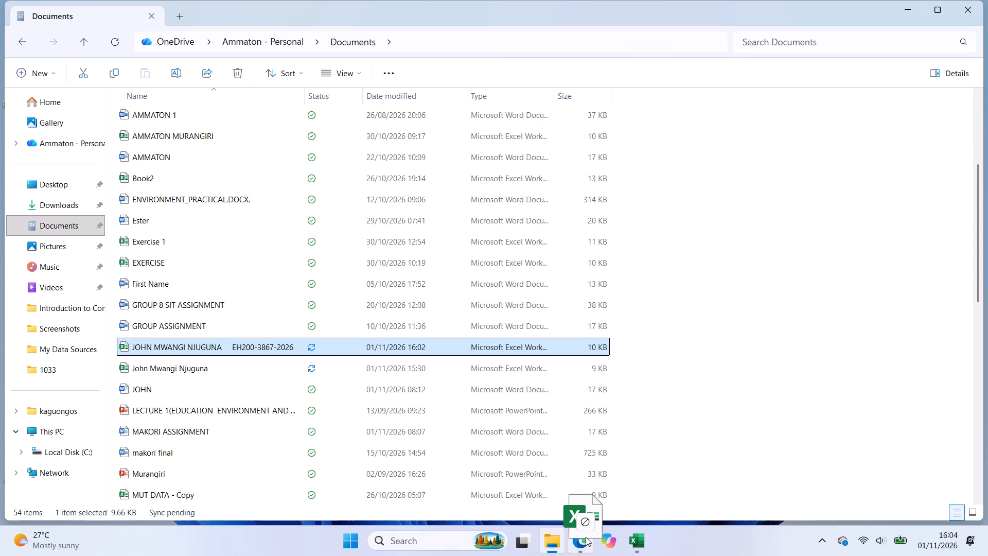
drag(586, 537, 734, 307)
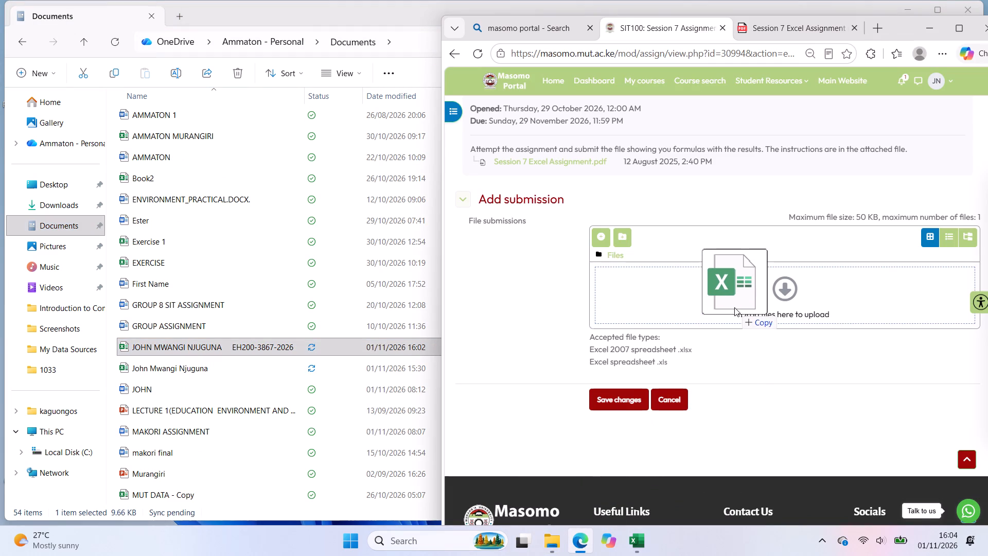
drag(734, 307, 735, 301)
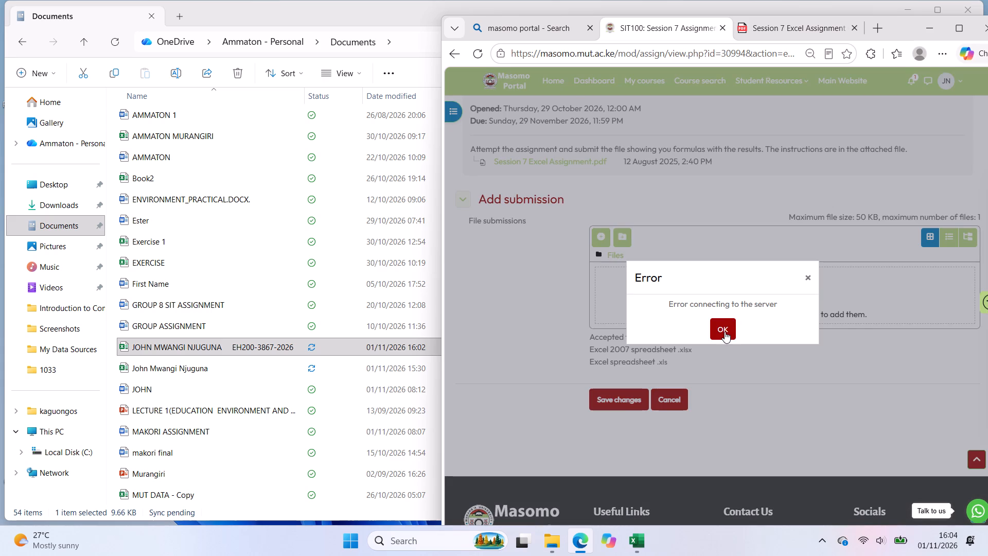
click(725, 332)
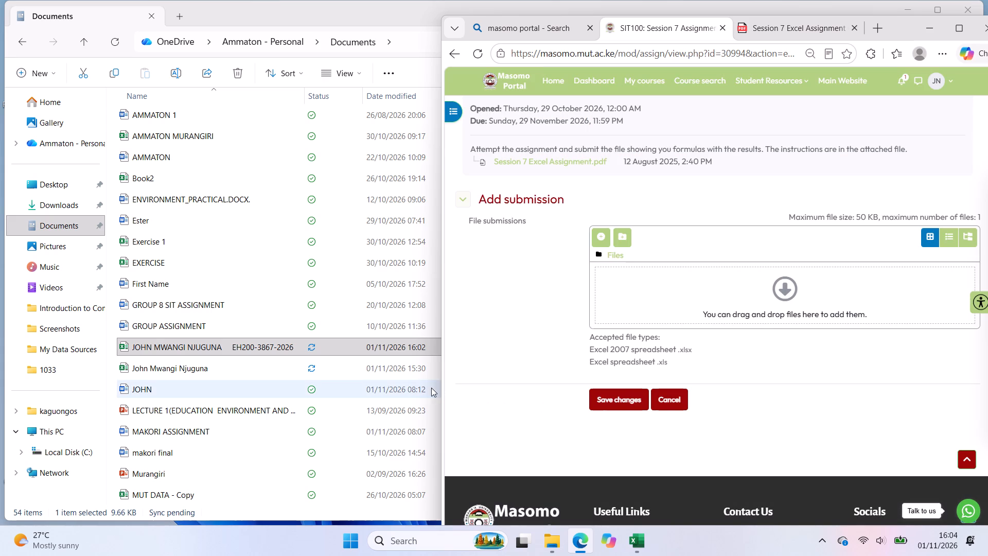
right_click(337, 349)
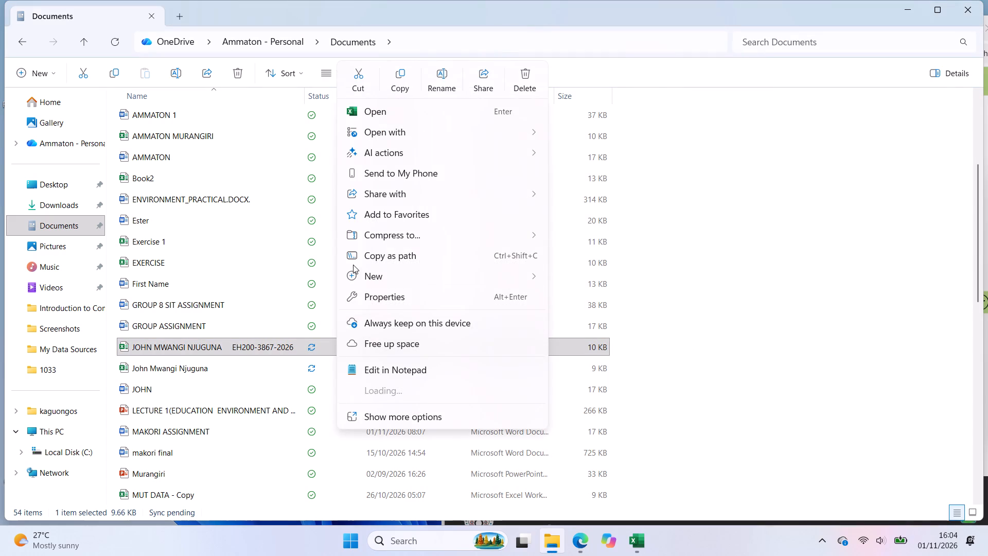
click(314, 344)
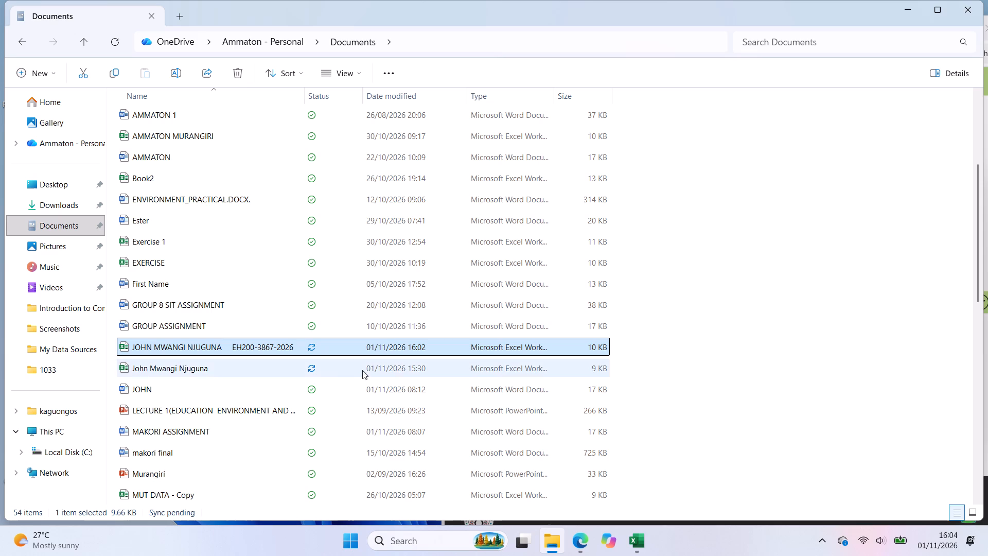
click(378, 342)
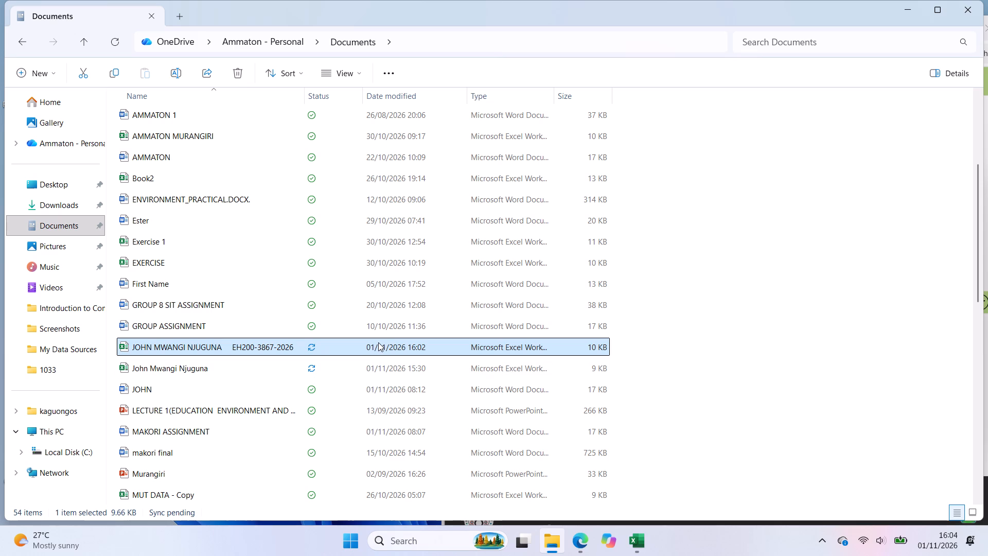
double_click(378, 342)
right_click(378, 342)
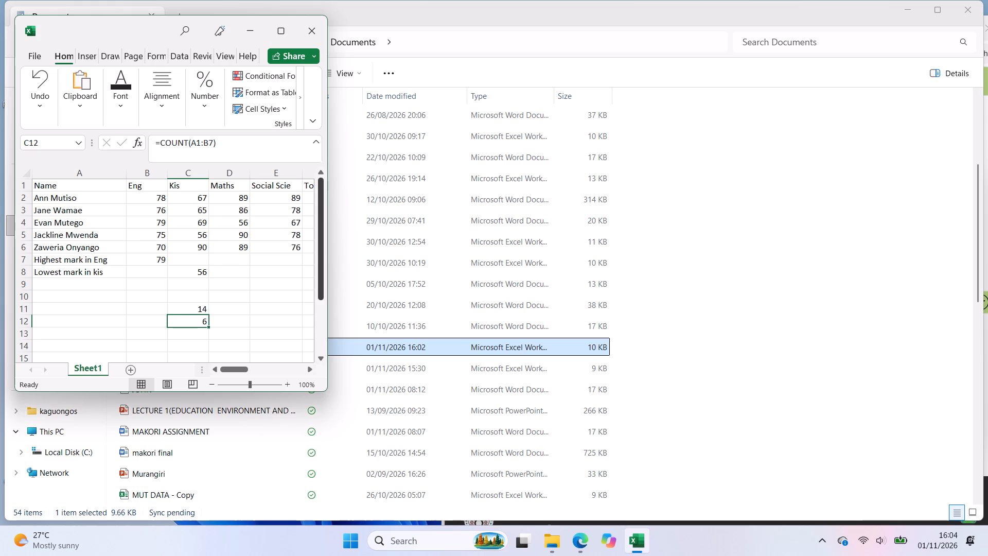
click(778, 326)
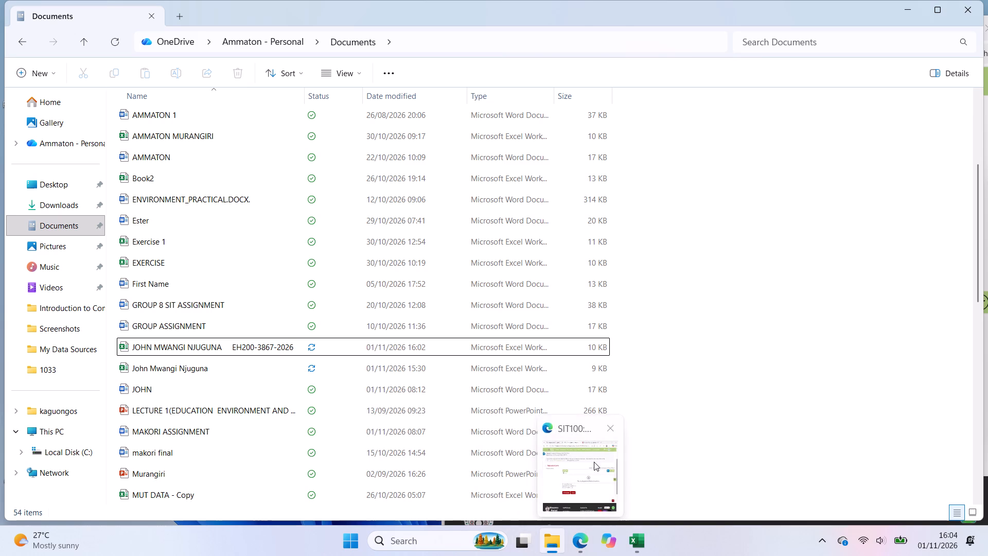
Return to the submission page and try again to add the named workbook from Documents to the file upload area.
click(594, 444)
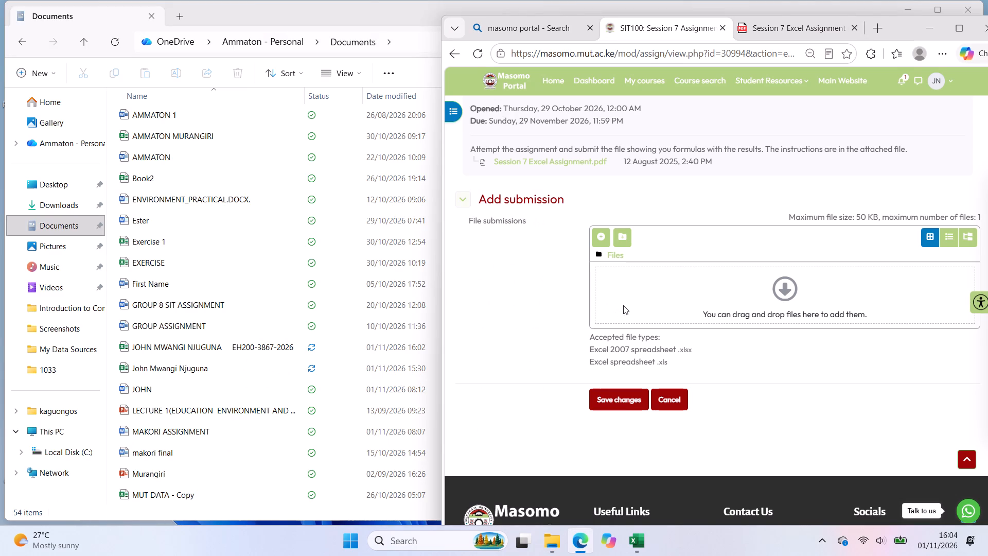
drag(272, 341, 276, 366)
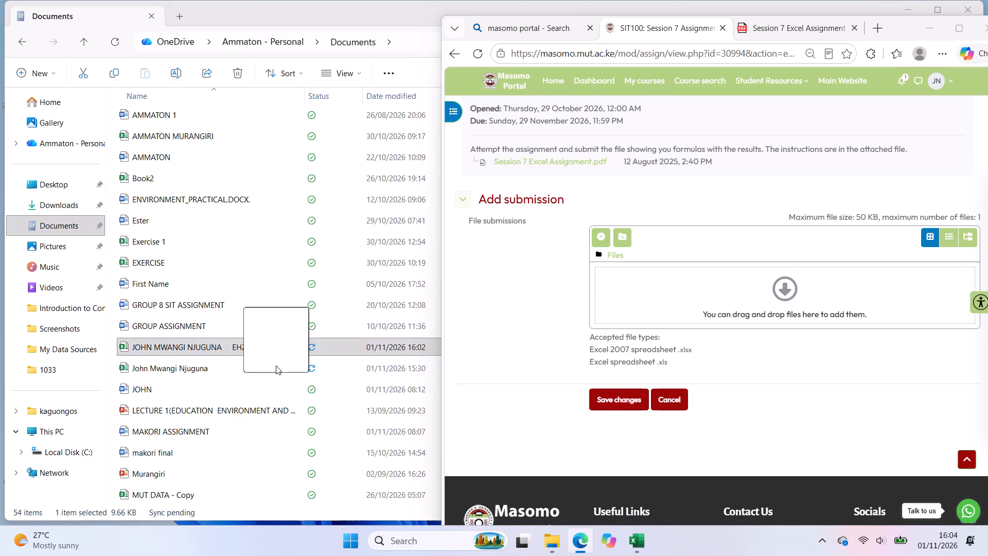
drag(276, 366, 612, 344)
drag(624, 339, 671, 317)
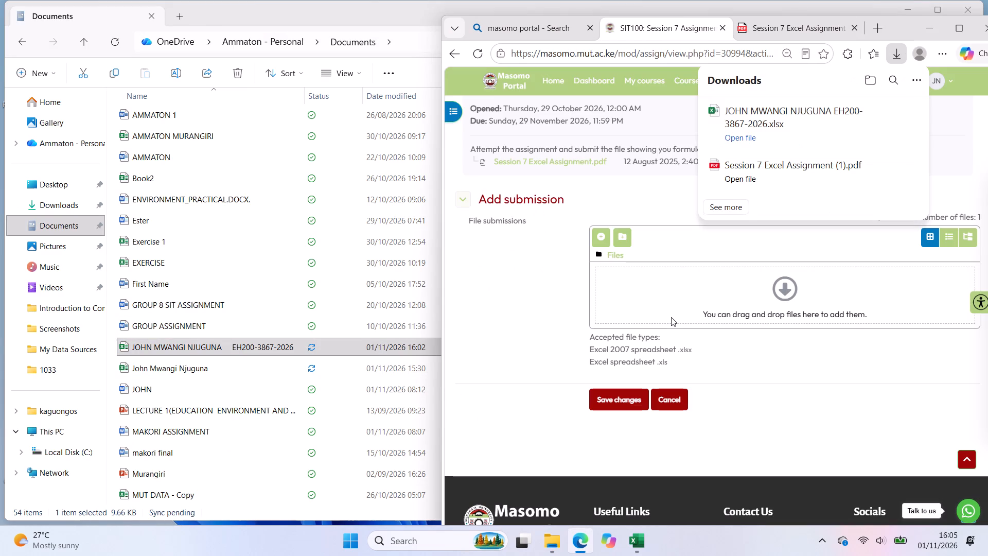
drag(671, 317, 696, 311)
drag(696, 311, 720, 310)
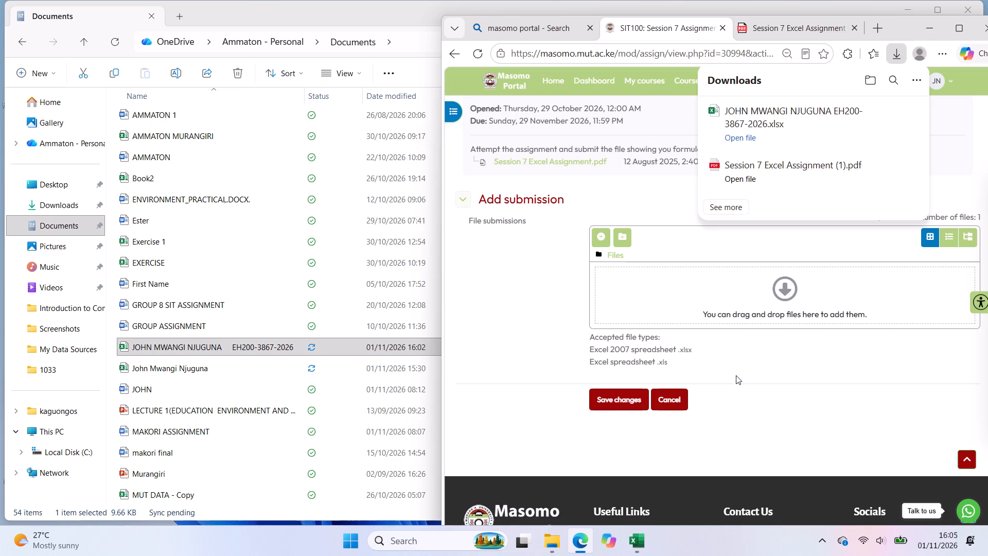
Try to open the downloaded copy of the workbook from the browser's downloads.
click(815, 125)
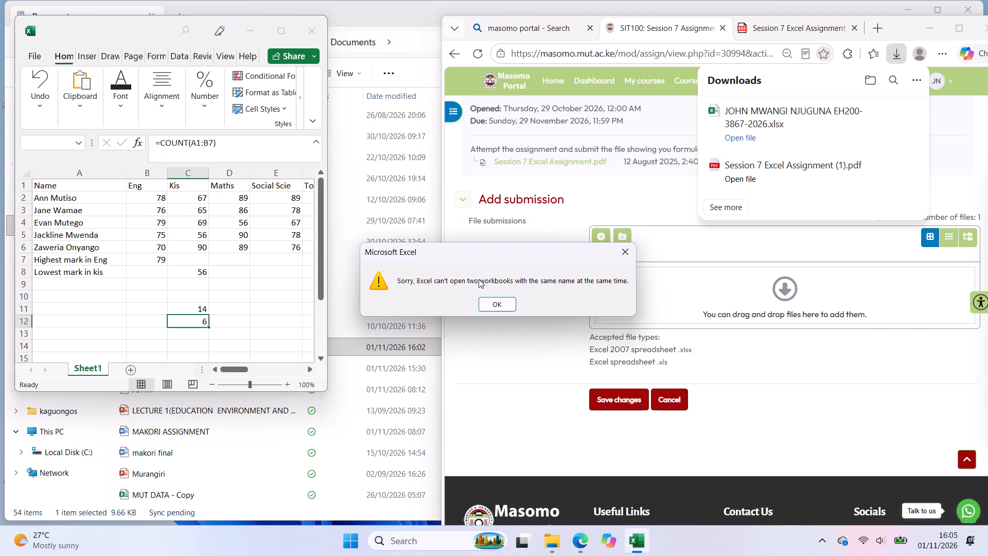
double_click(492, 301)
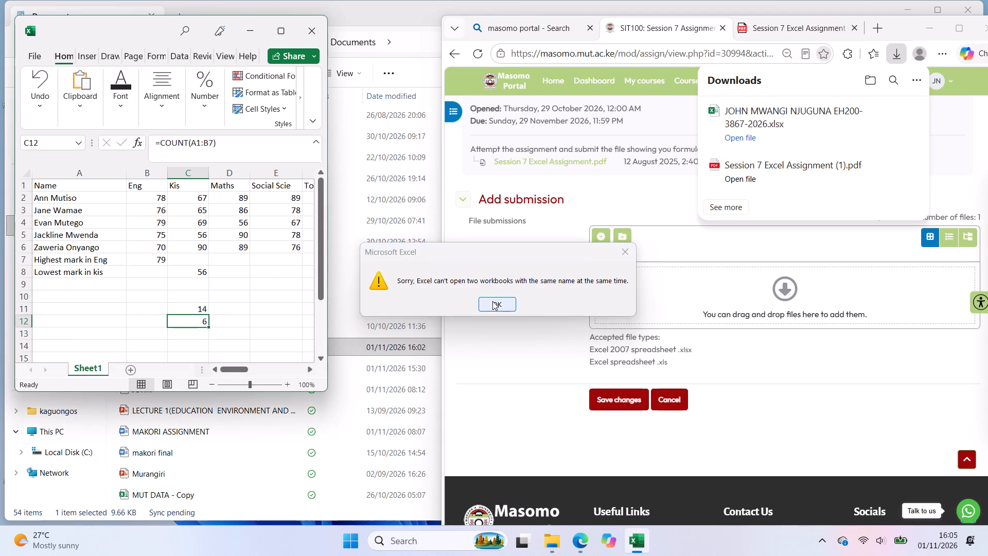
Close the workbook and the Documents window, and minimize the browser while keeping the submission page open.
click(317, 26)
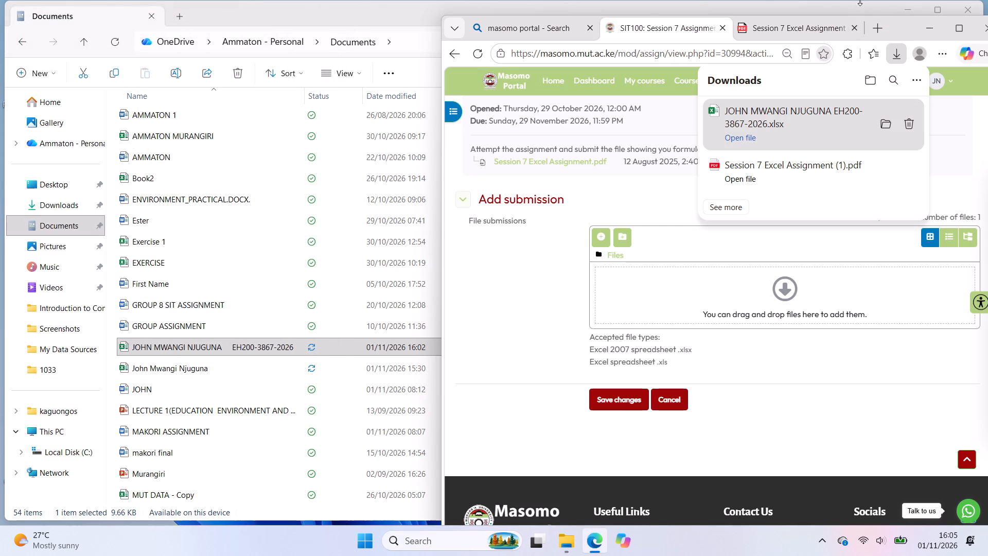
click(974, 12)
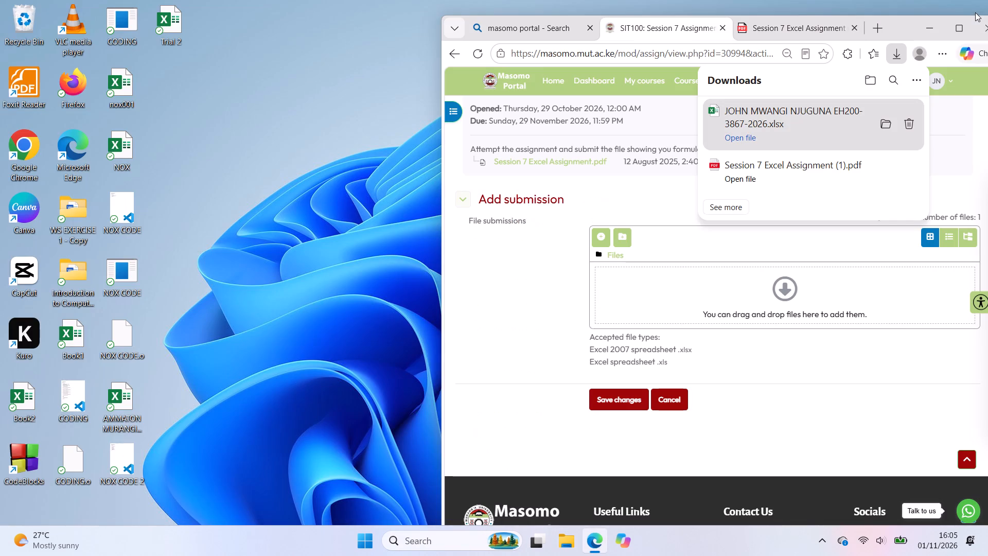
click(987, 18)
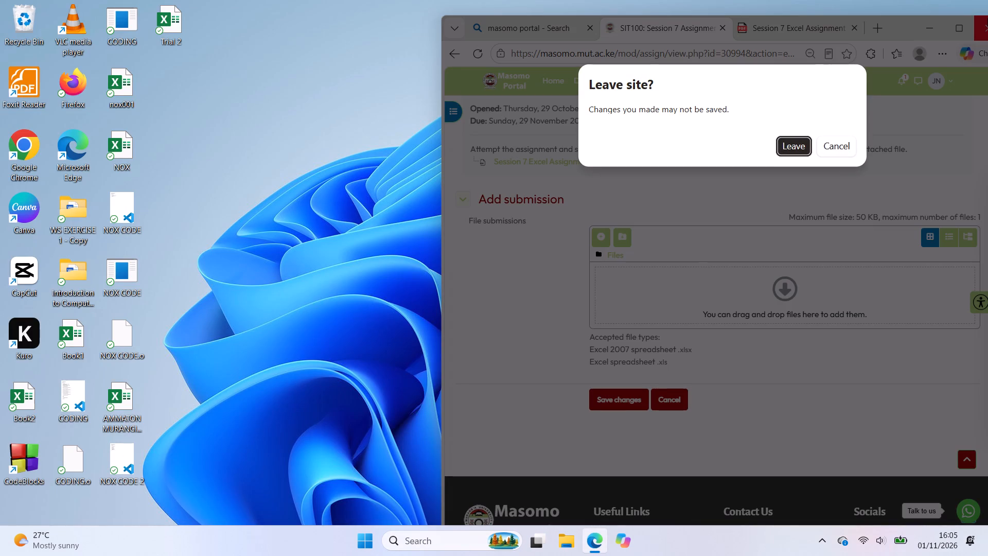
click(835, 143)
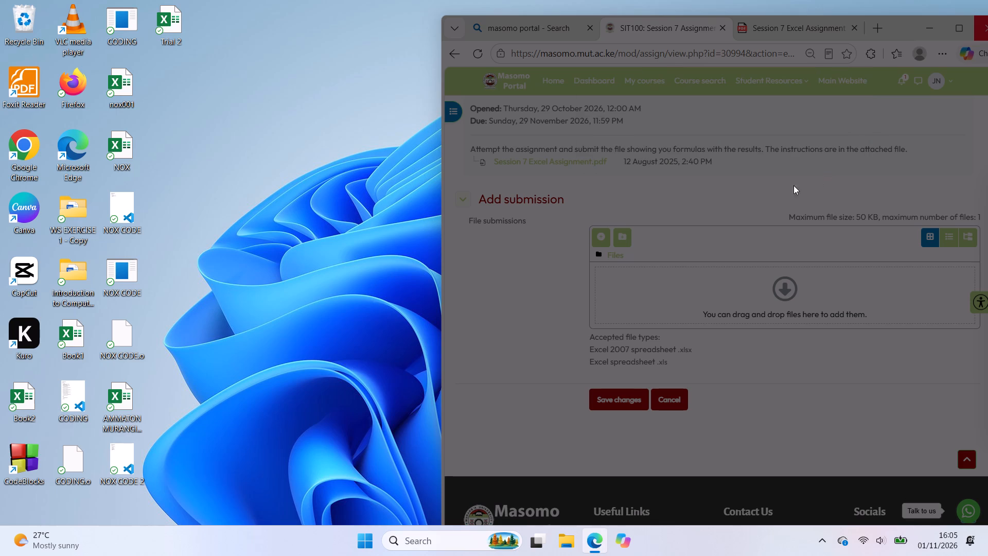
click(923, 26)
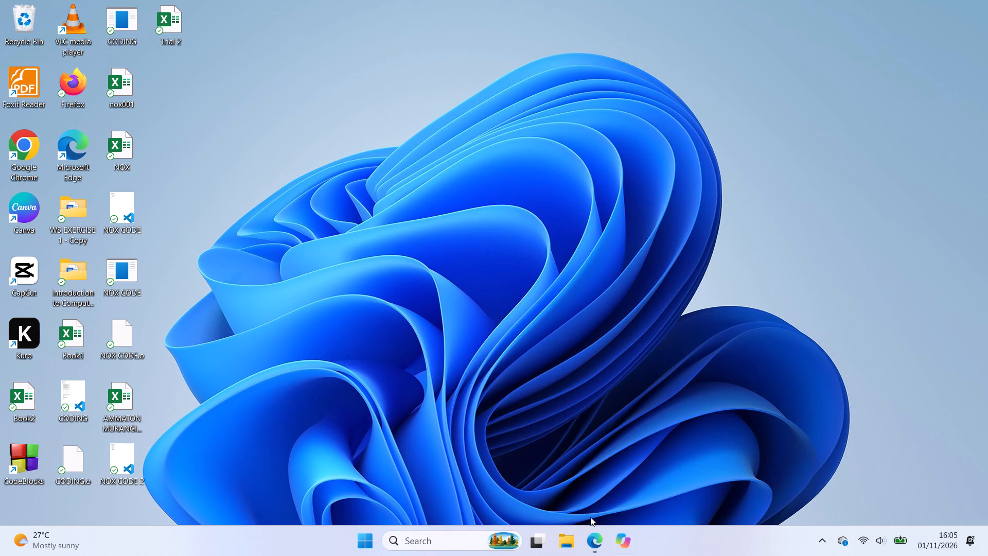
Reopen File Explorer at Home and adjust its window size.
click(563, 536)
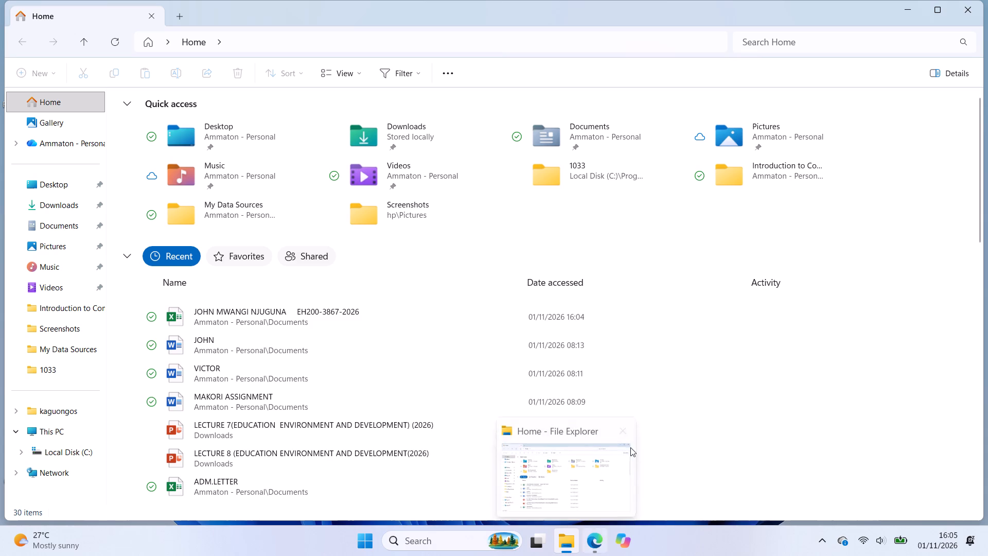
click(938, 2)
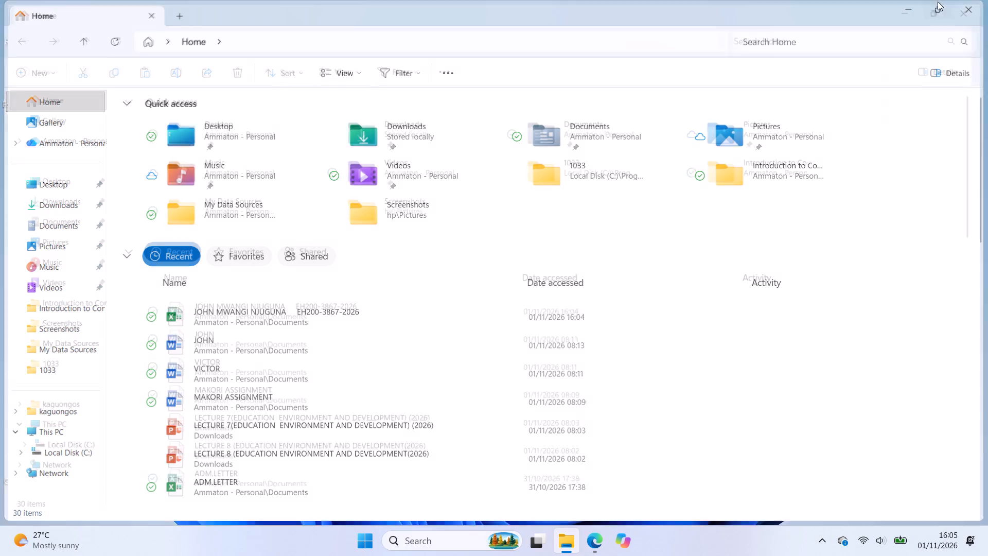
click(938, 2)
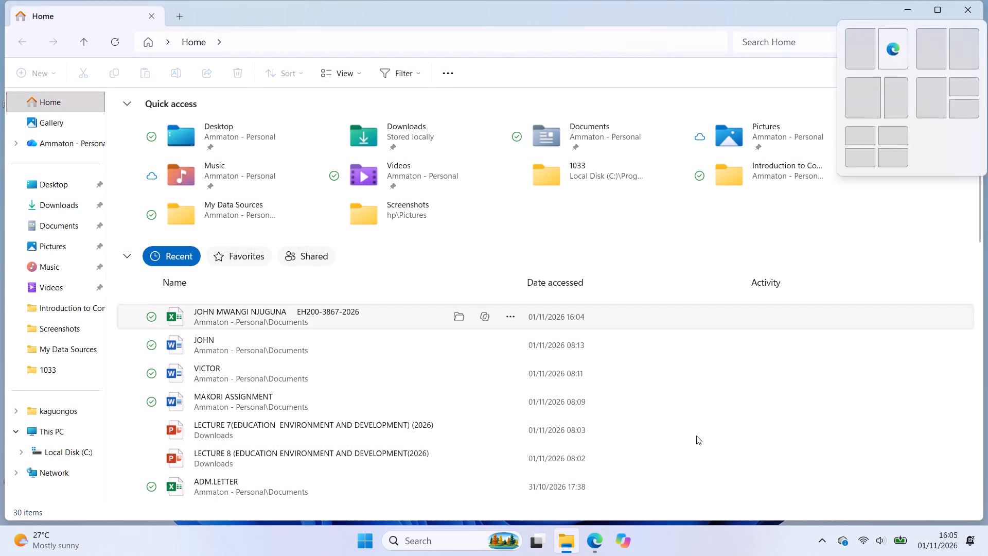
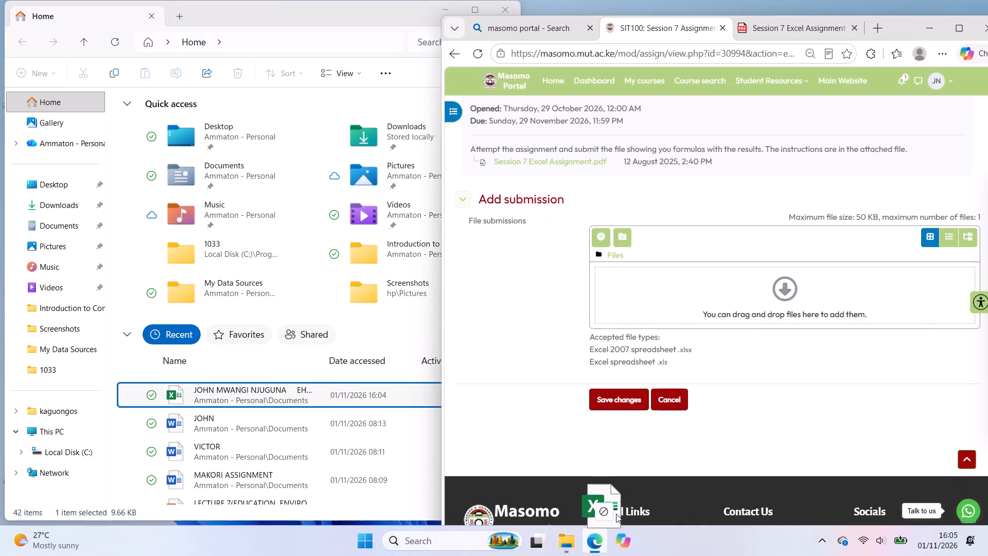
Add the named Excel workbook from File Explorer's recent files to the Session 7 Assignment upload area, save the submission and review its status.
drag(616, 514, 758, 318)
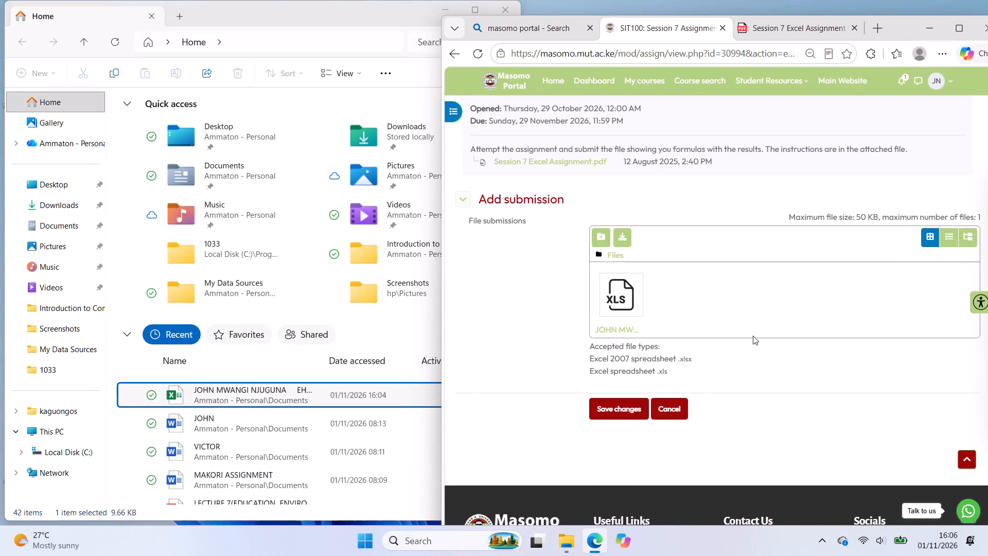
click(627, 411)
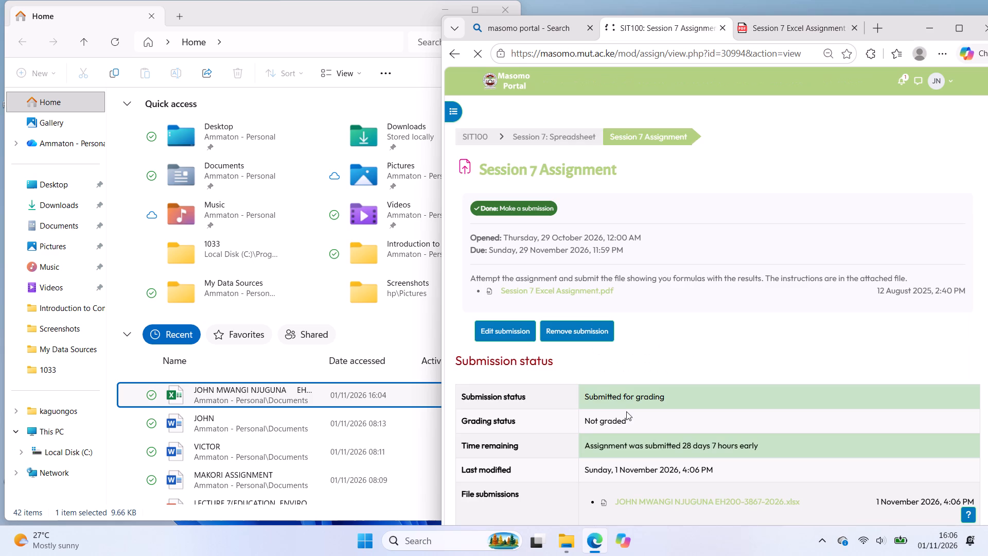
scroll(626, 411, down, 1)
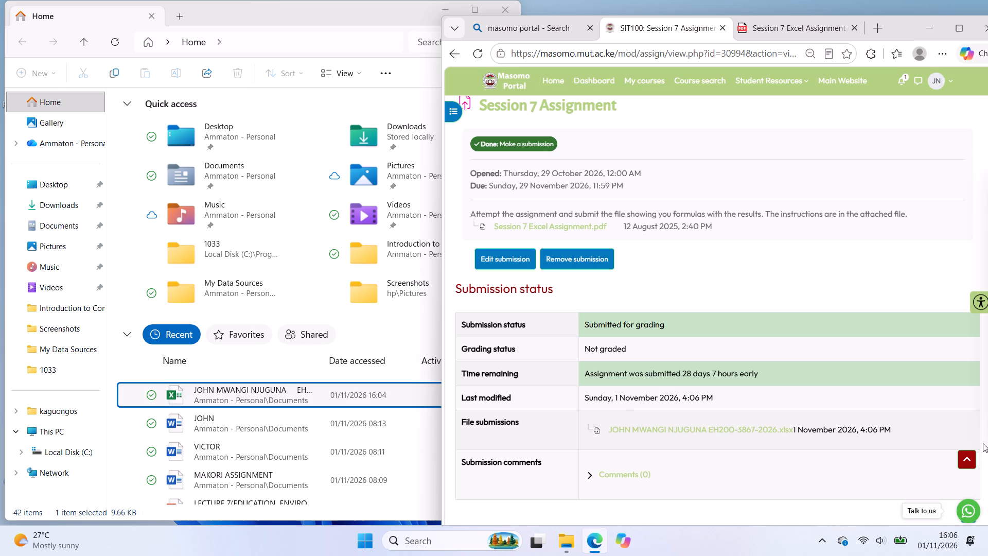
scroll(796, 443, down, 1)
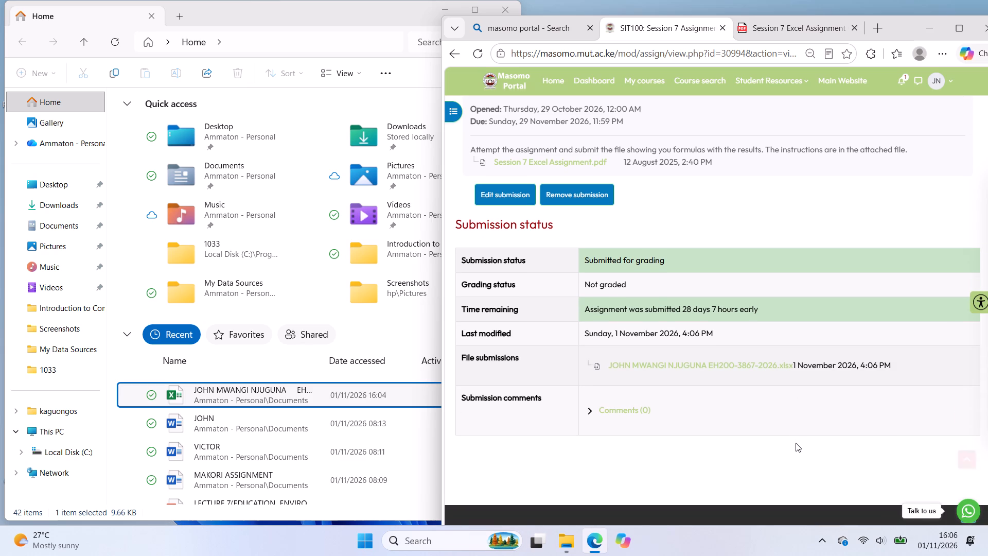
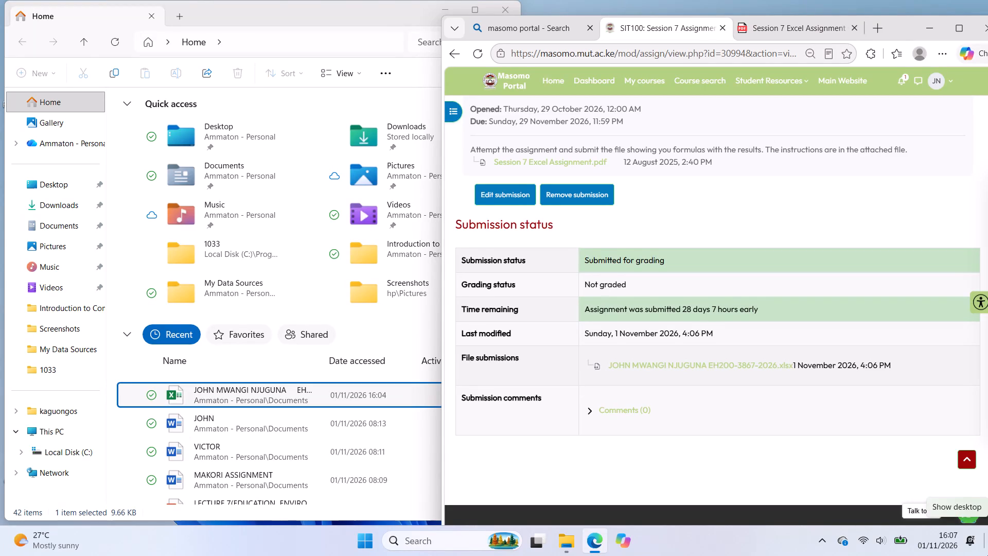
Check the top of the Session 7 Assignment page and close the File Explorer window.
scroll(940, 530, up, 2)
scroll(939, 362, up, 2)
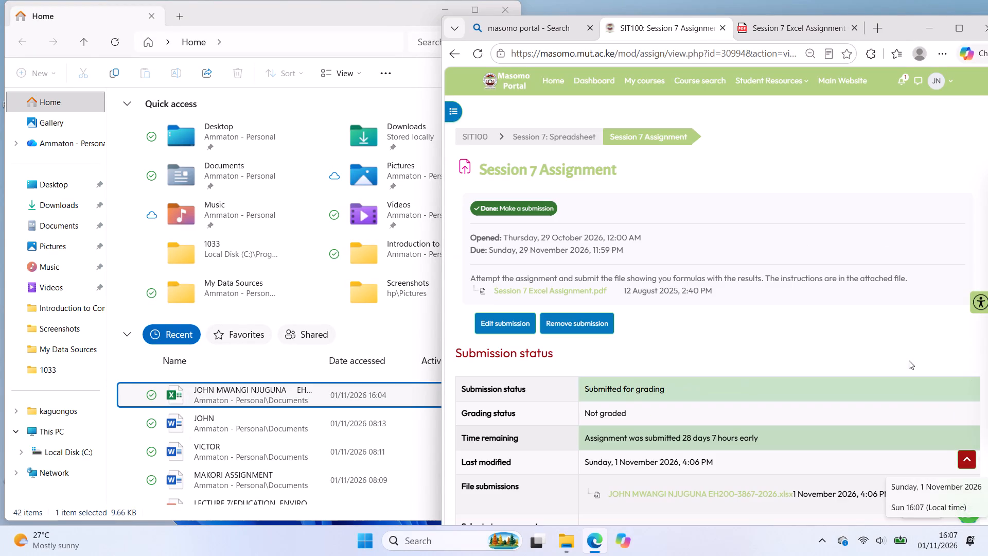
scroll(909, 360, up, 2)
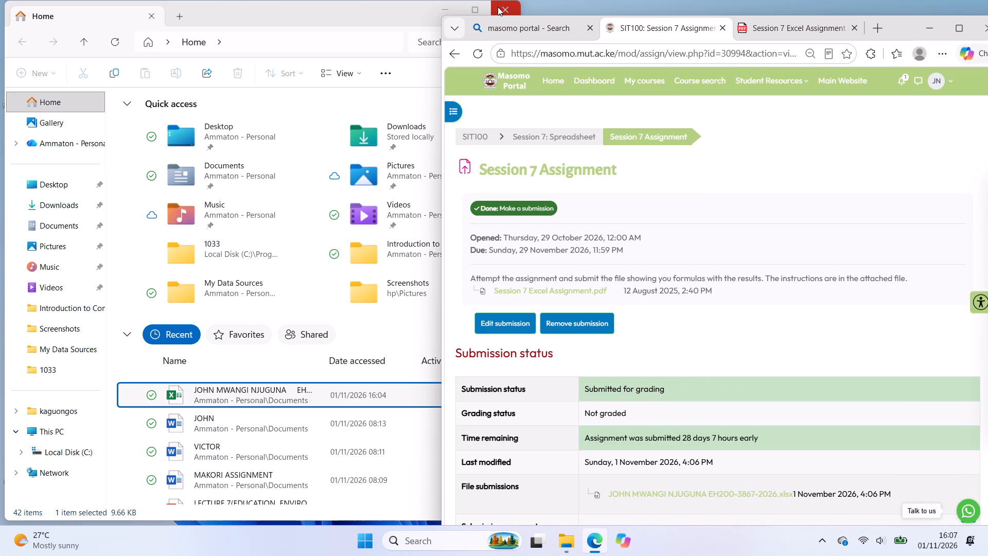
click(498, 7)
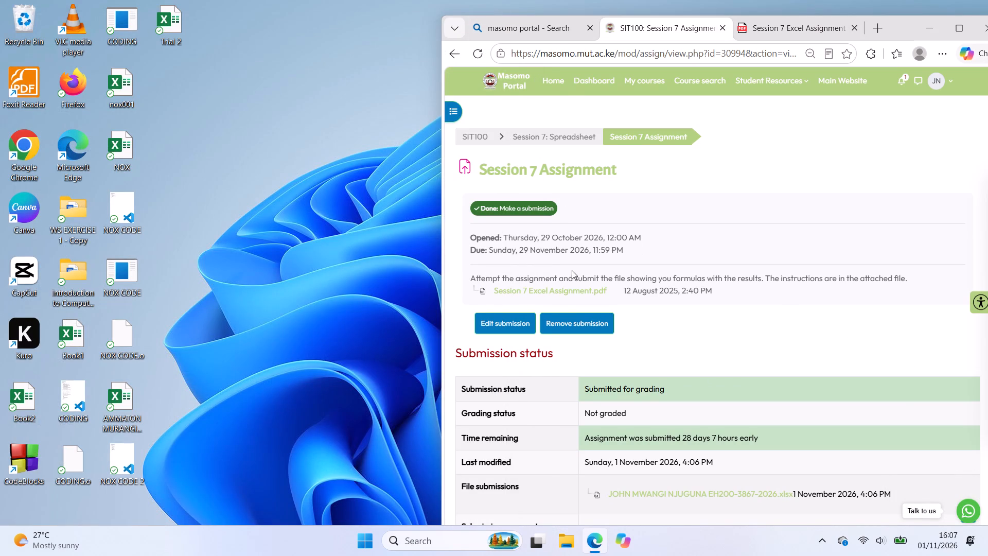
Go back from the Session 7 Assignment to the Session 7: Spreadsheet course page.
click(450, 47)
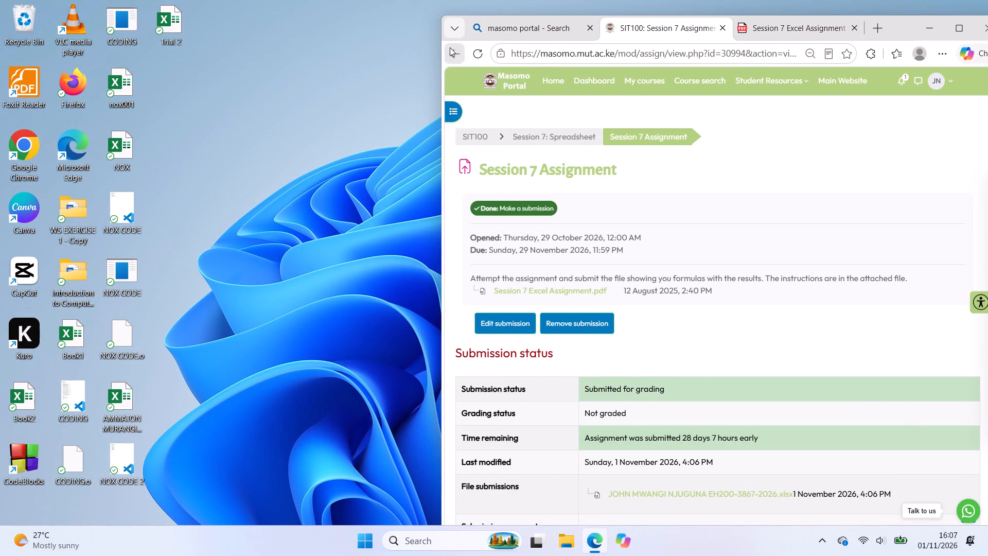
click(450, 47)
click(450, 47)
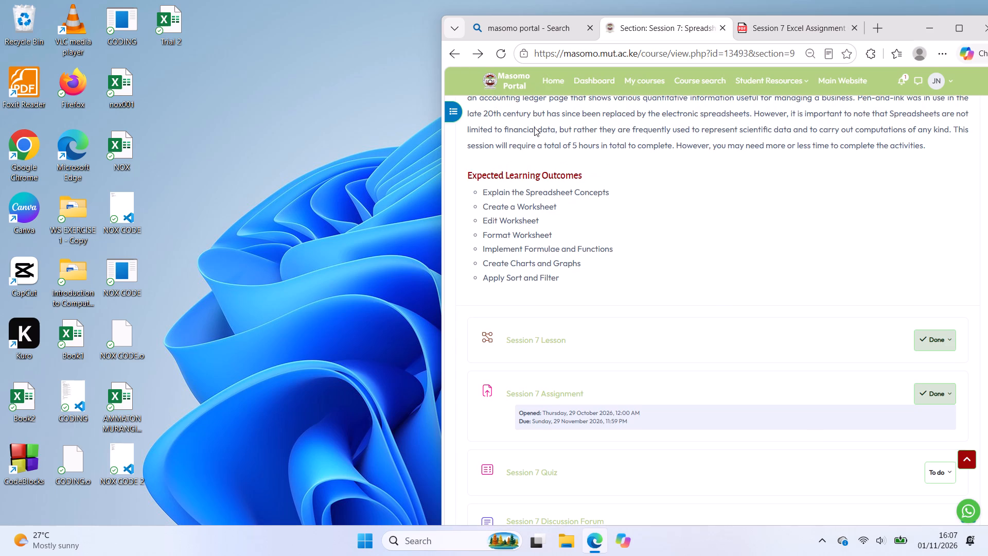
Open the Session 7 Quiz from the session's activities and start the timed attempt.
scroll(819, 398, down, 1)
scroll(818, 397, up, 5)
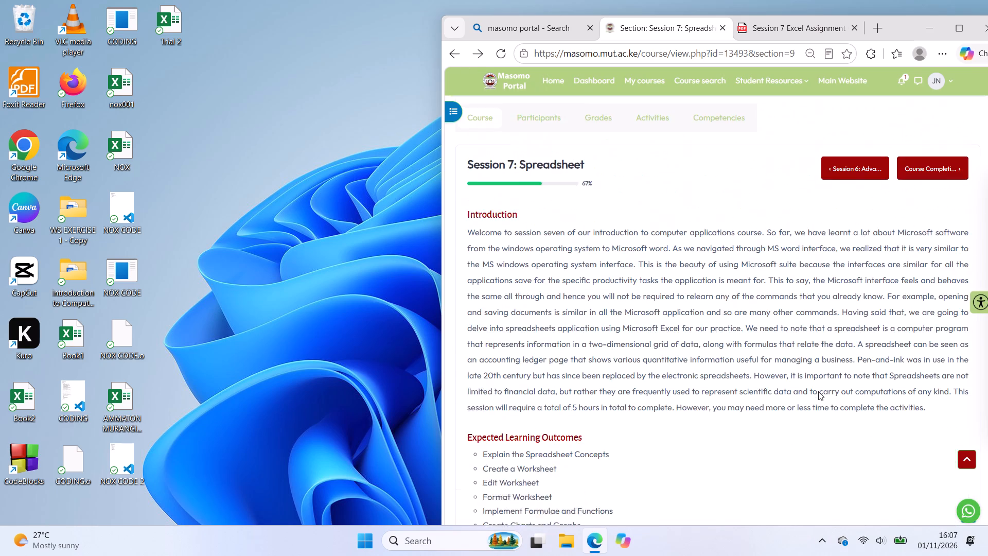
scroll(818, 391, up, 4)
scroll(818, 391, down, 6)
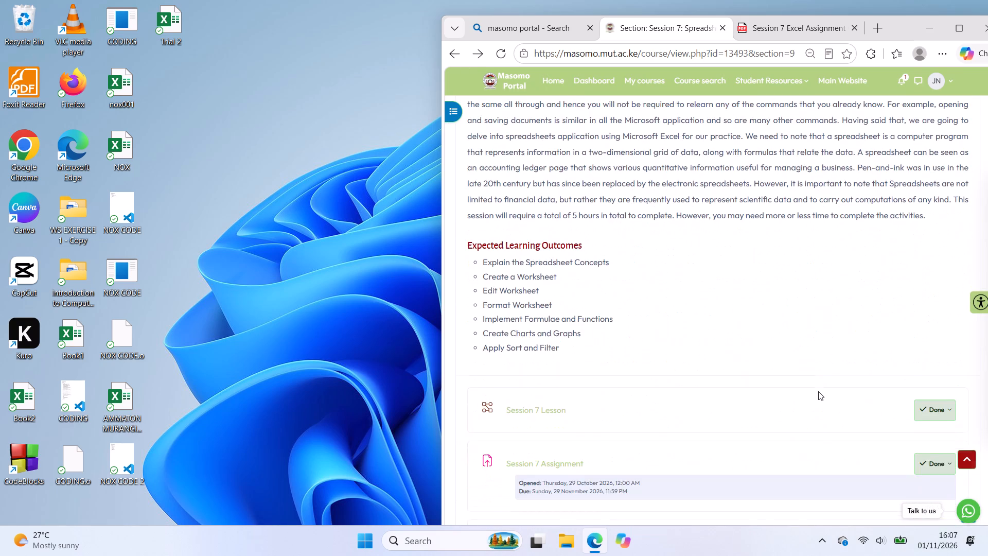
scroll(818, 391, down, 3)
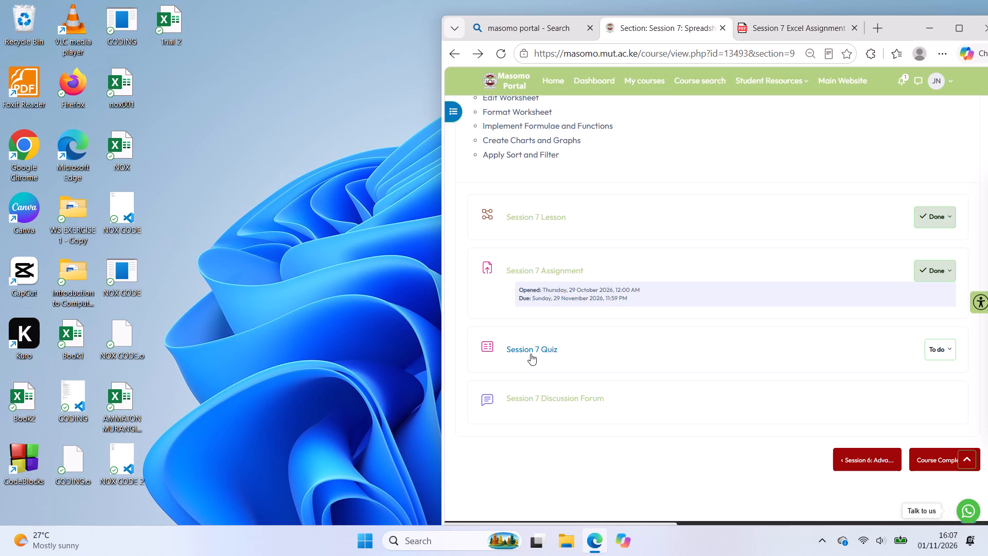
click(531, 354)
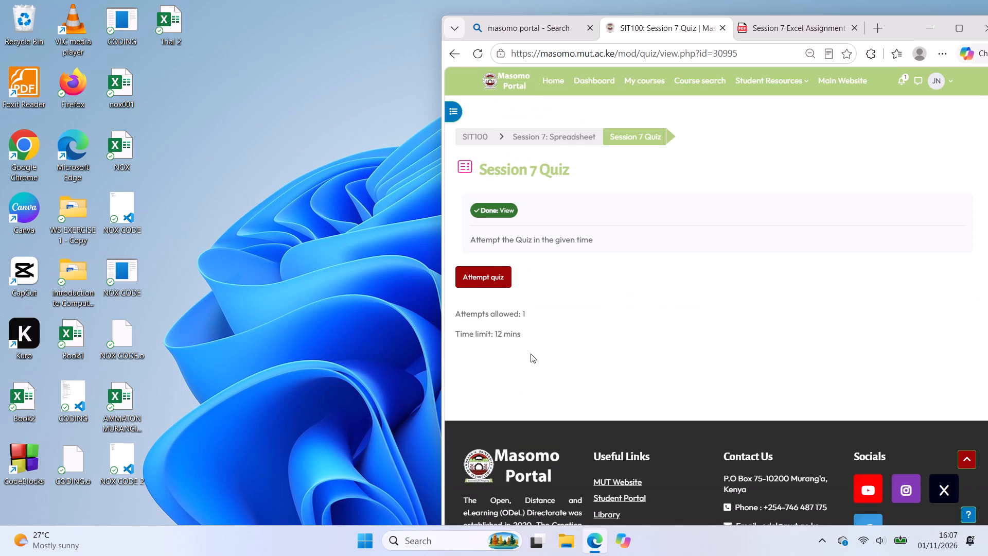
click(496, 273)
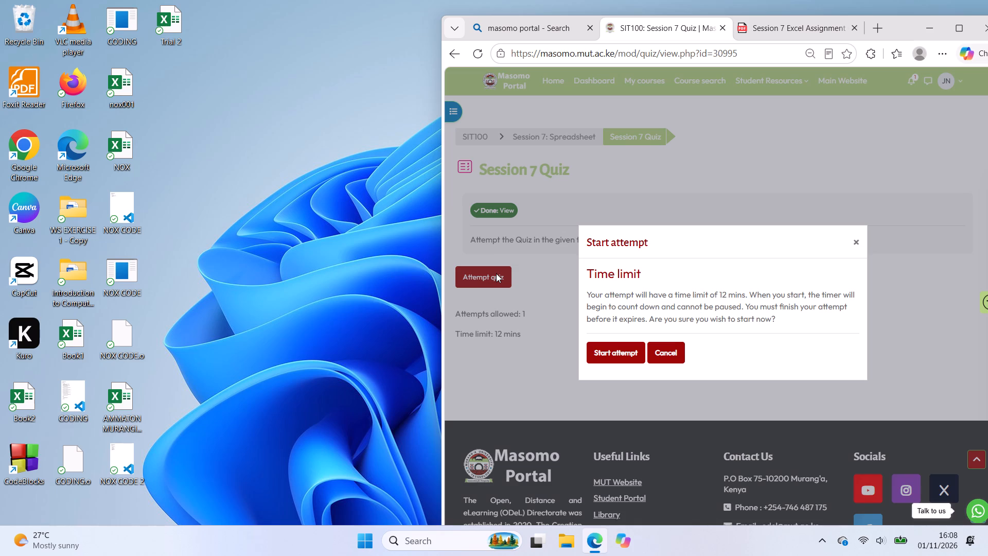
click(632, 350)
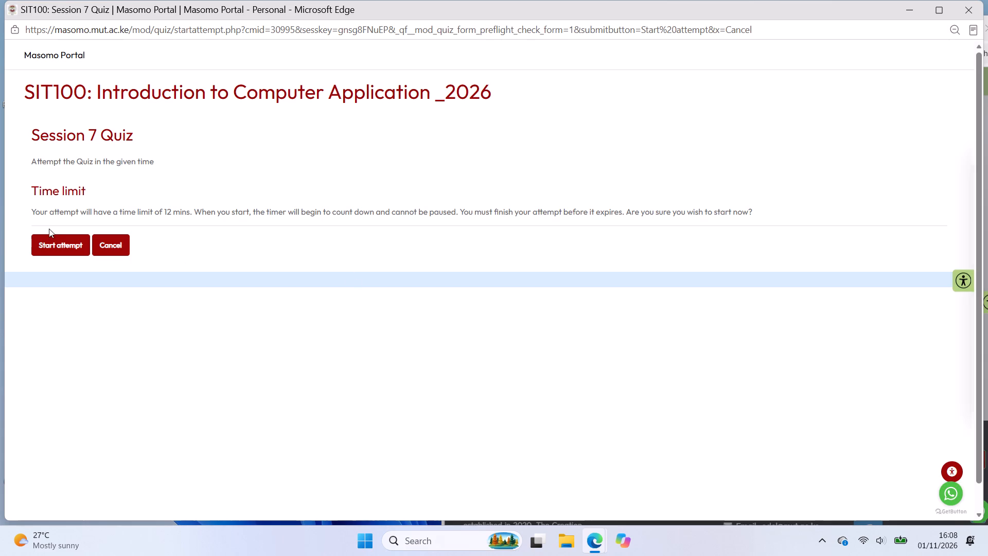
click(48, 247)
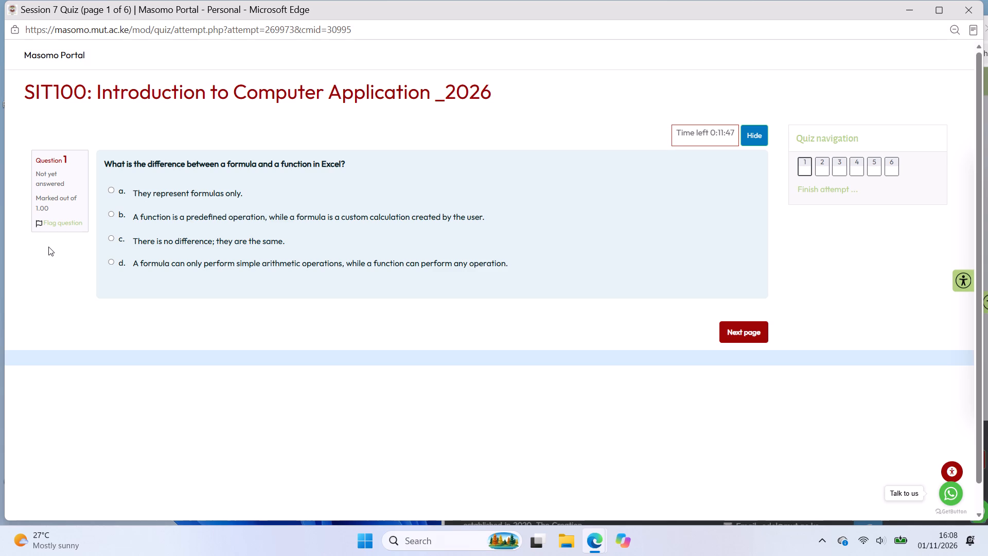
Answer question 1 with "A function is a predefined operation, while a formula is a custom calculation created by the user" and advance to question 2.
click(217, 212)
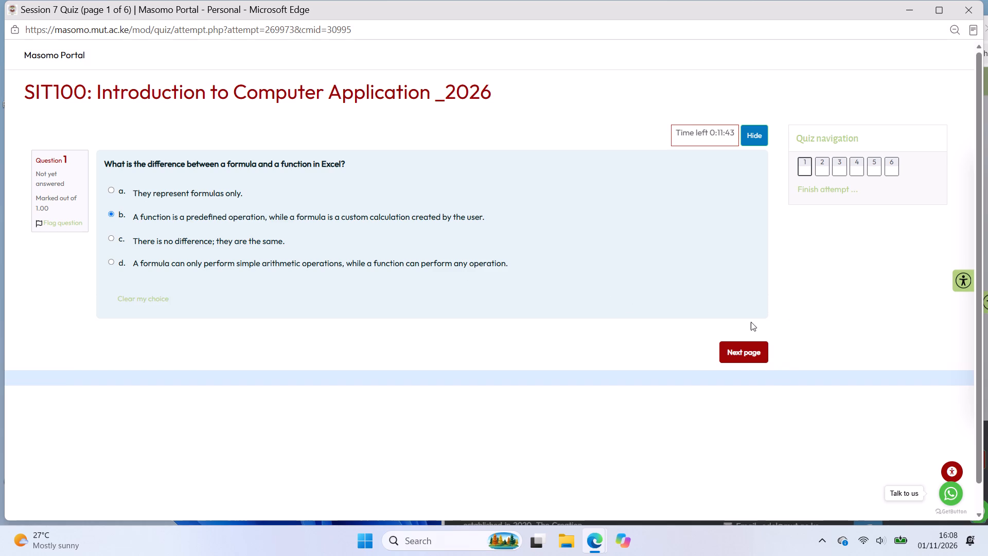
click(738, 353)
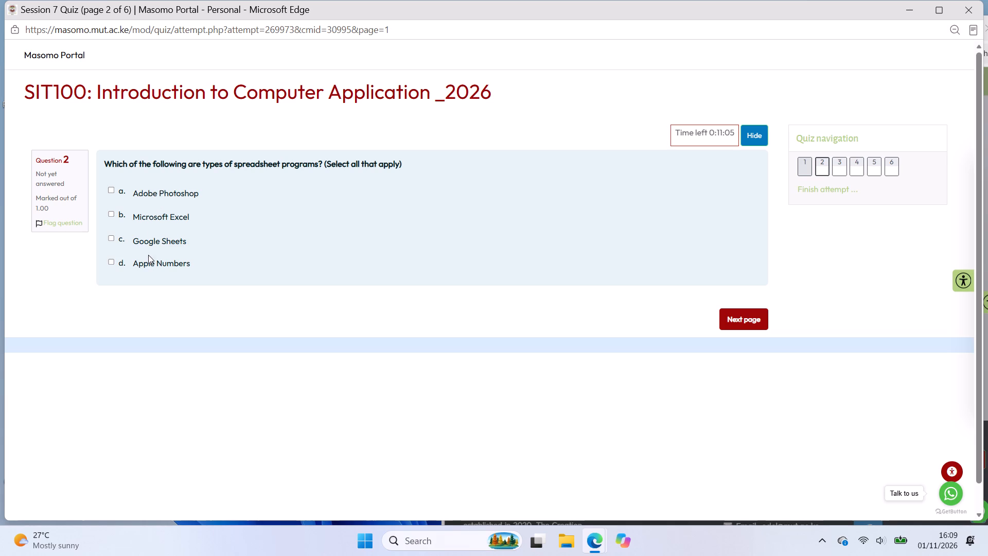
Answer question 2 by selecting Microsoft Excel, Google Sheets and Apple Numbers as spreadsheet programs, and advance to question 3.
double_click(158, 195)
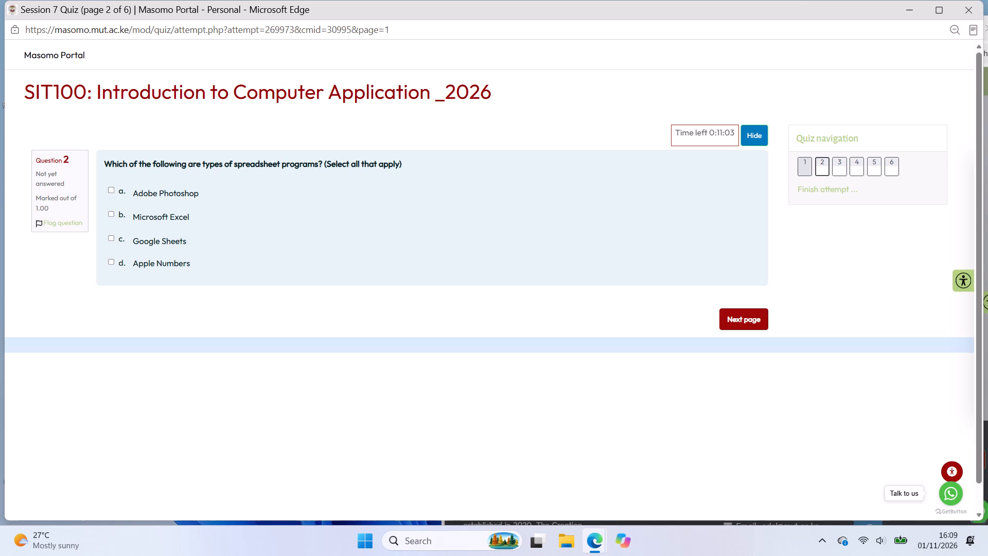
double_click(158, 195)
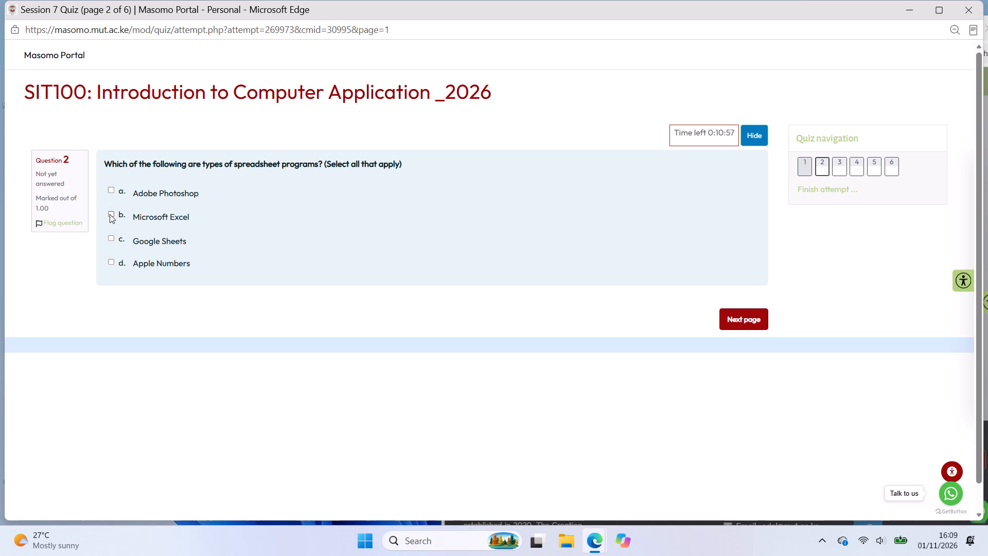
click(110, 214)
click(110, 239)
double_click(112, 263)
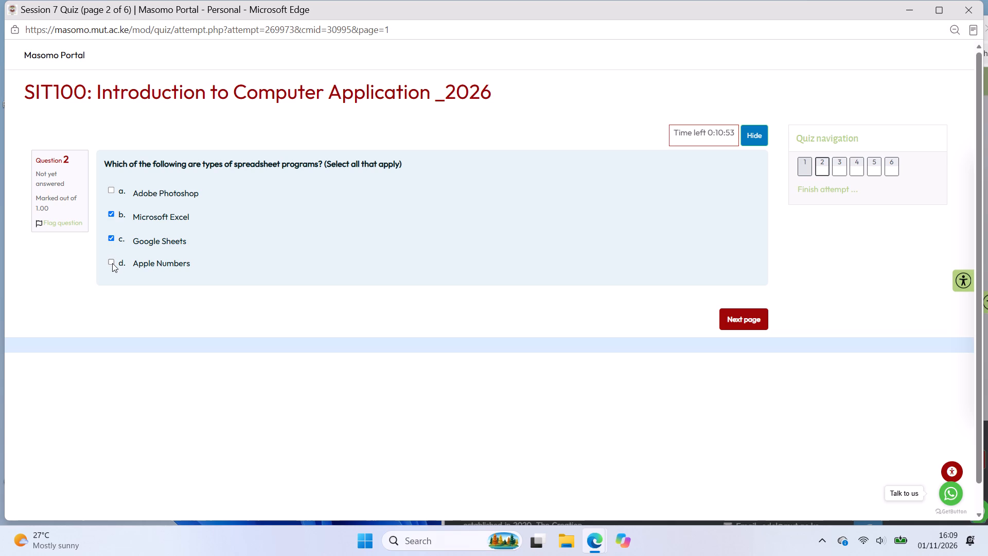
click(112, 263)
click(750, 322)
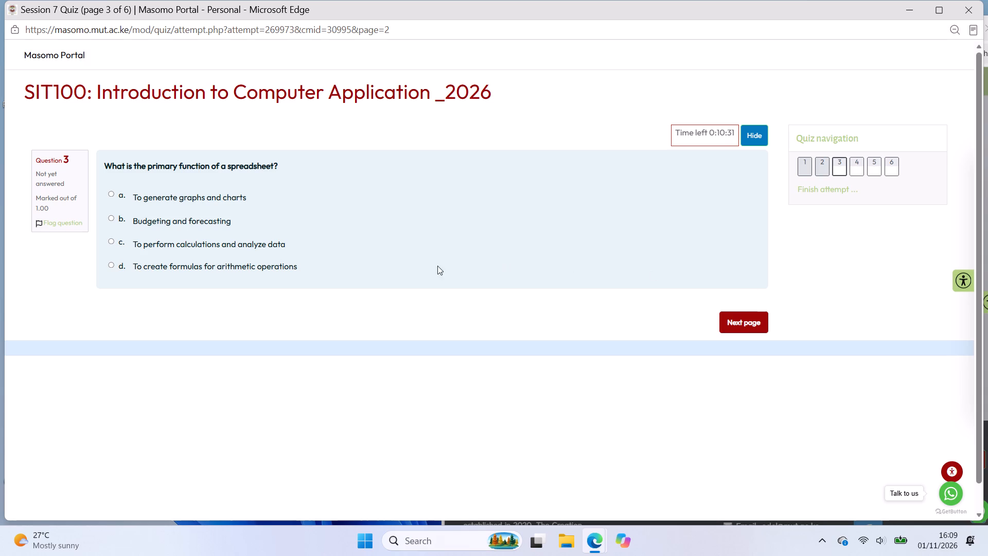
Answer question 3 on a spreadsheet's primary function with "To perform calculations and analyze data" and advance to question 4.
click(264, 242)
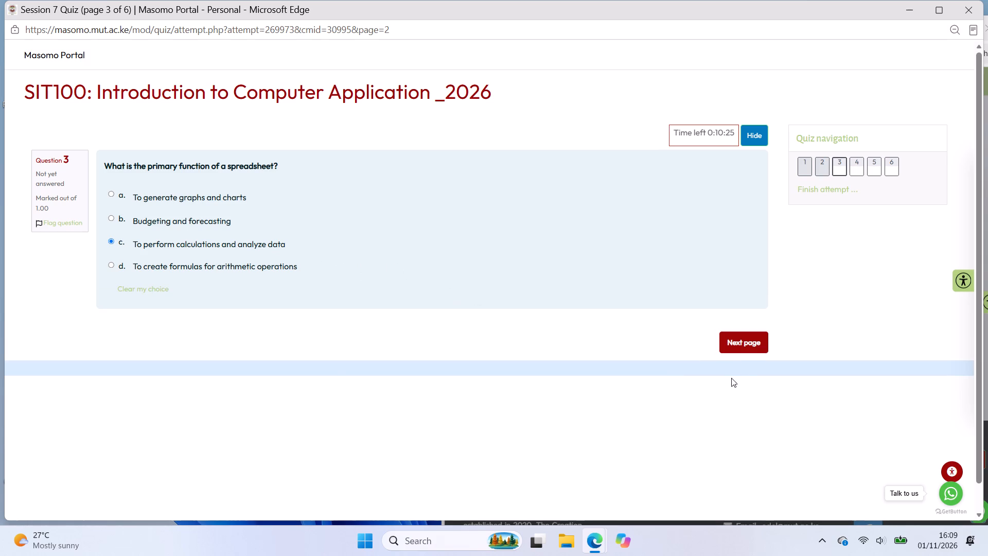
click(749, 346)
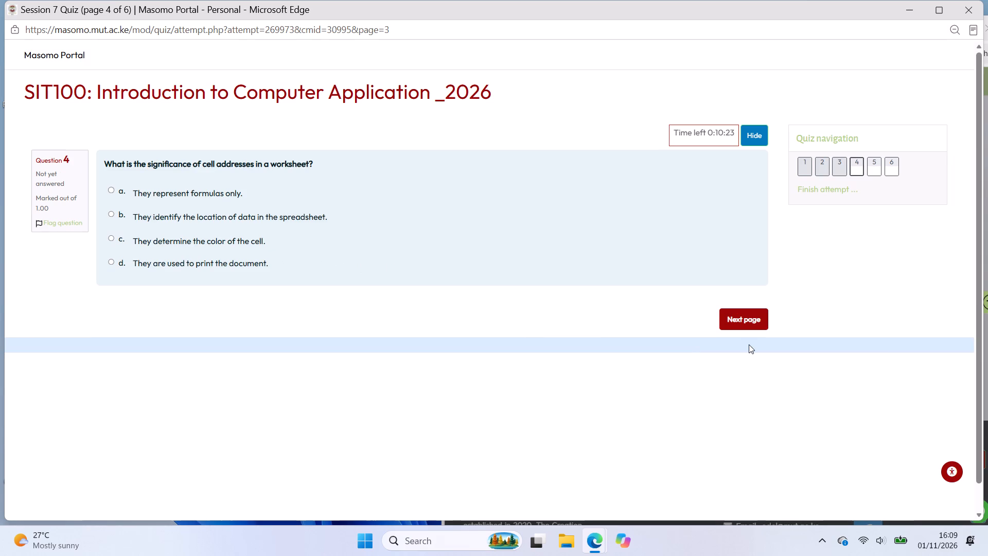
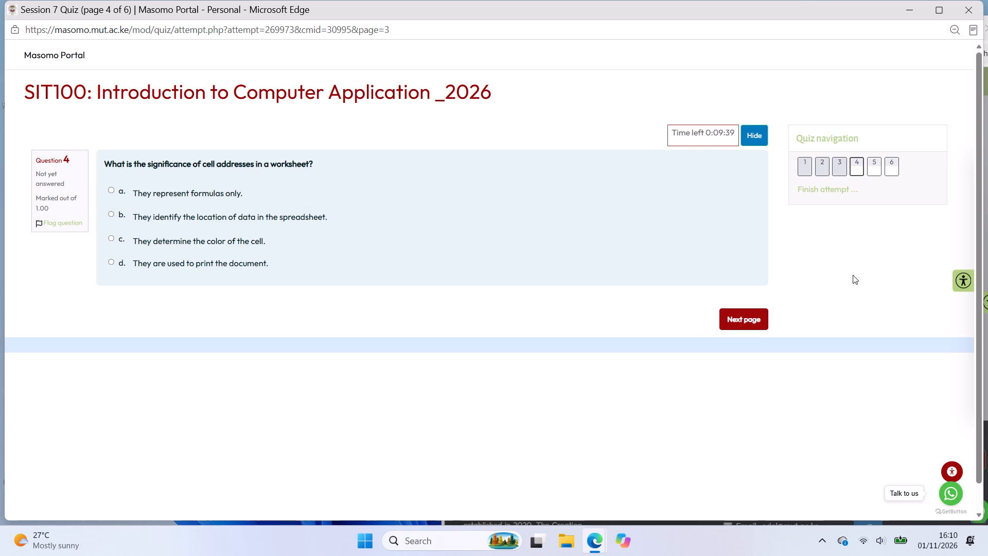
Answer question 4 on the significance of cell addresses with "They identify the location of data in the spreadsheet" and advance to question 5.
double_click(324, 218)
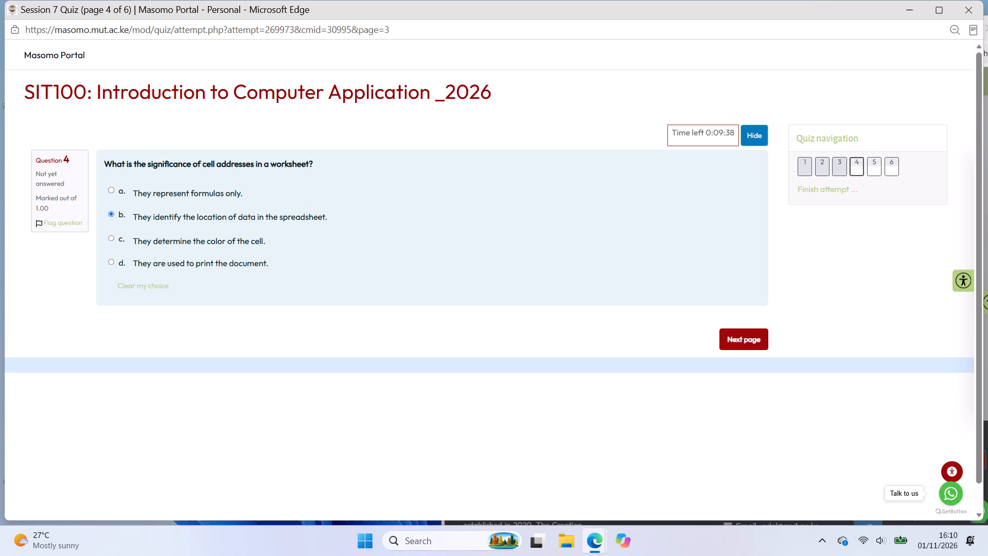
click(726, 334)
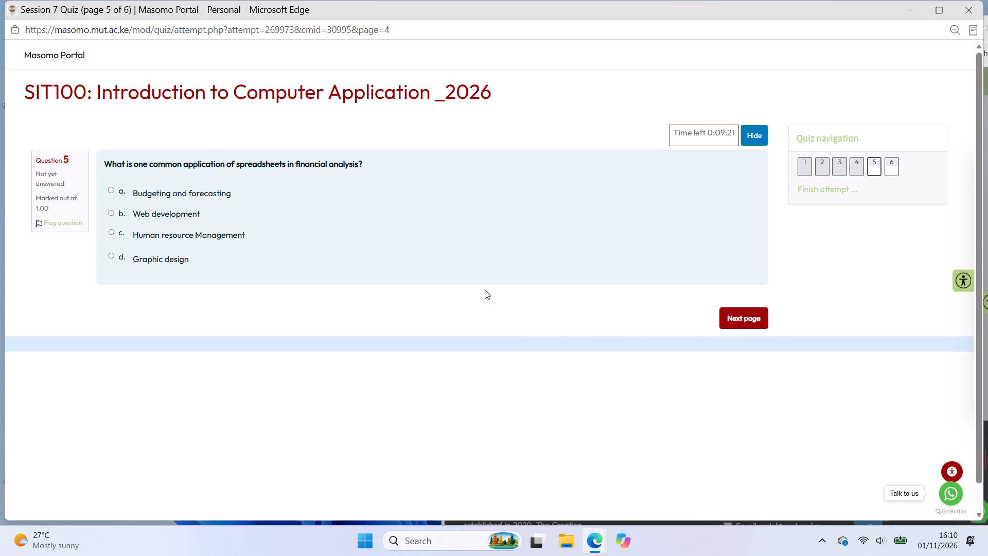
Answer question 5 on spreadsheets in financial analysis with "Budgeting and forecasting" and advance to question 6.
double_click(225, 191)
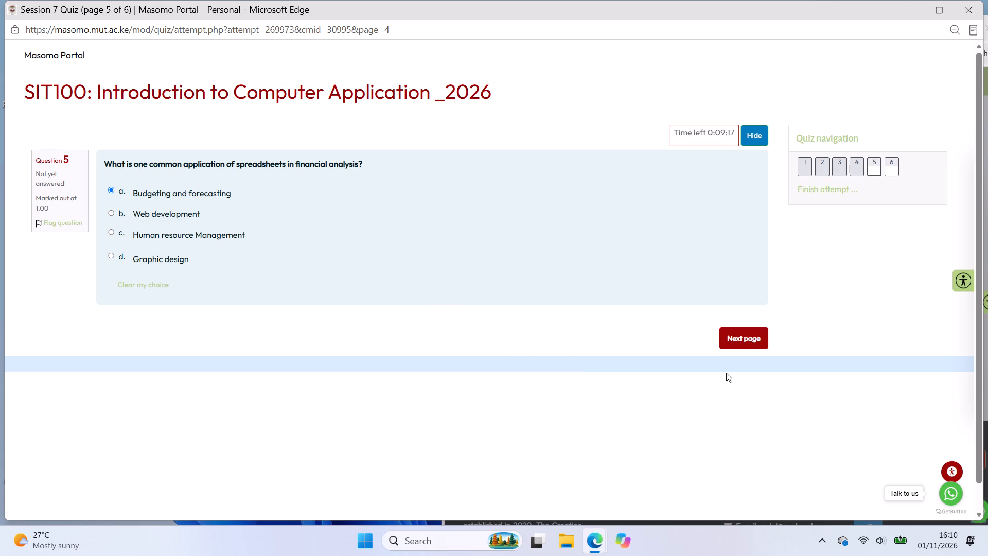
click(745, 342)
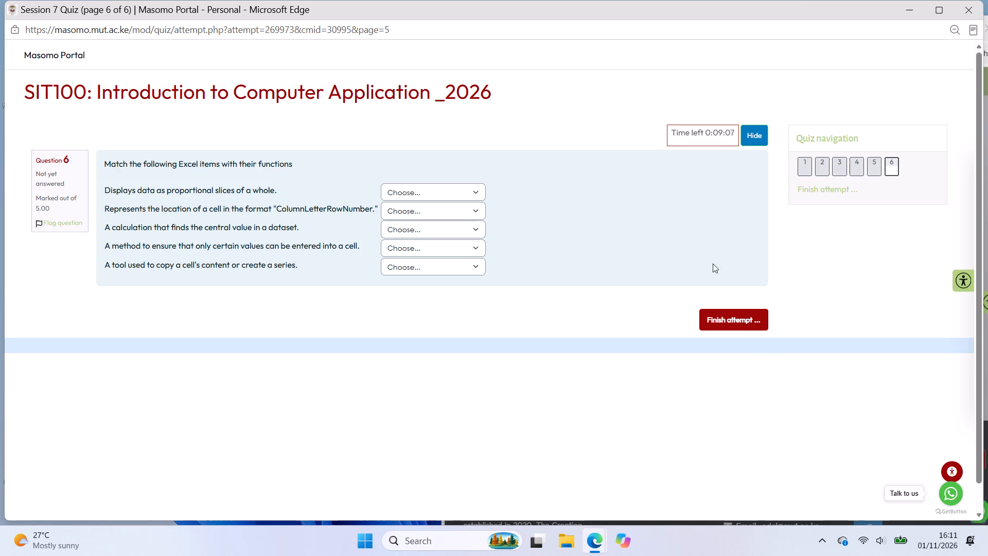
In question 6, match proportional slices of a whole to Pie Chart, cell location to Cell Address, and central value calculation to Average Function.
triple_click(480, 195)
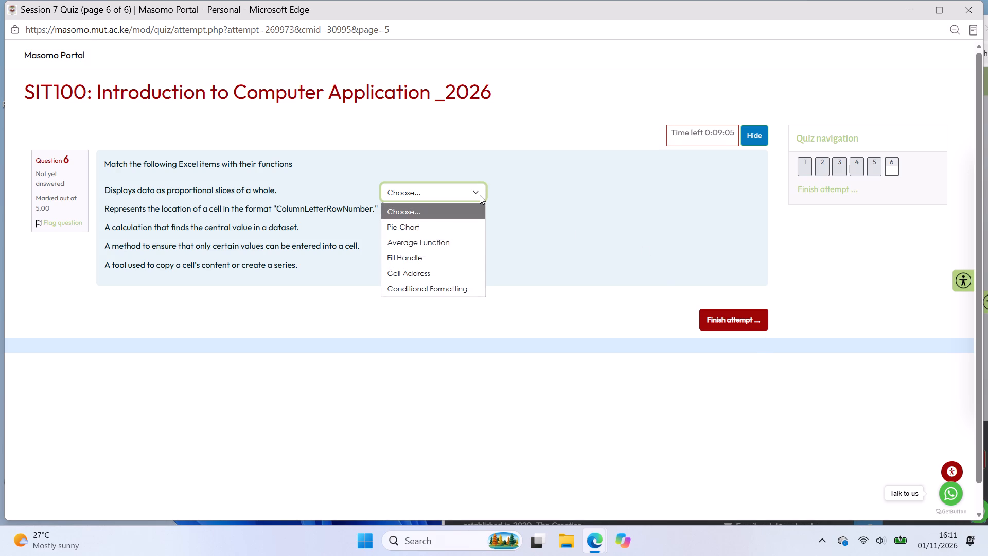
scroll(443, 222, down, 3)
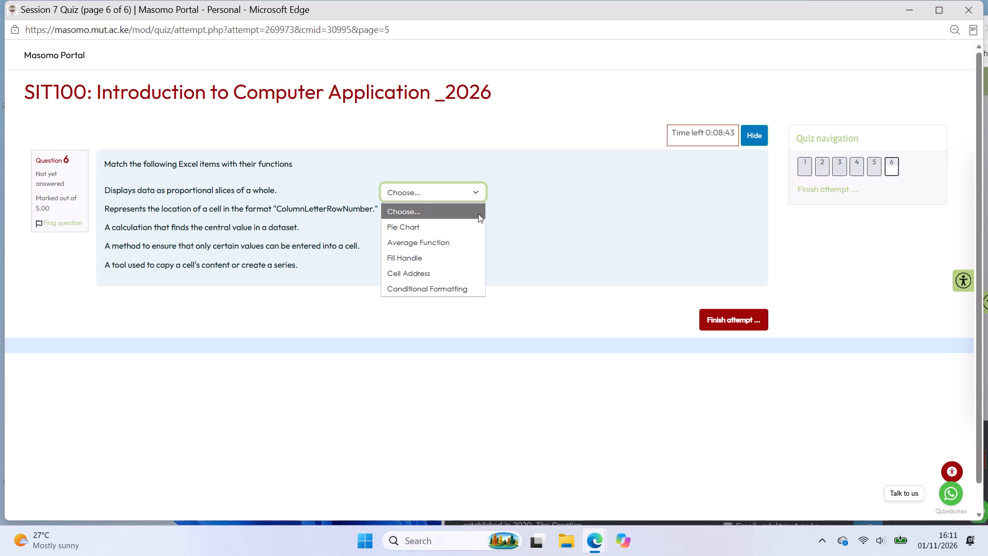
click(470, 227)
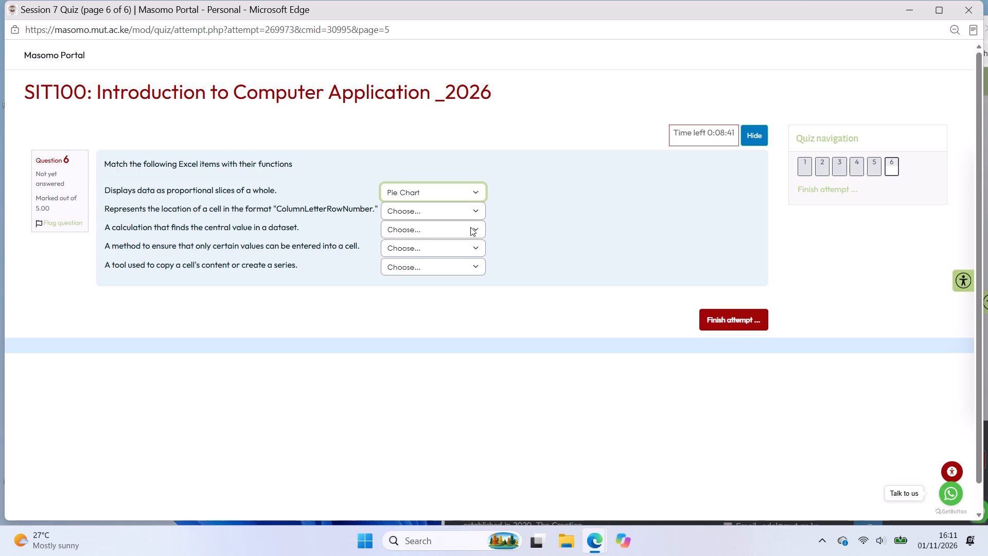
click(468, 214)
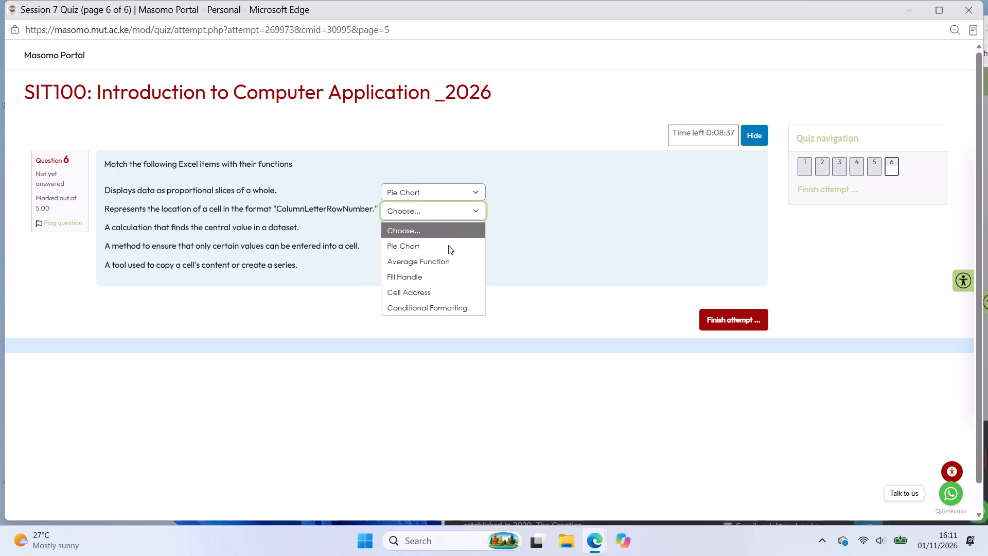
click(432, 286)
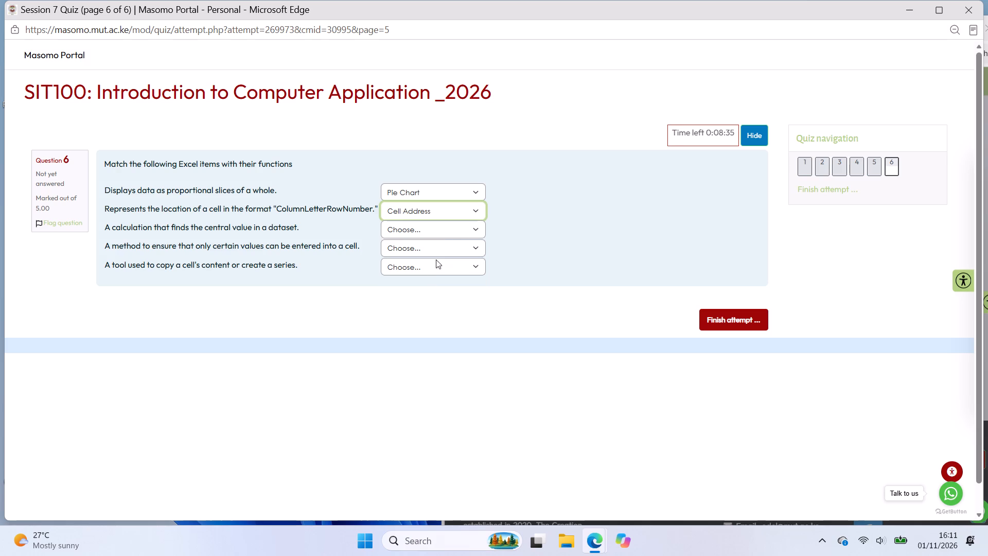
click(448, 230)
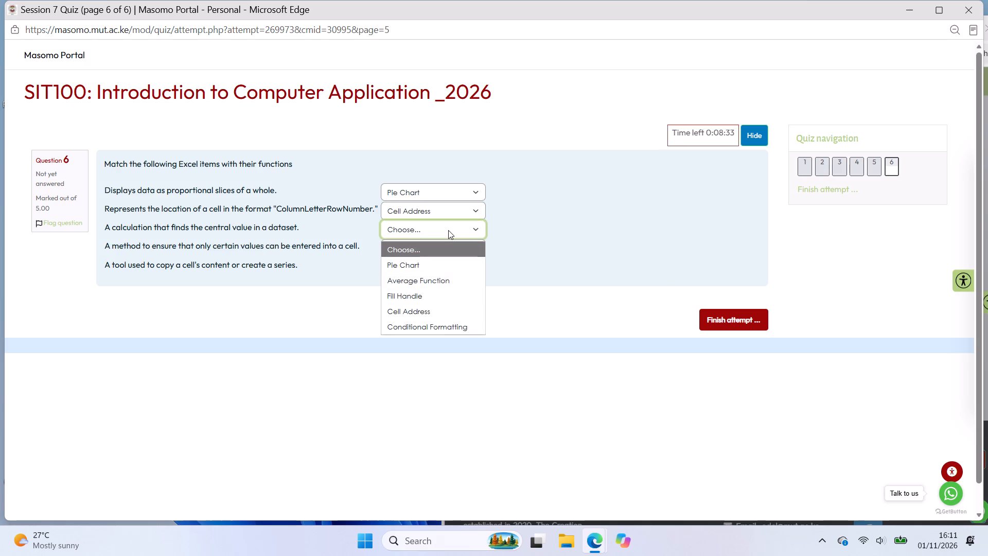
click(416, 277)
Match the tool for copying content or creating a series to Fill Handle, and the method restricting cell values to Conditional Formatting.
click(421, 253)
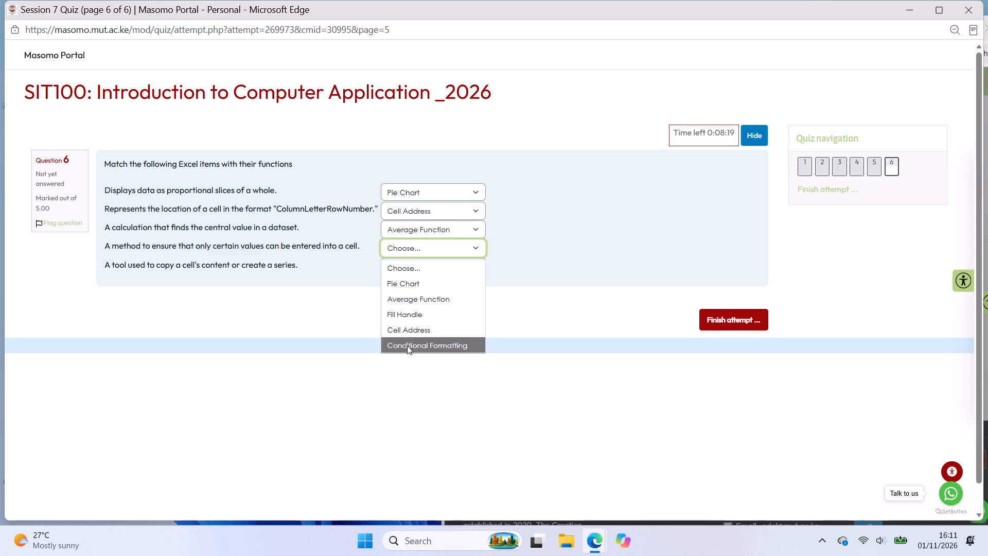
click(355, 266)
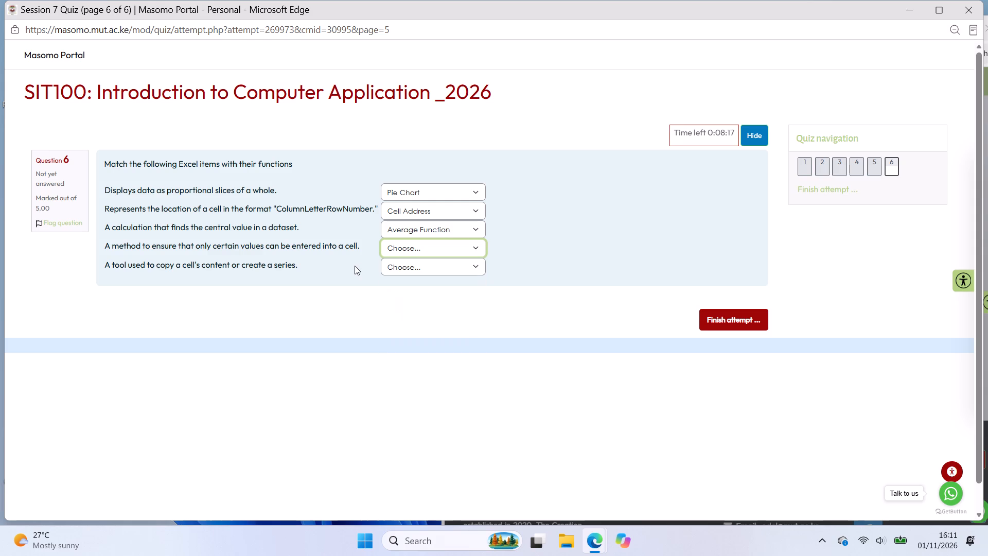
click(424, 269)
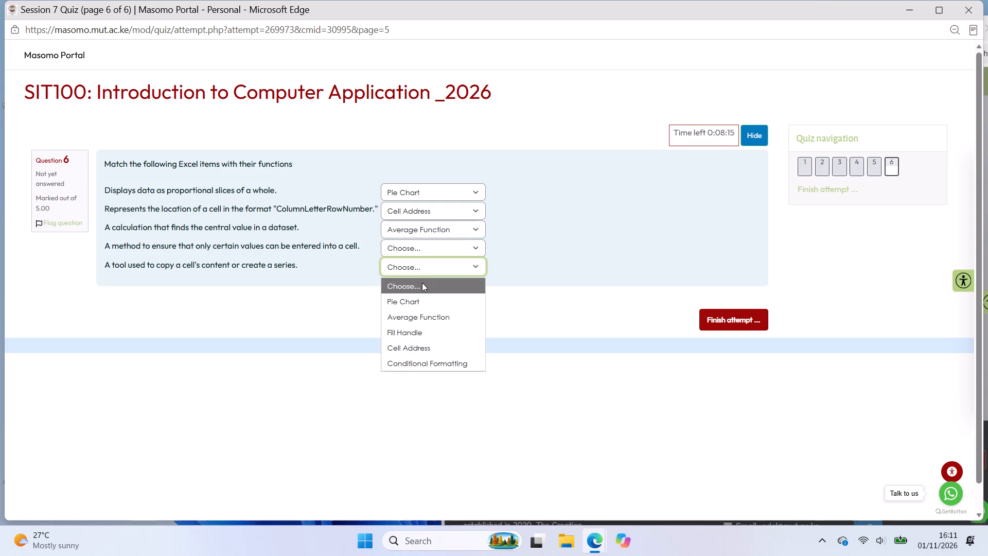
click(415, 326)
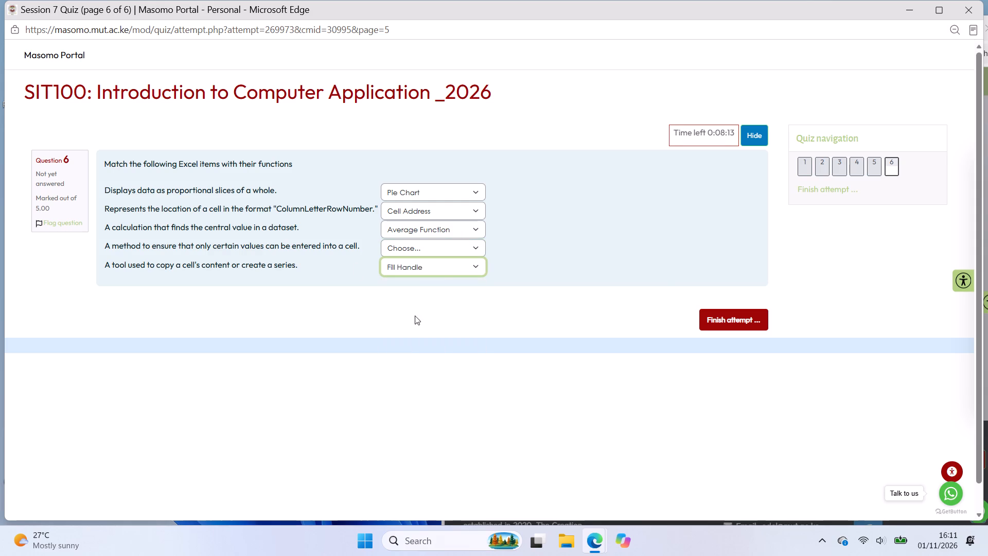
click(452, 243)
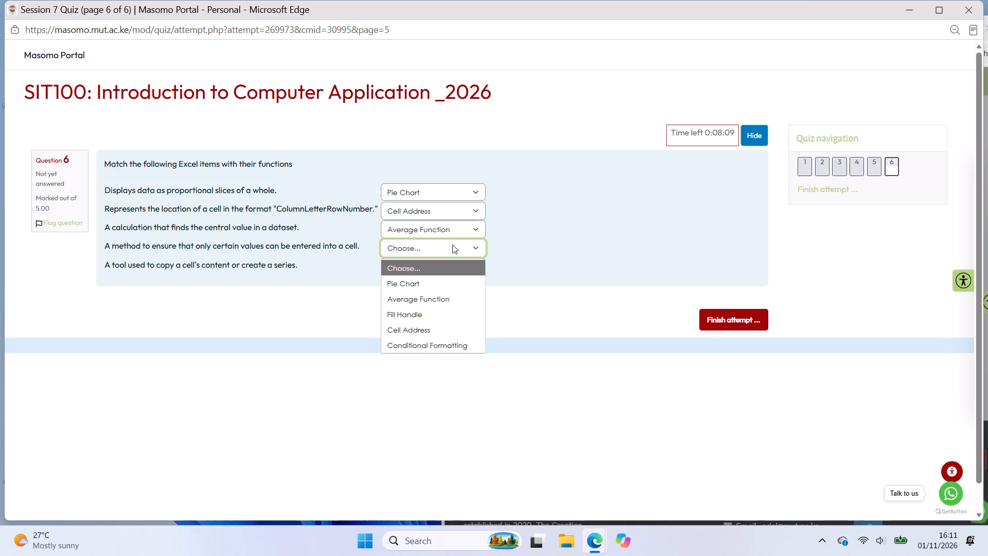
click(428, 339)
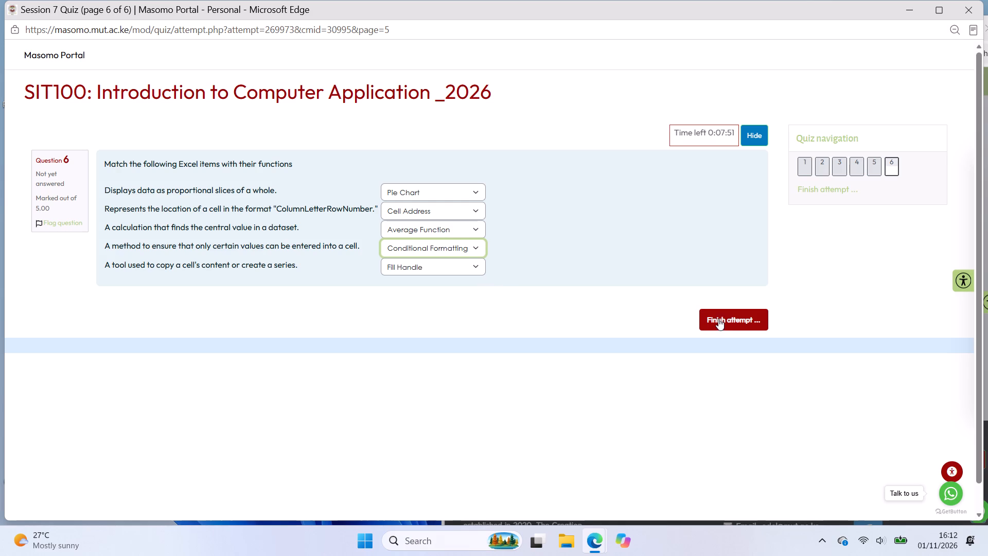
Finish the Session 7 Quiz attempt and submit all answers, confirming the submission.
click(737, 318)
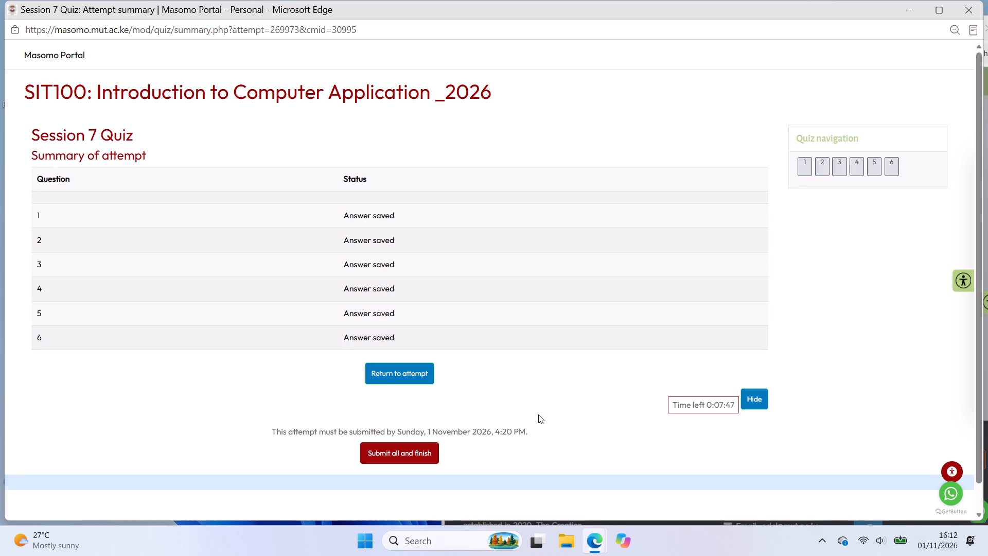
click(392, 454)
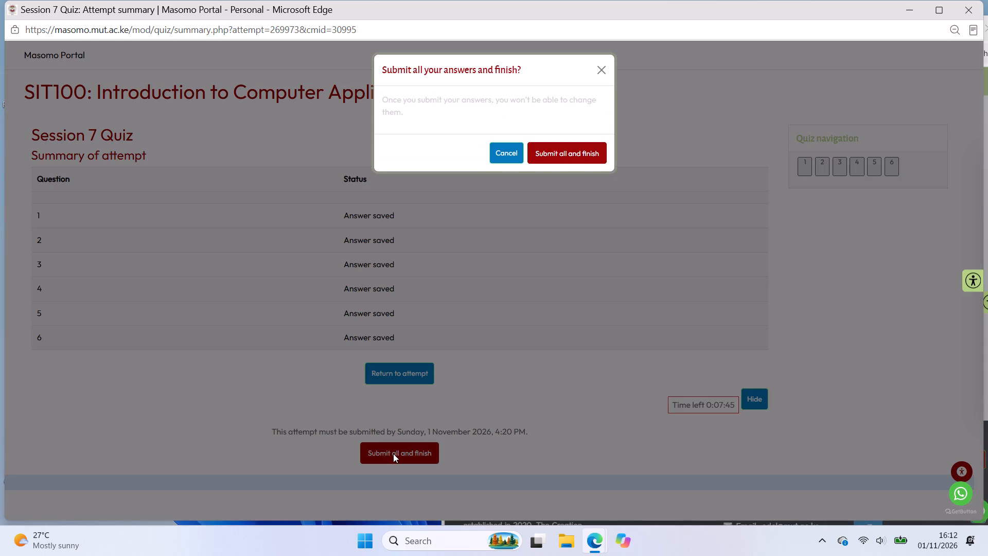
click(570, 151)
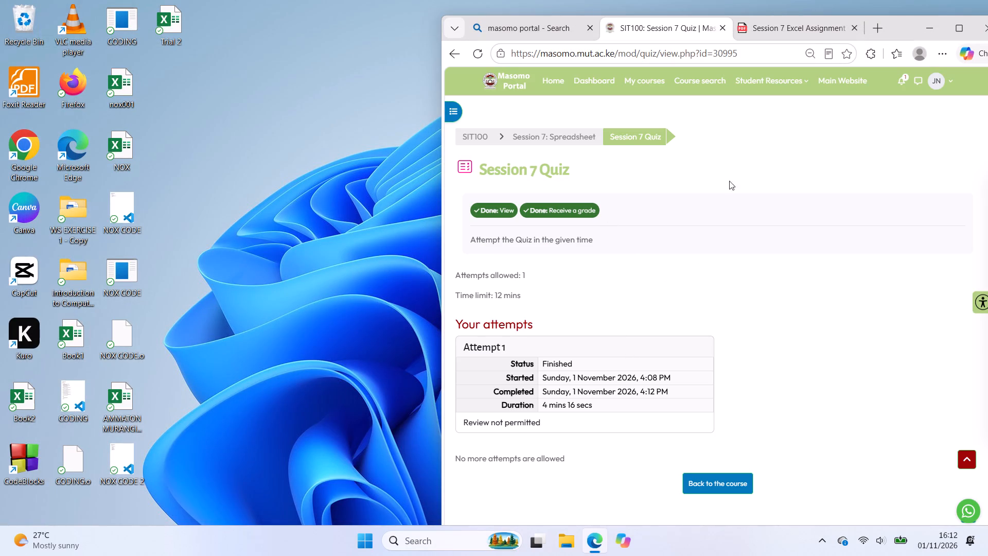
Return to the SIT100 course page in a maximized browser window and open Session 7: Spreadsheet.
click(952, 20)
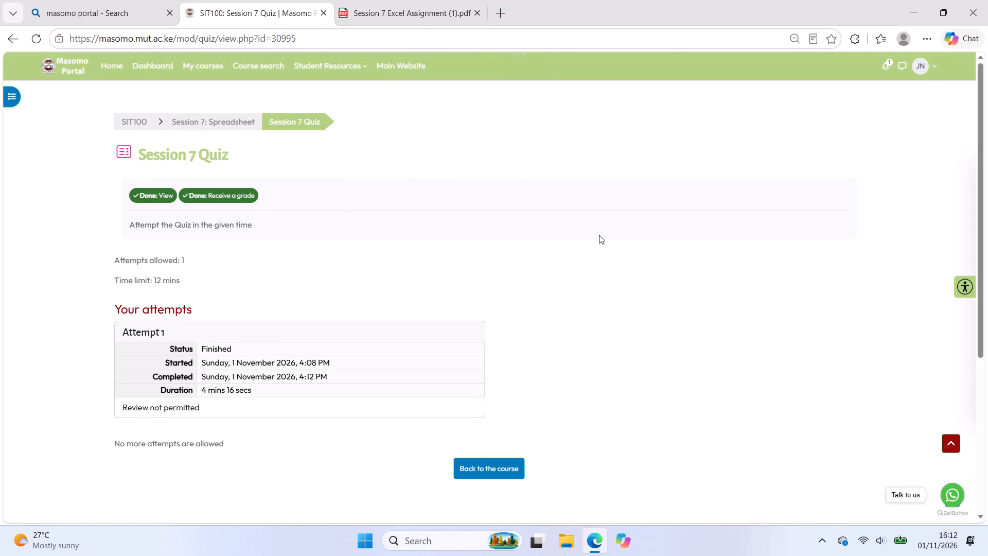
scroll(590, 323, down, 2)
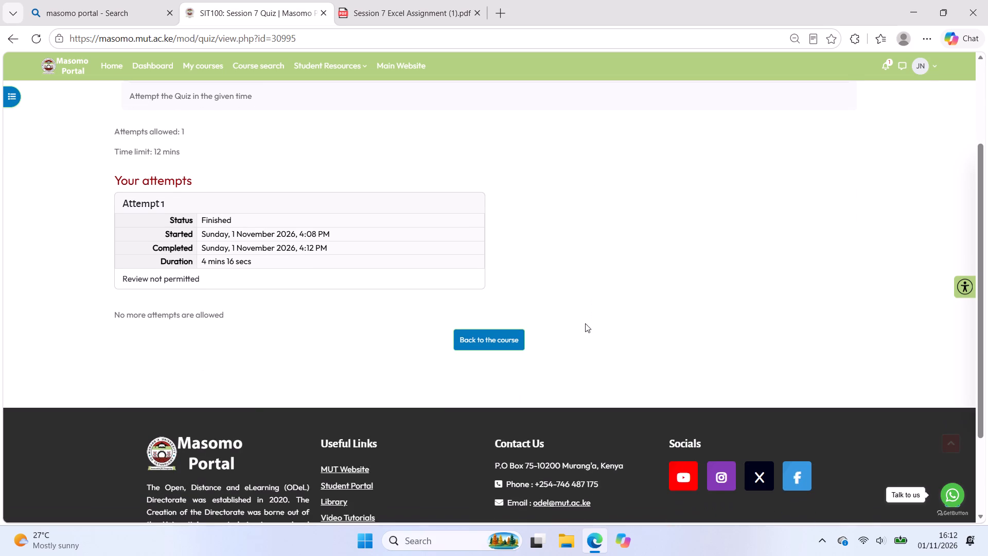
click(507, 333)
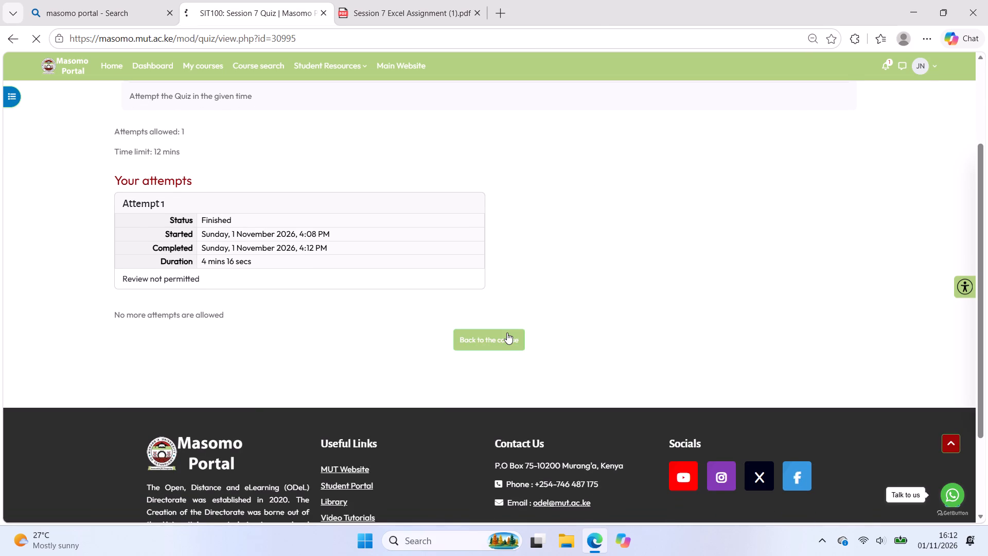
scroll(494, 297, down, 3)
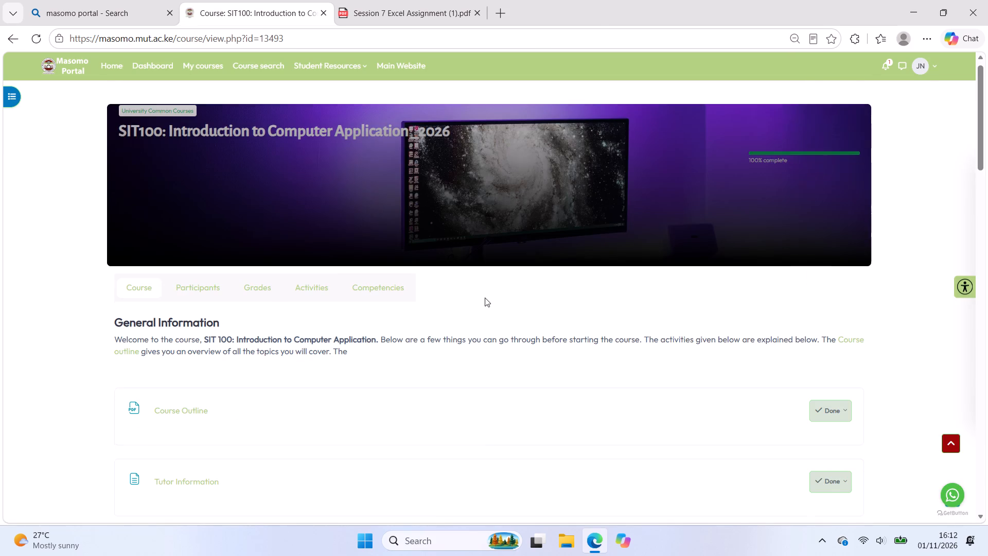
scroll(483, 298, down, 10)
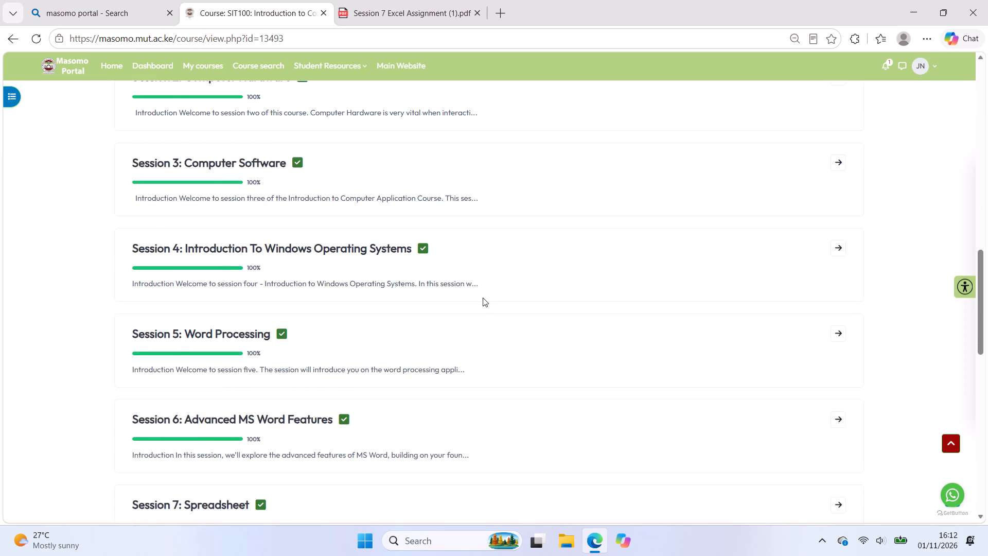
scroll(483, 298, down, 3)
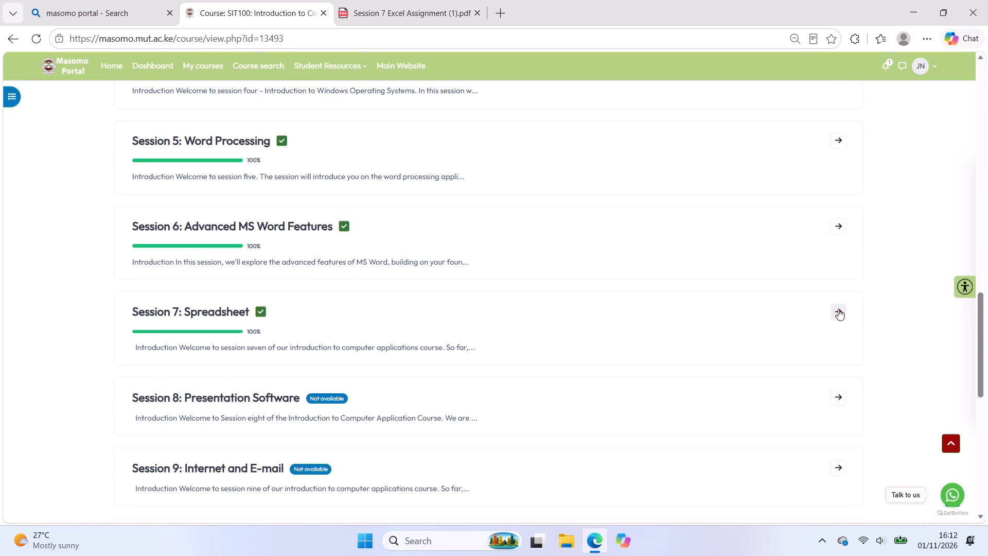
click(838, 309)
Open the Excel Reports discussion in the Session 7 Discussion Forum.
scroll(725, 322, down, 5)
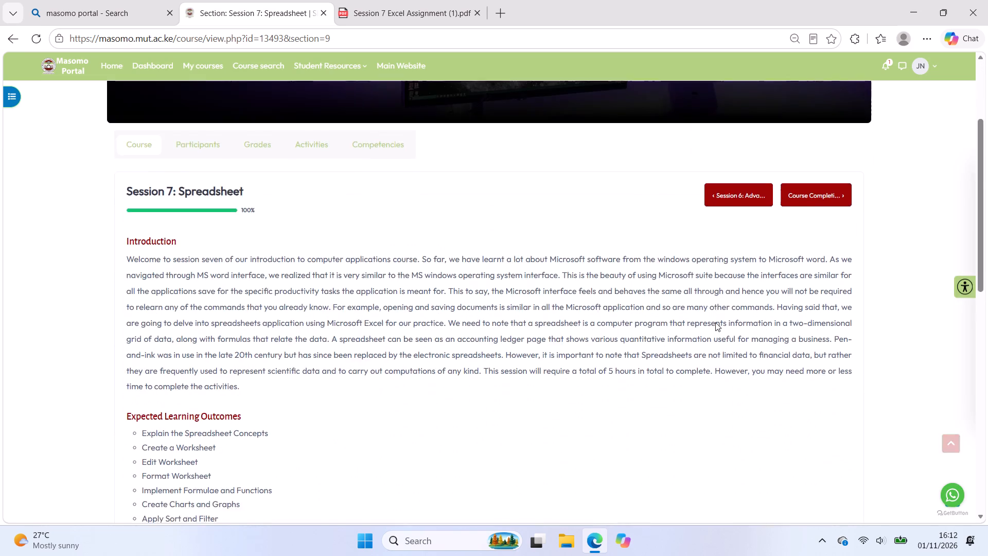
scroll(715, 322, down, 3)
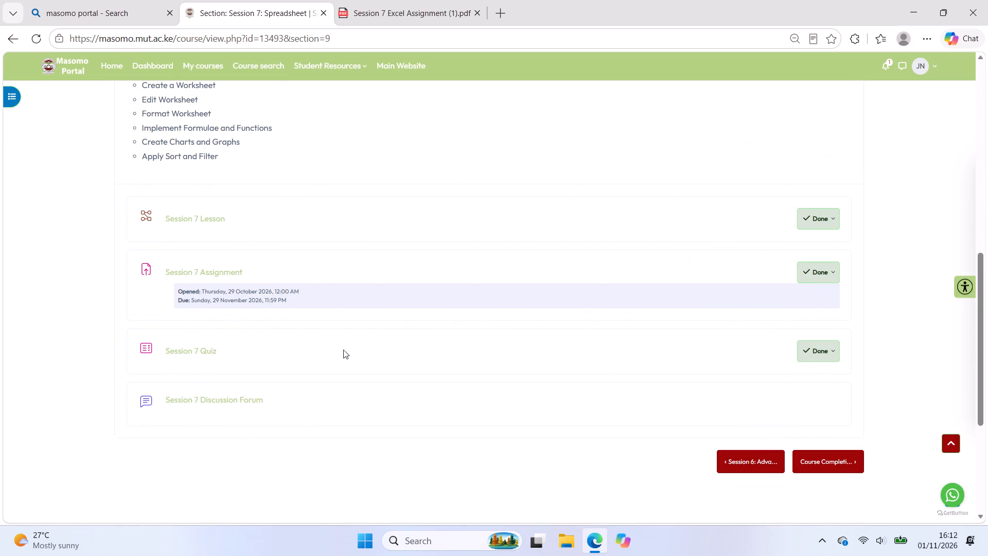
click(182, 403)
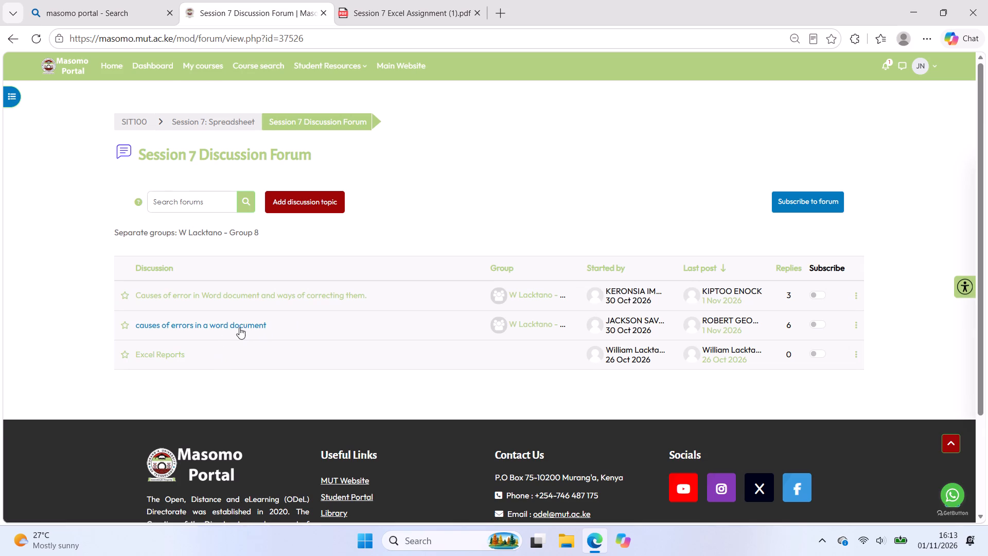
click(191, 350)
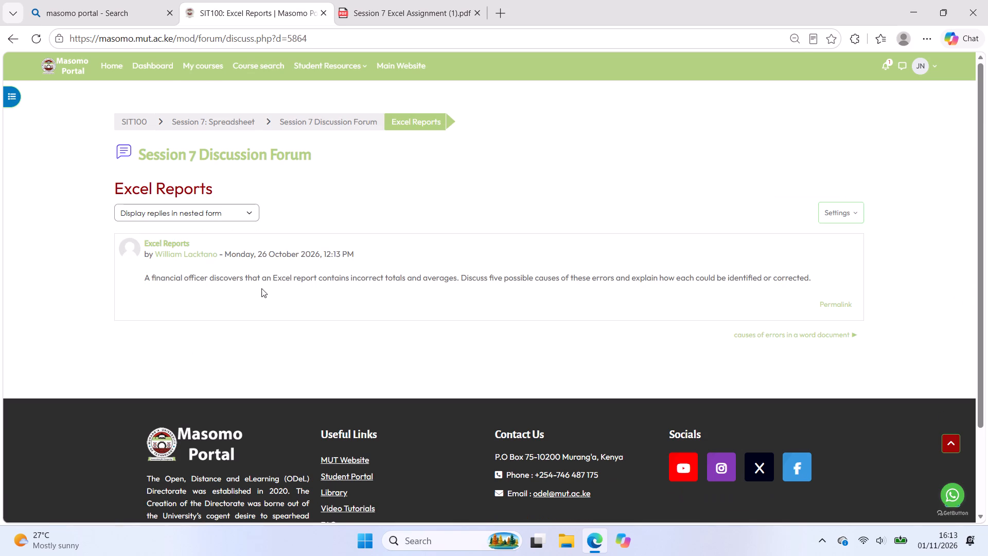
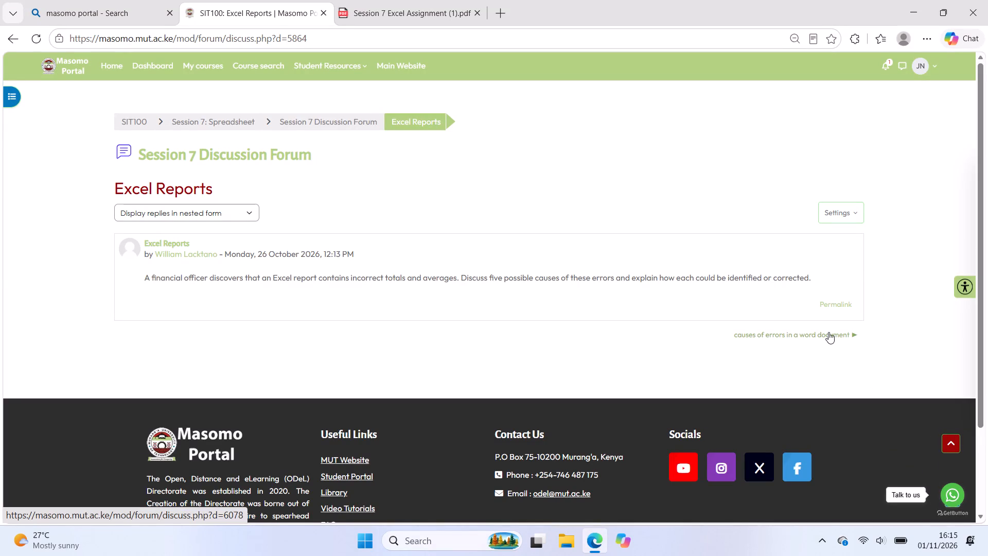
Check the Excel Reports post's permalink, the reply display options and the discussion settings for a way to reply.
double_click(836, 307)
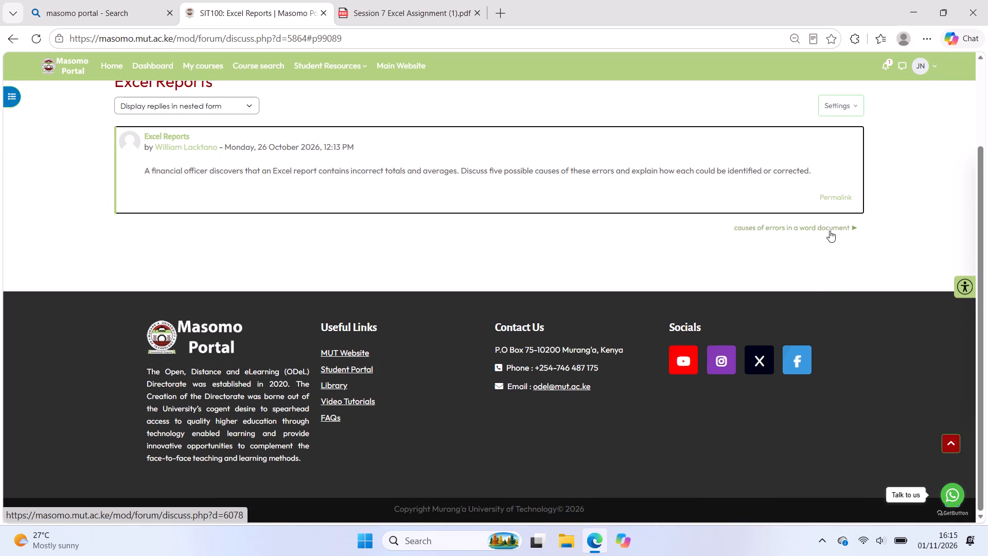
scroll(830, 224, up, 2)
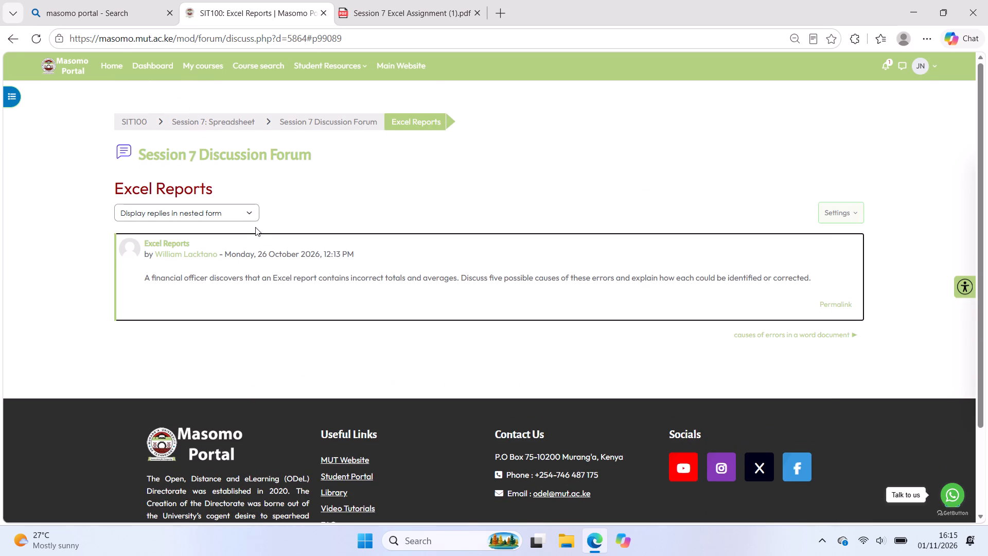
double_click(249, 214)
double_click(249, 214)
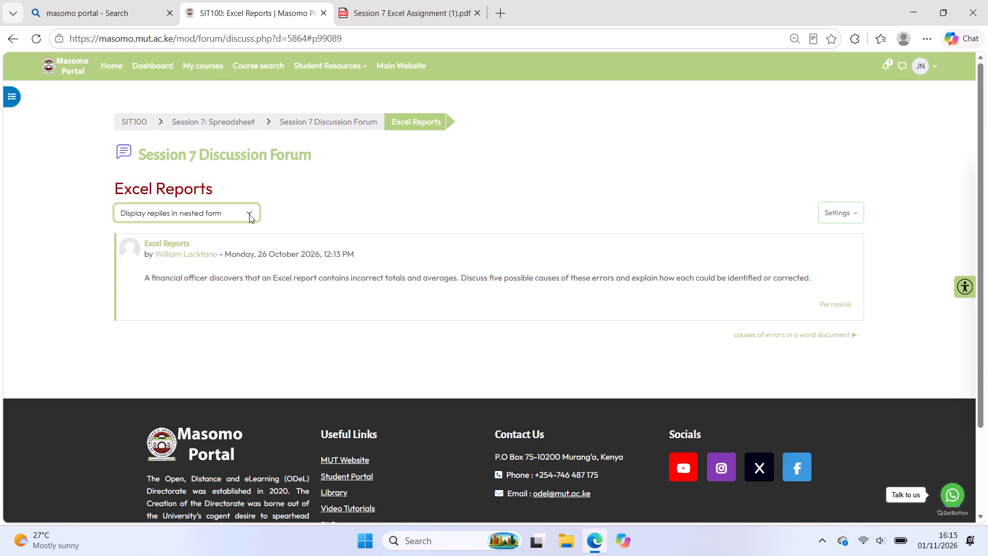
click(249, 214)
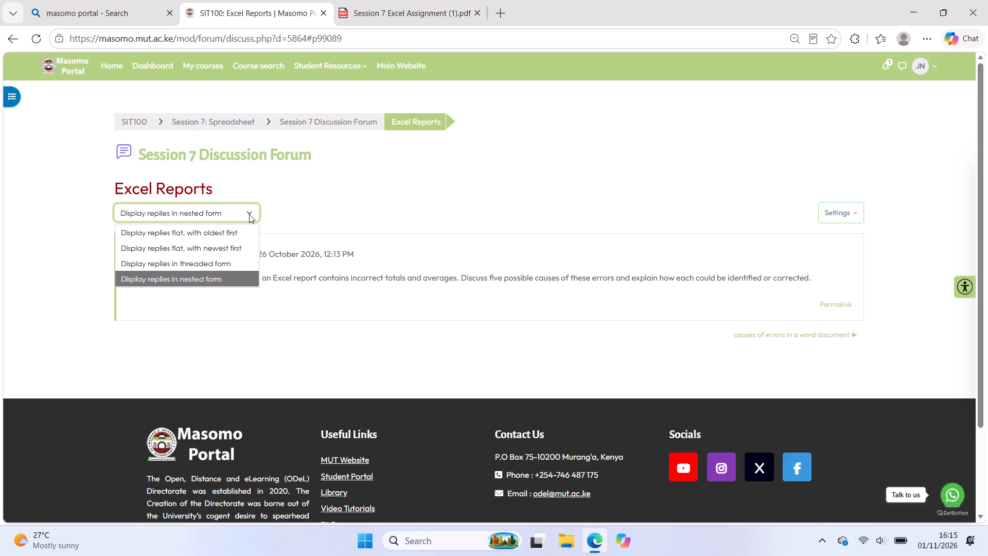
scroll(422, 207, up, 2)
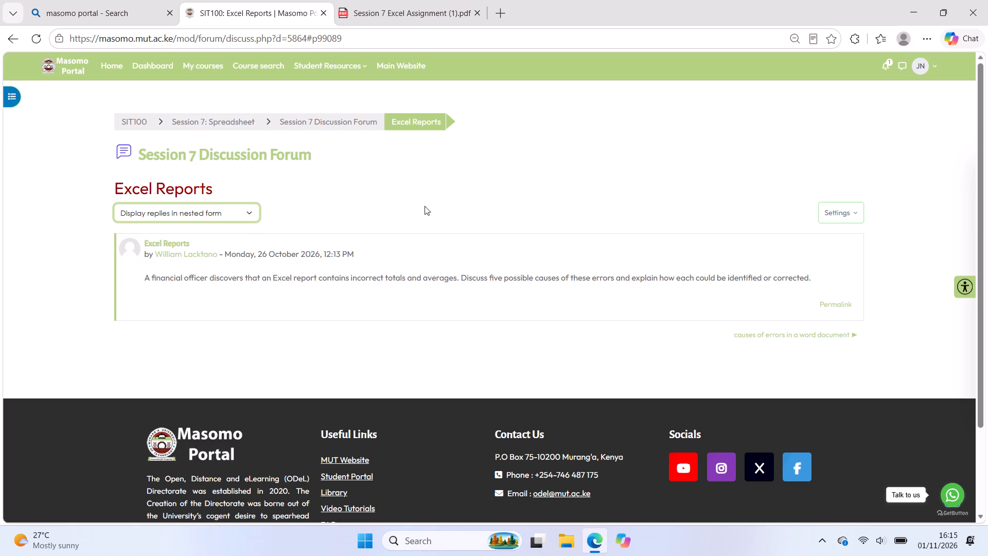
scroll(425, 206, up, 1)
click(854, 210)
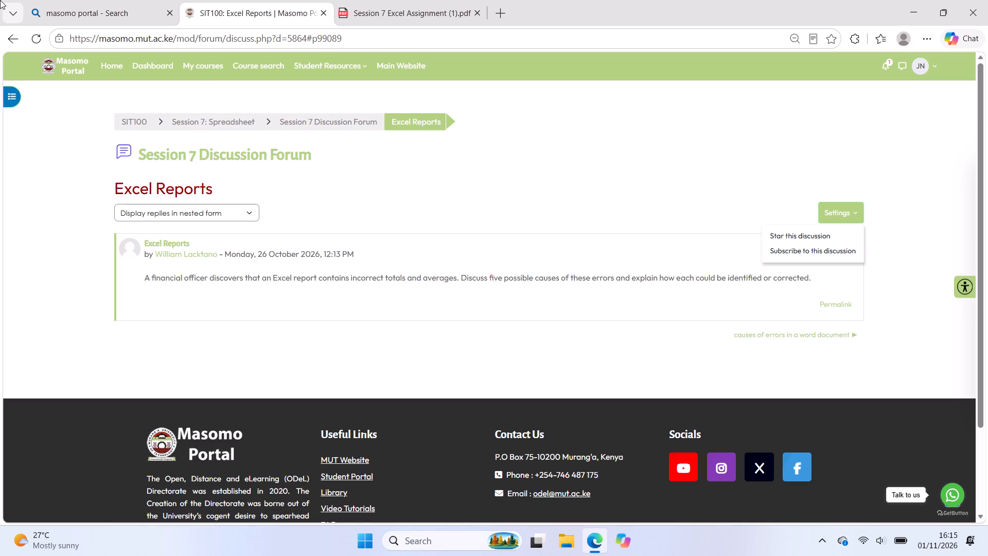
Return to the Session 7 Discussion Forum list and subscribe to the Excel Reports discussion.
click(11, 41)
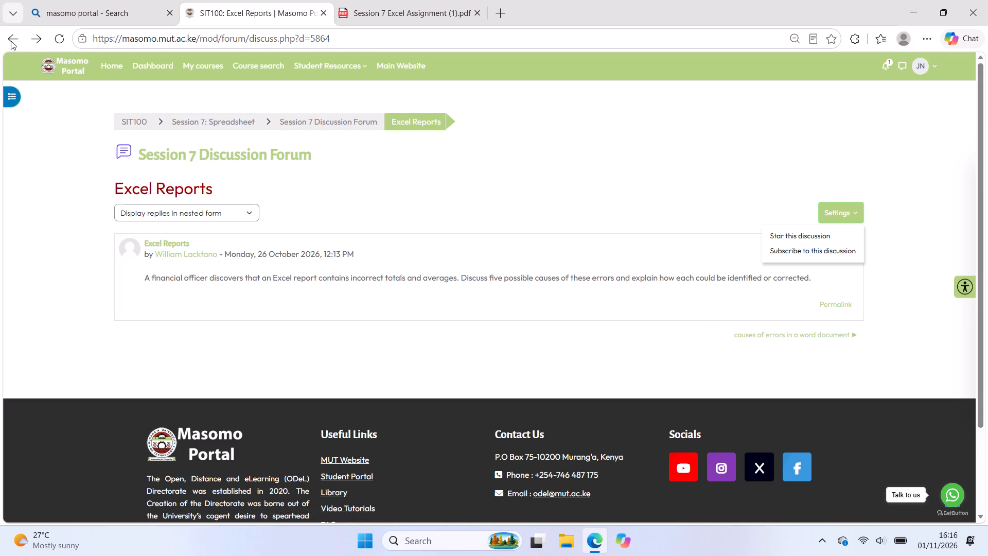
drag(5, 33, 0, 26)
click(10, 36)
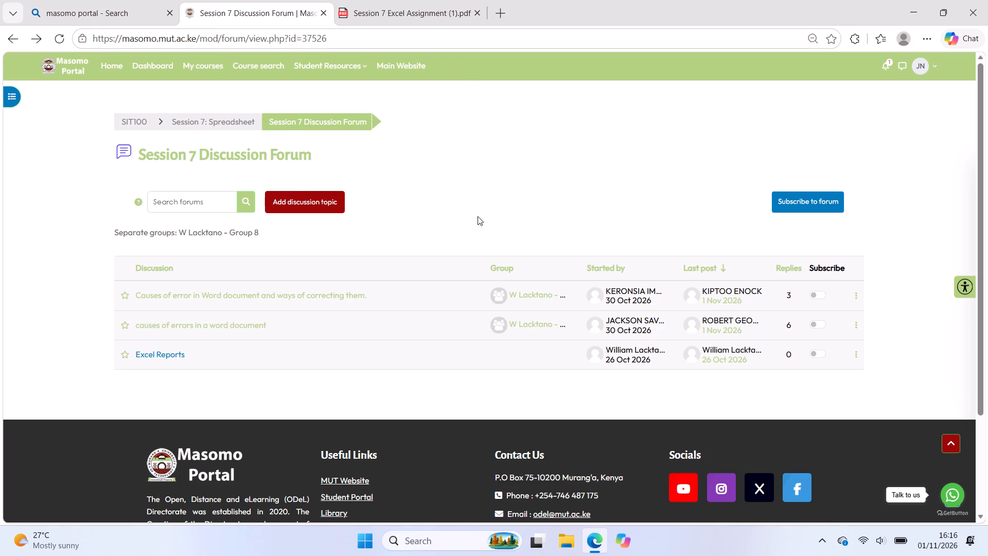
click(818, 353)
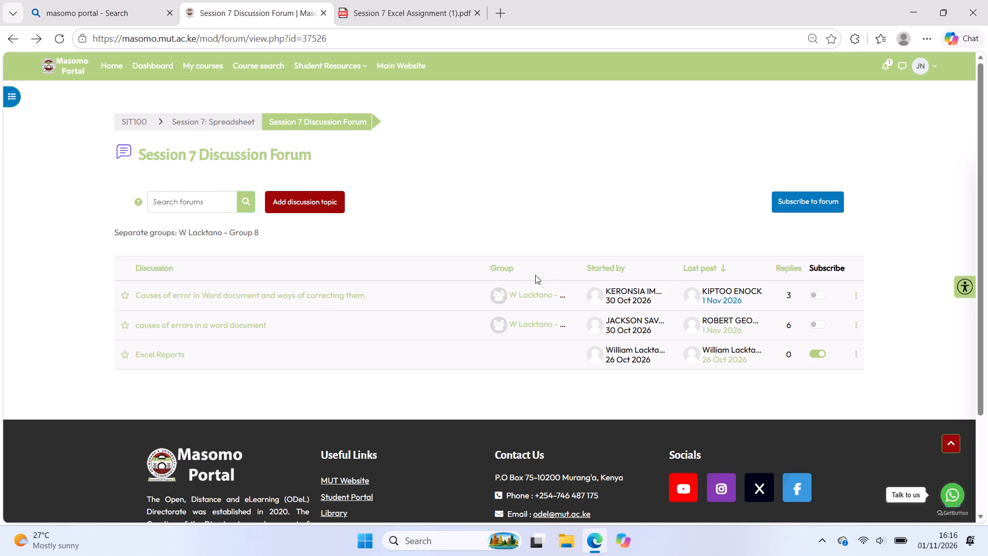
Open the discussion "Causes of error in Word document and ways of correcting them." and read its opening post and replies.
click(355, 295)
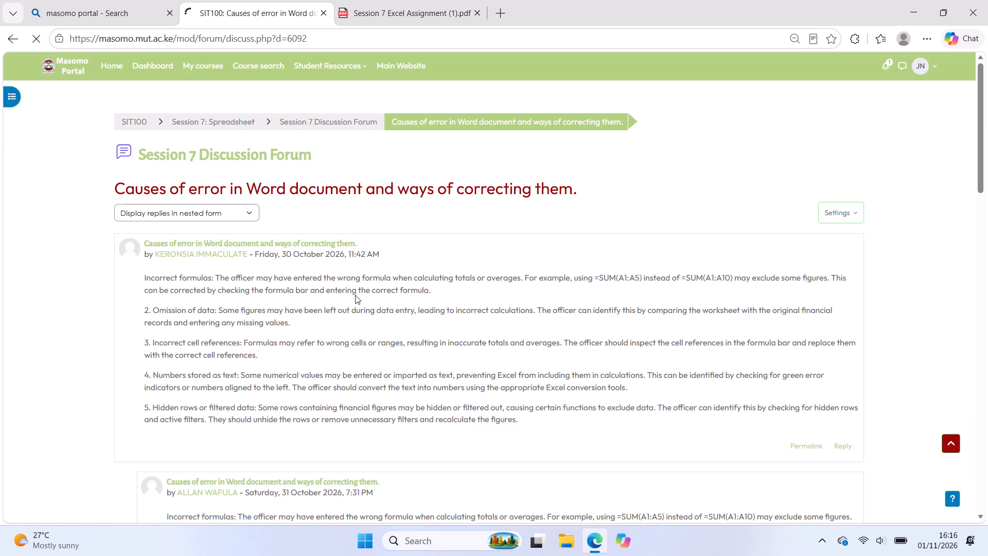
scroll(373, 276, down, 1)
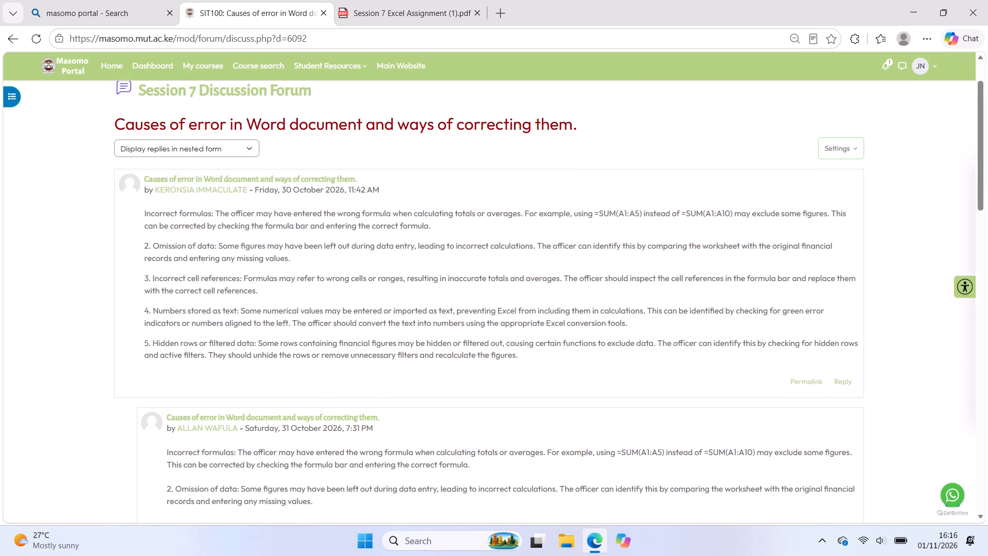
scroll(373, 276, down, 6)
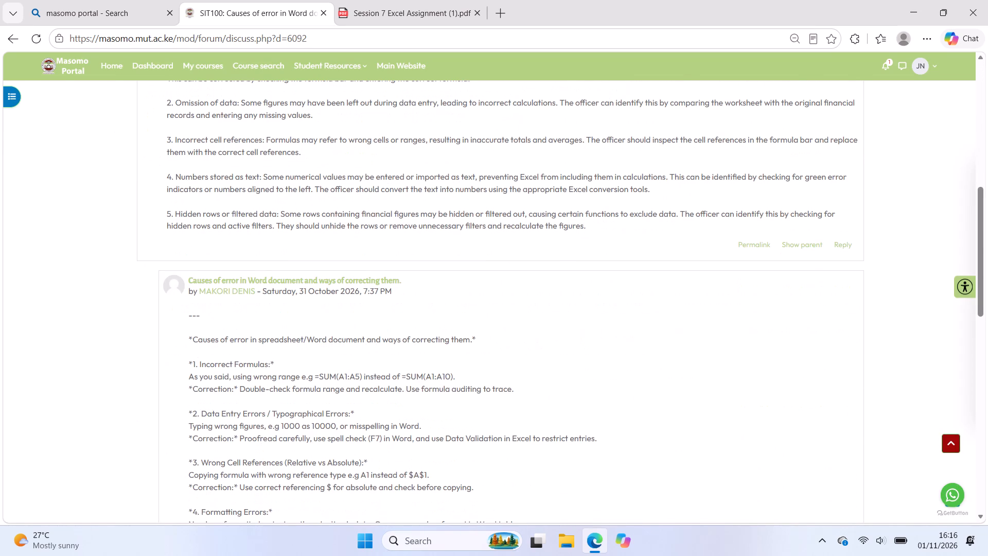
scroll(373, 274, up, 11)
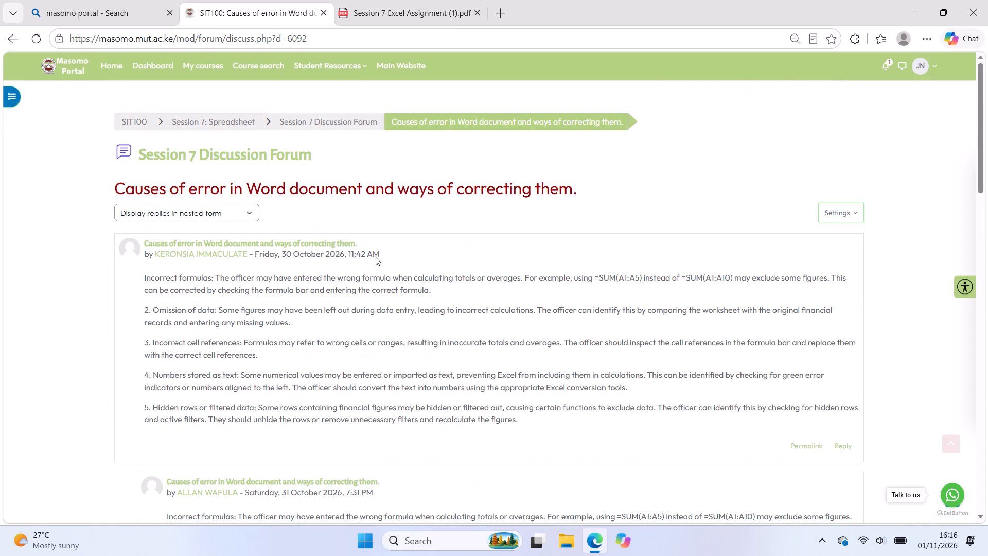
scroll(288, 260, down, 3)
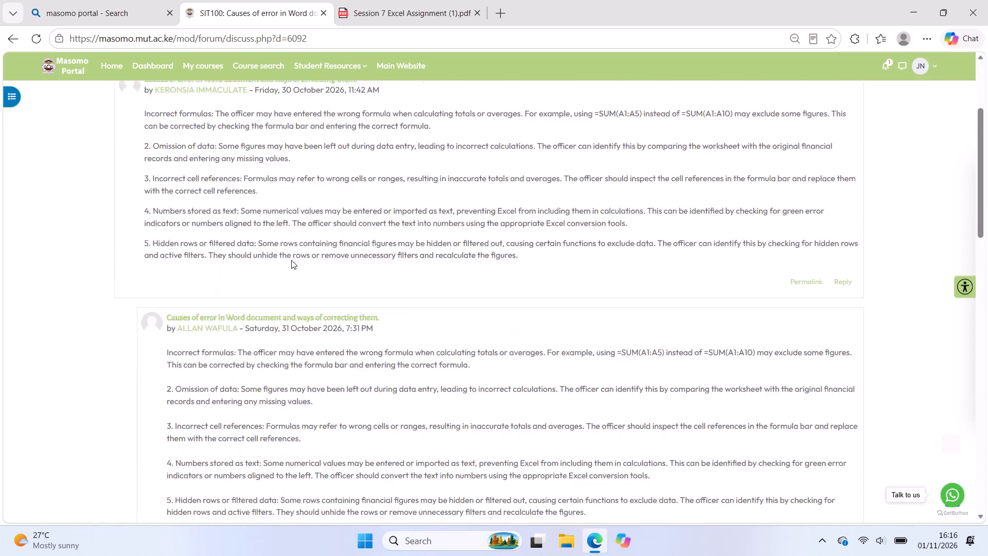
scroll(294, 255, down, 6)
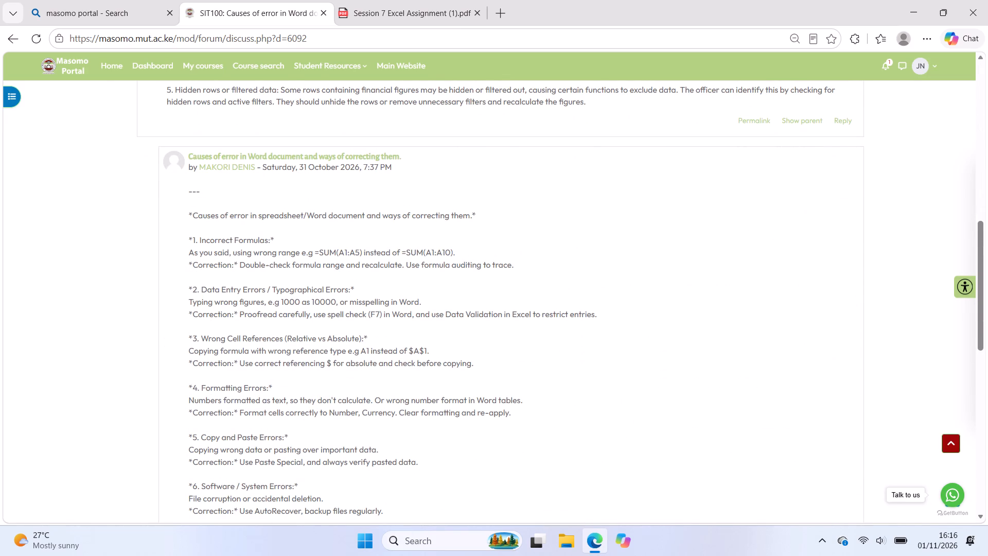
scroll(294, 250, down, 9)
scroll(295, 245, up, 6)
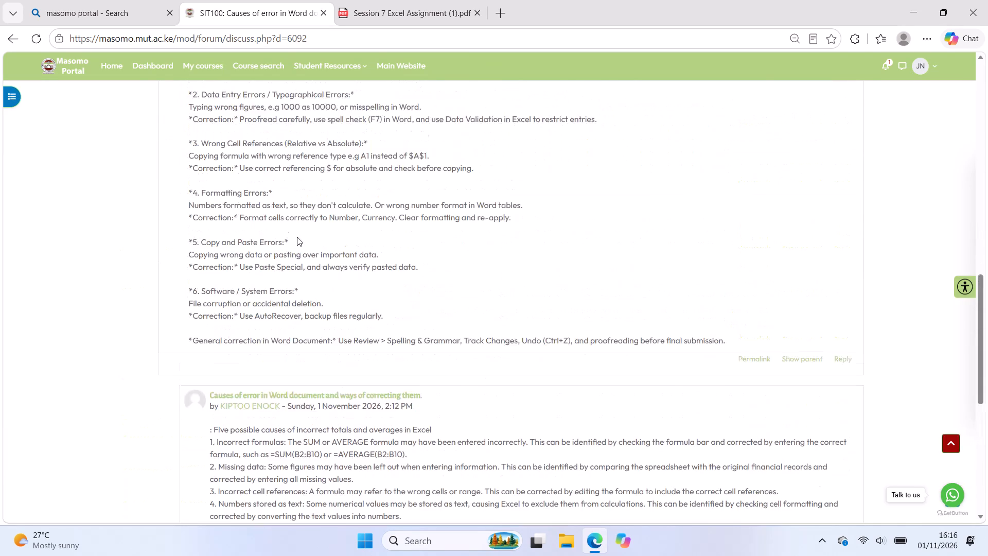
scroll(297, 237, up, 10)
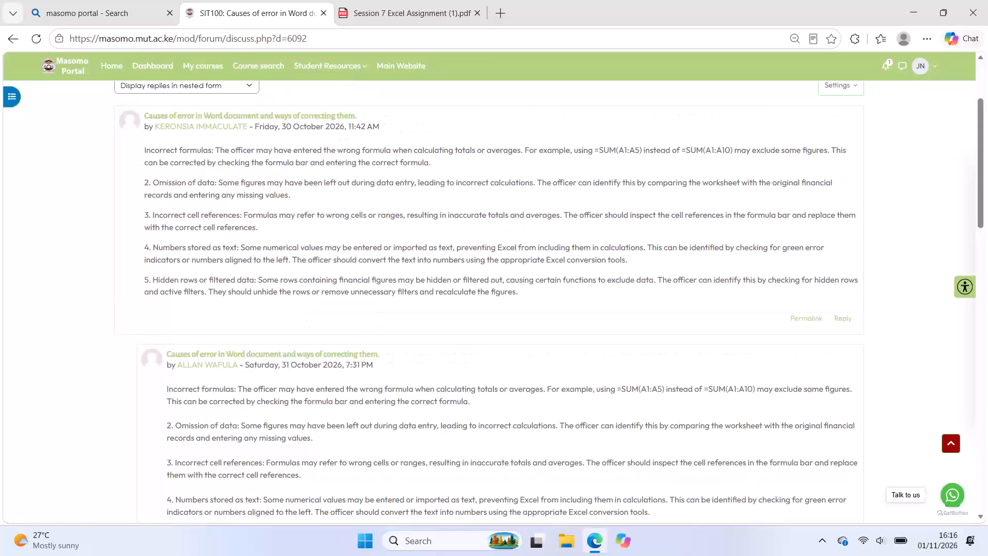
scroll(297, 235, up, 7)
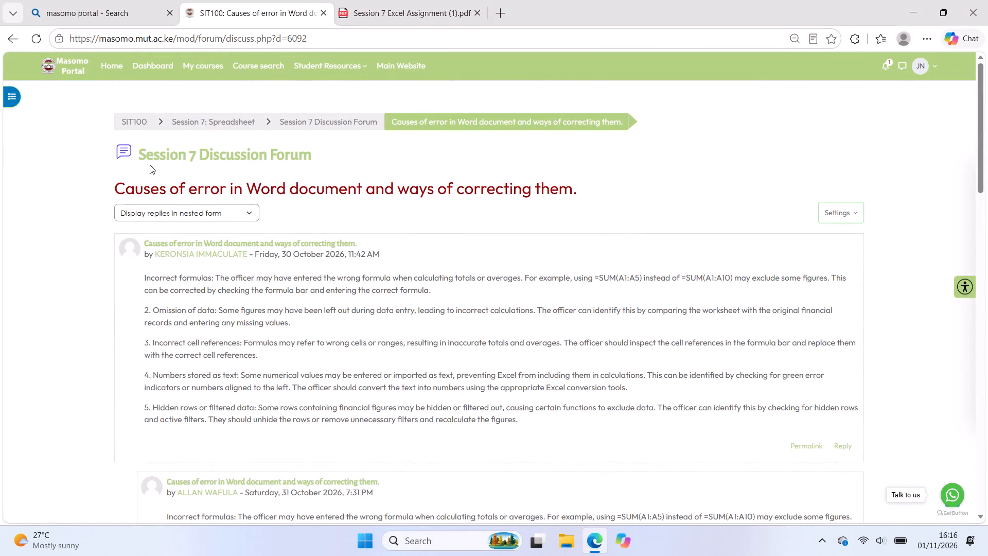
Go back to the Session 7 Discussion Forum and look through the participant list of the Group 8 discussion group.
double_click(8, 37)
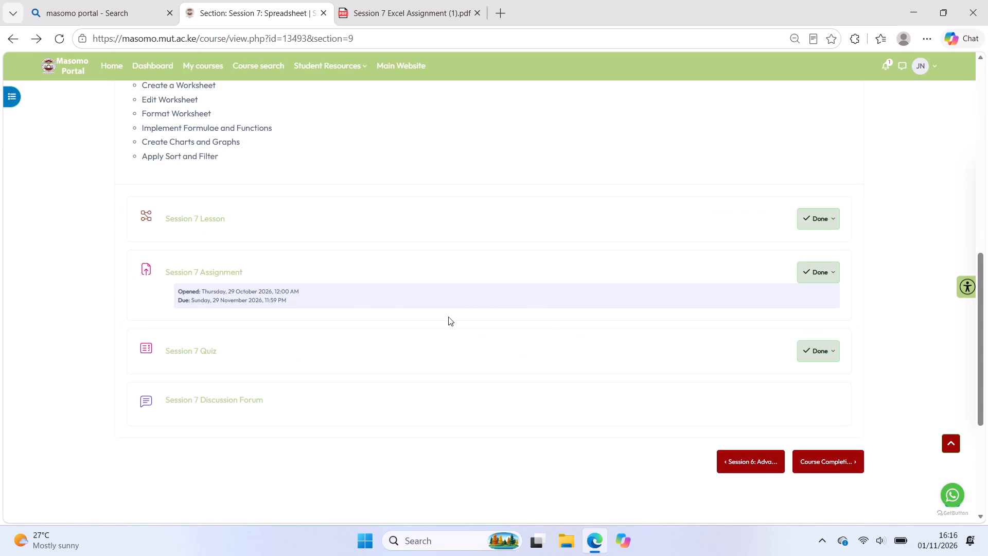
click(203, 396)
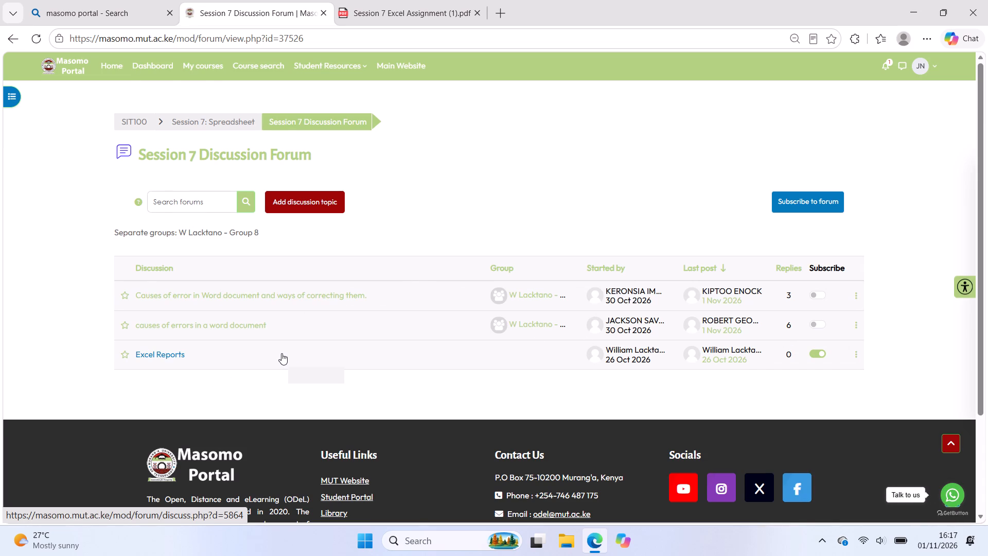
double_click(544, 292)
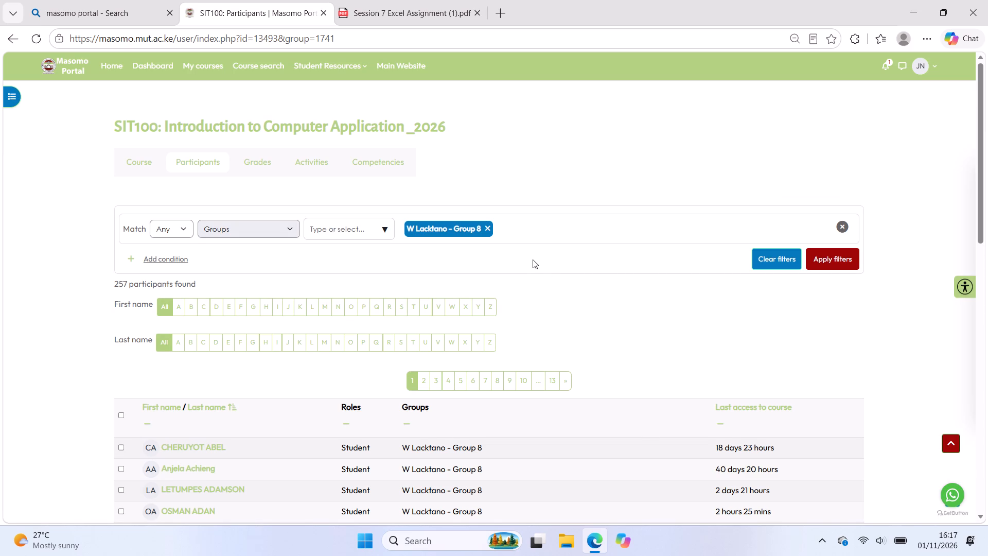
scroll(533, 259, down, 1)
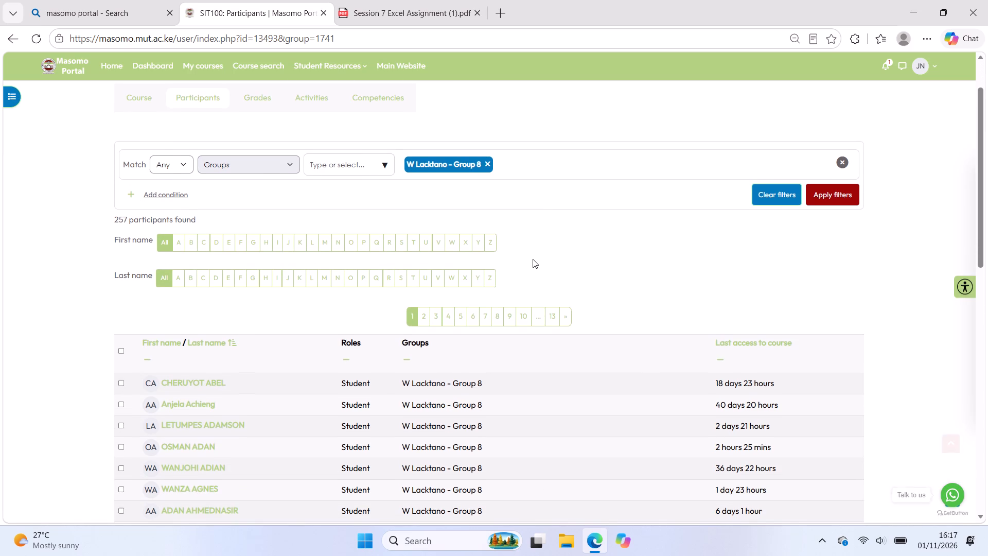
scroll(533, 259, down, 4)
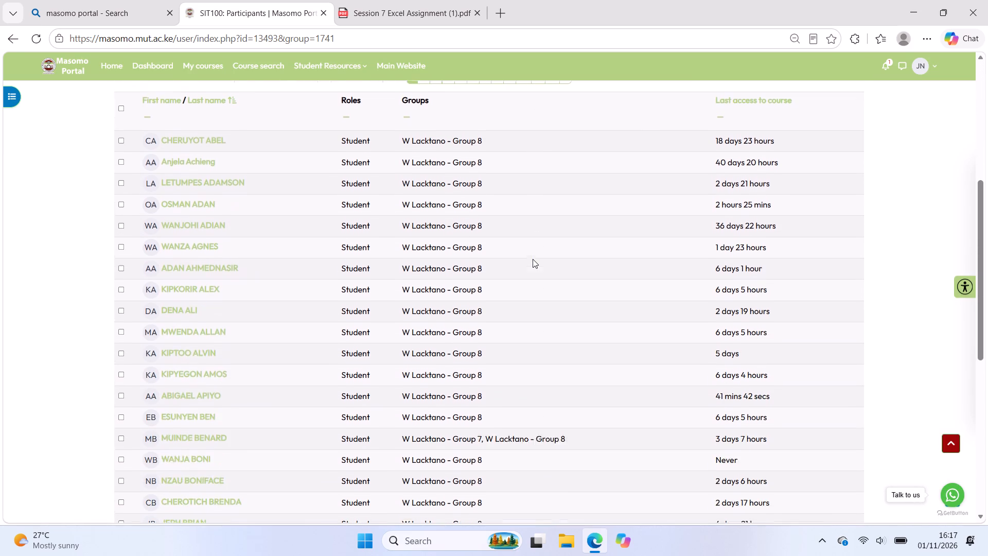
scroll(533, 259, down, 2)
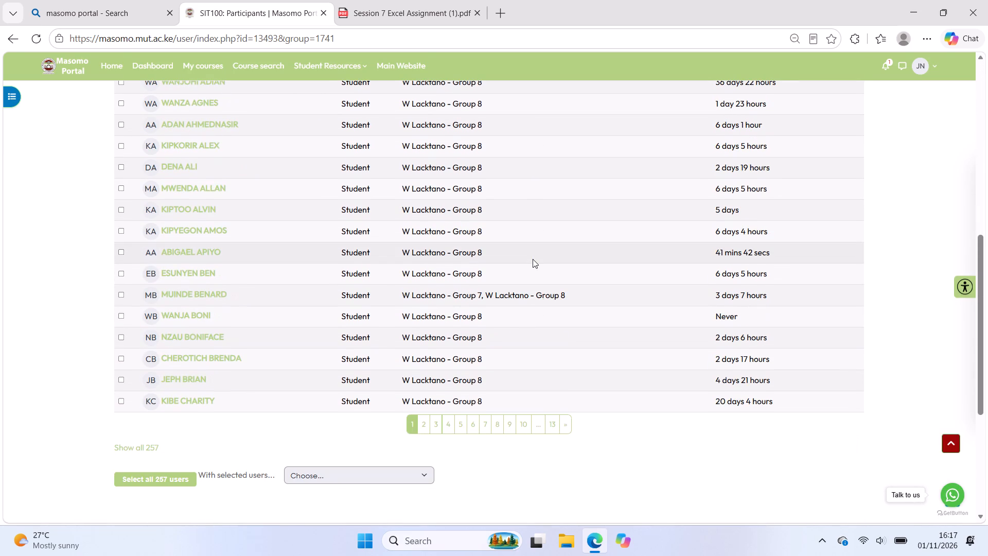
scroll(537, 255, up, 3)
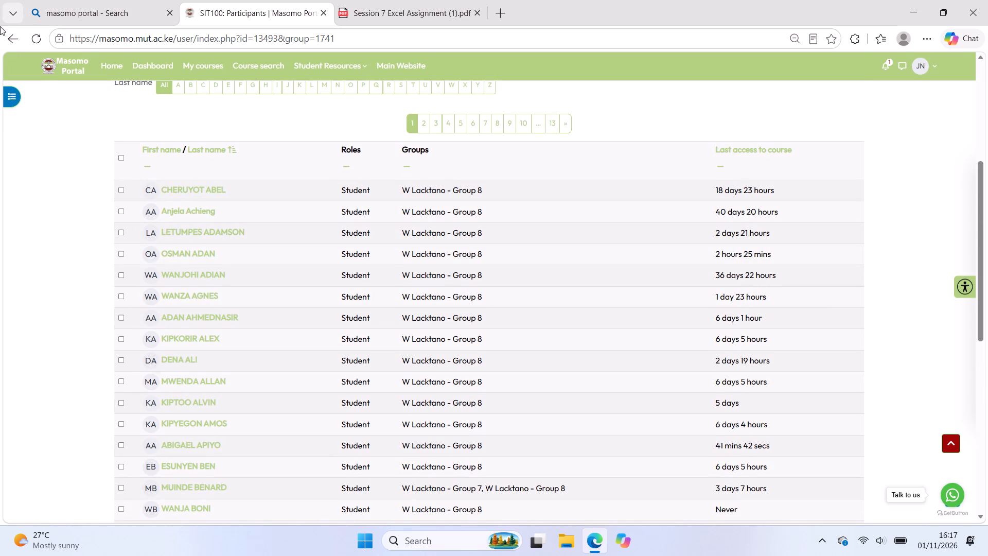
Return to the forum's discussion list and reopen the Excel Reports discussion.
click(16, 36)
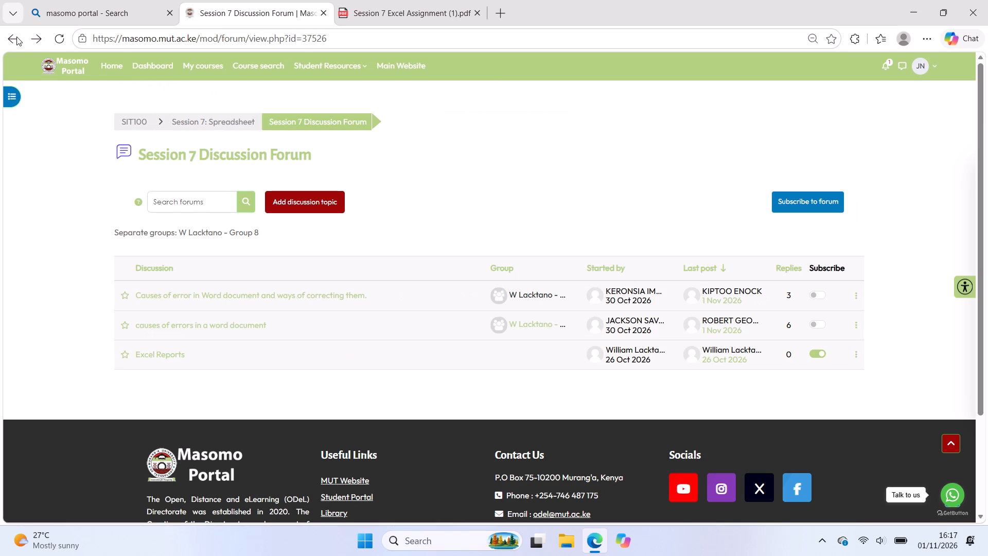
triple_click(145, 358)
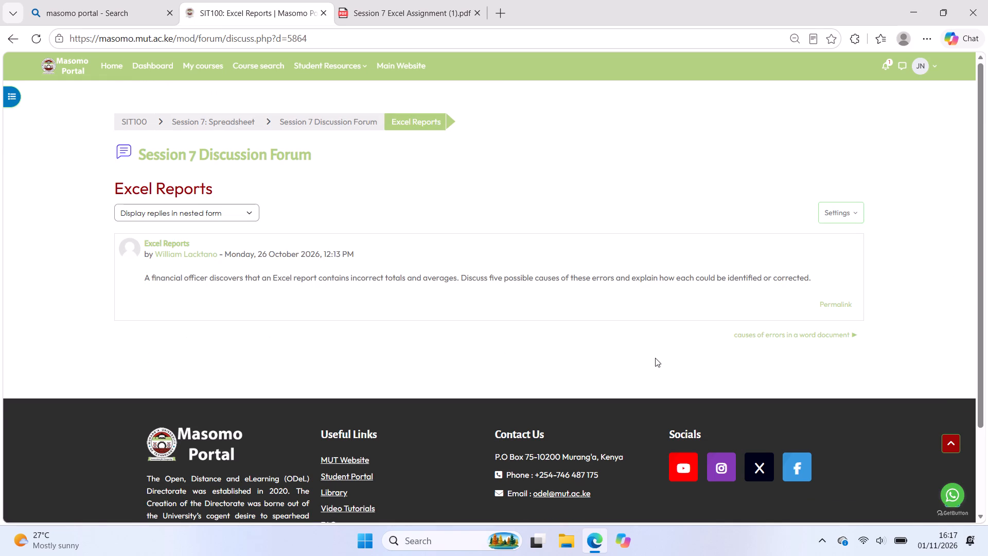